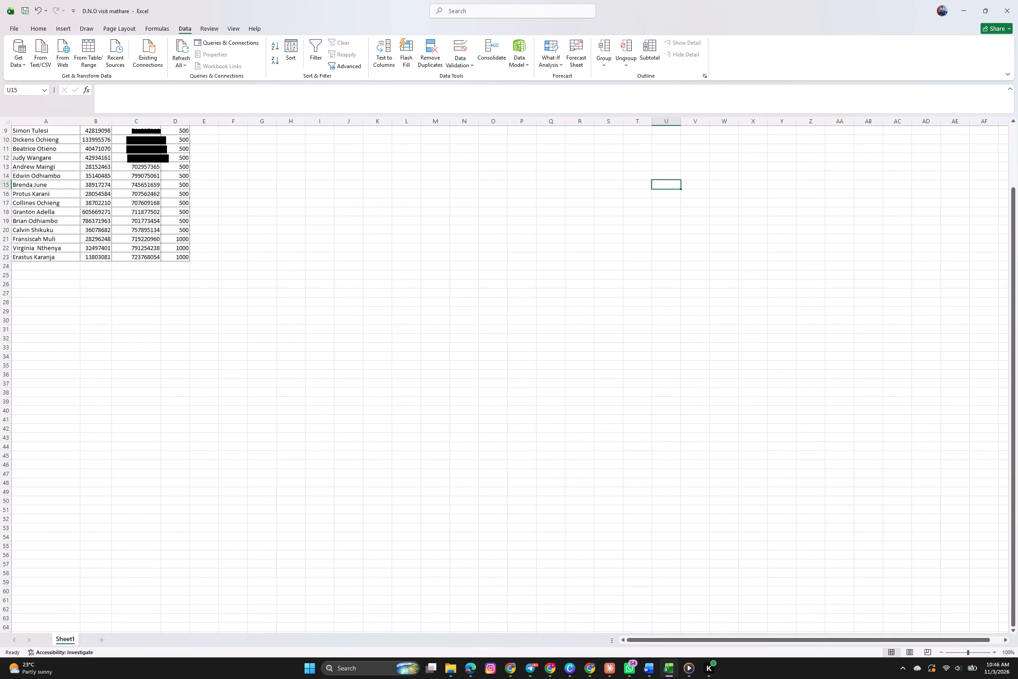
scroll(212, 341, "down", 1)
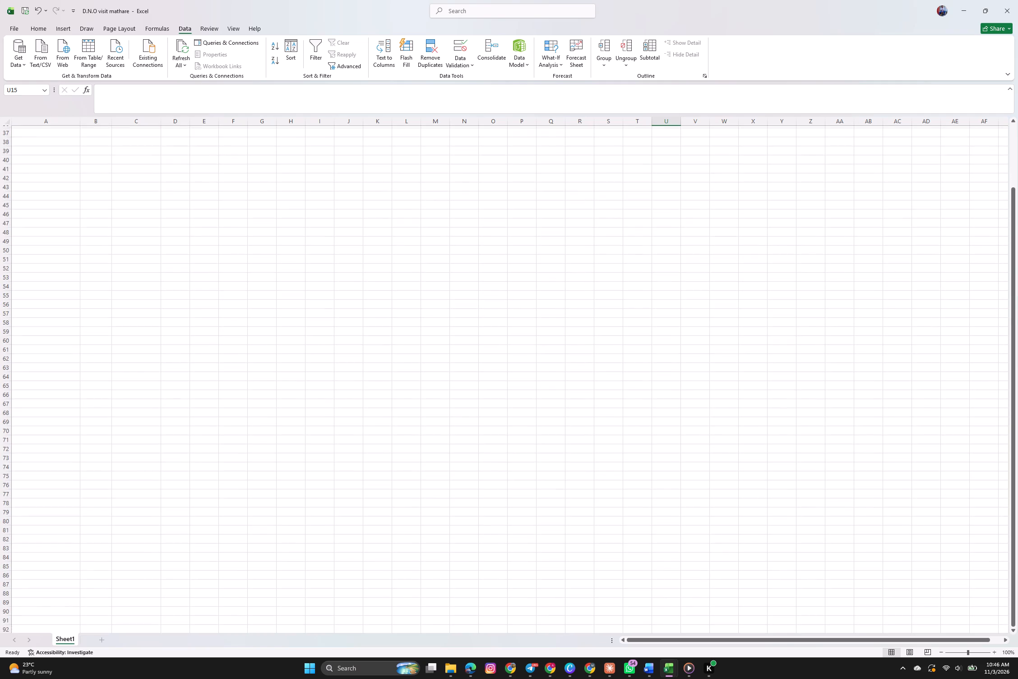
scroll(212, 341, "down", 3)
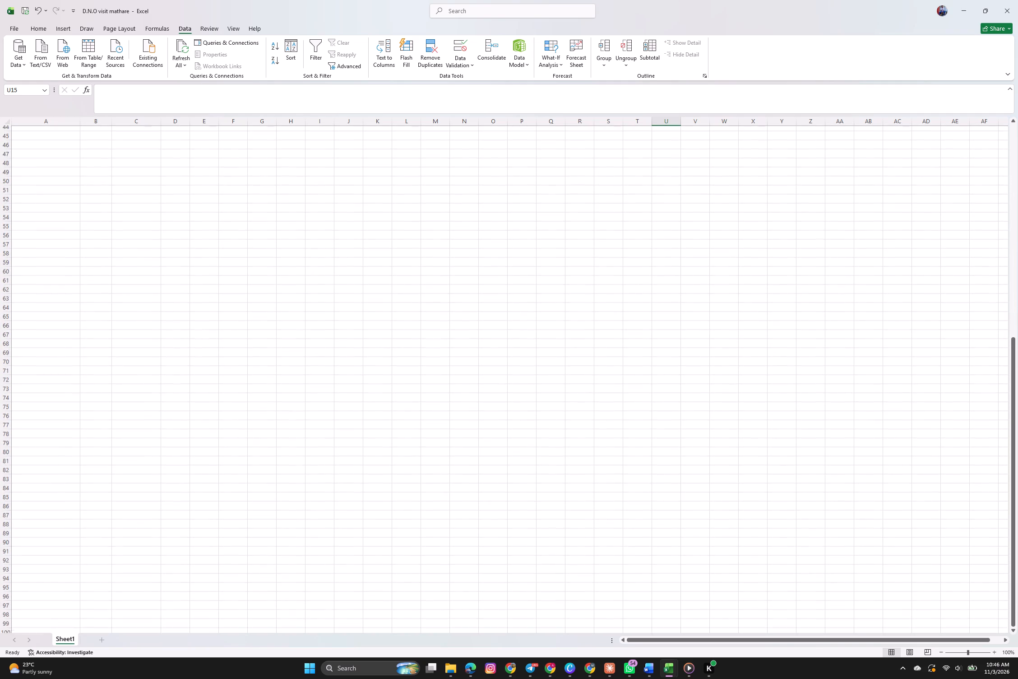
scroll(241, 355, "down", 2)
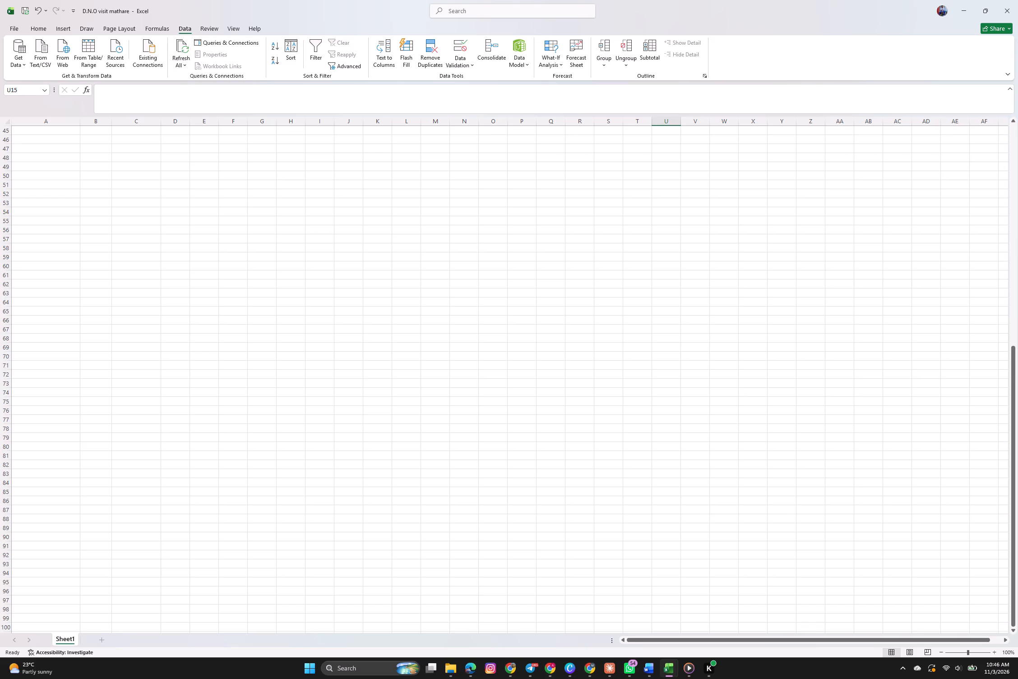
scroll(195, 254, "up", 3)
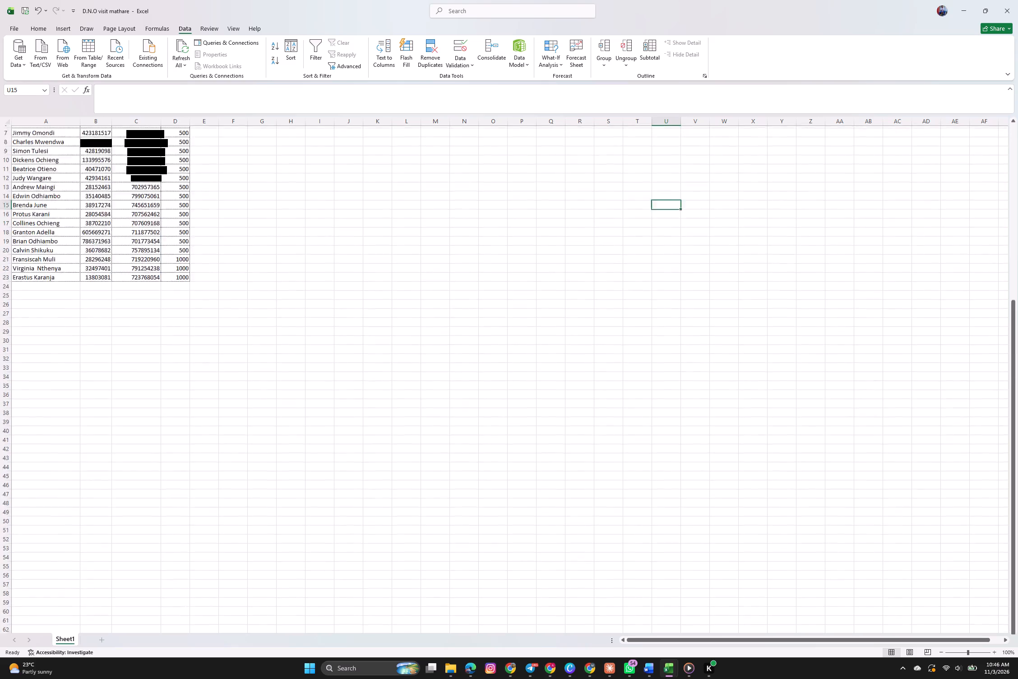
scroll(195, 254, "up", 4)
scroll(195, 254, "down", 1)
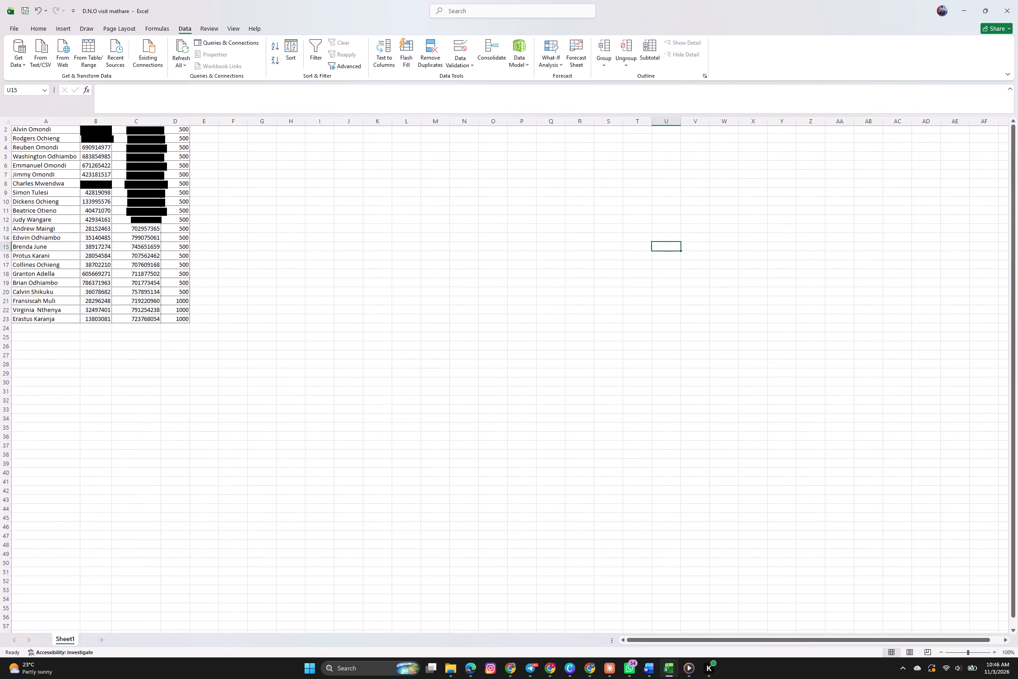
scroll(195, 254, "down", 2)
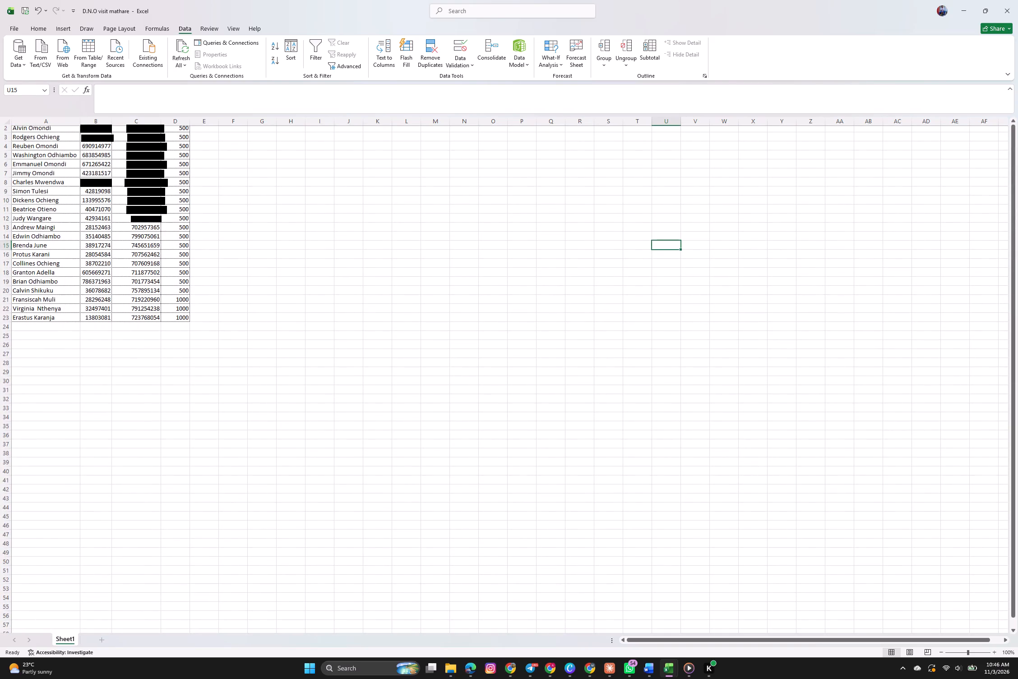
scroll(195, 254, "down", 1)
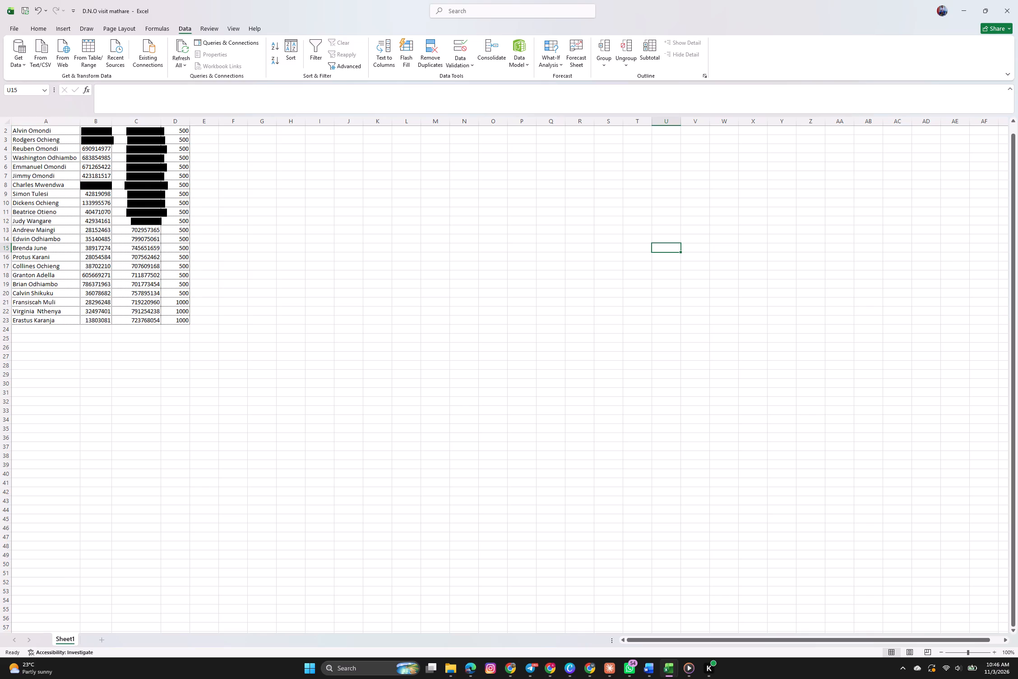
Apply the General number format to the ID.NO values in B2:B23 through Format Cells.
left_click(93, 124)
left_click(93, 124)
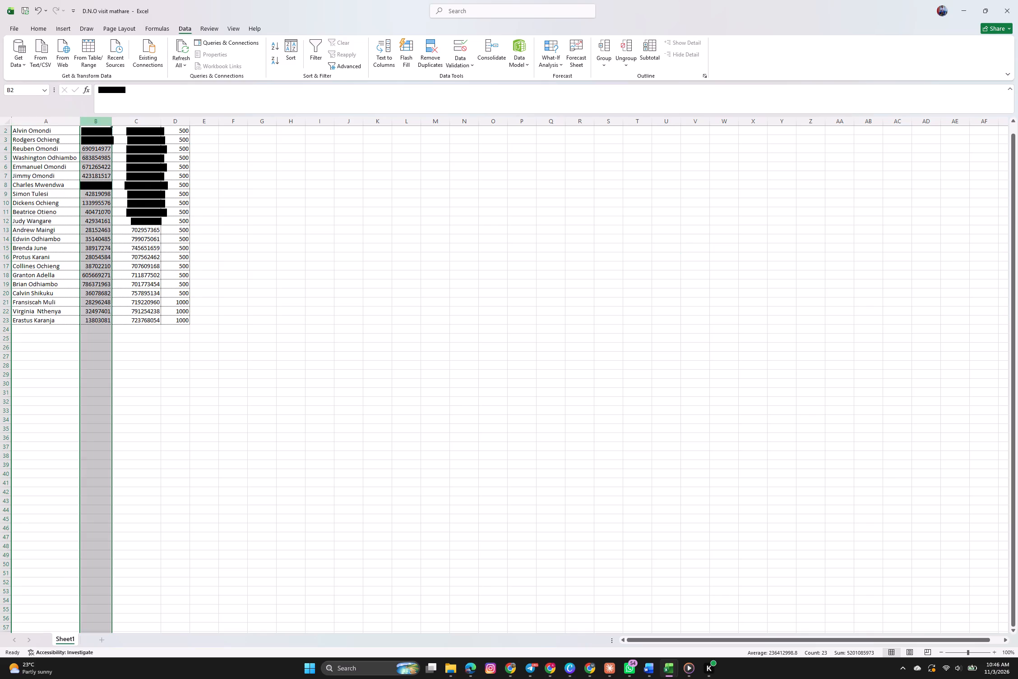
left_click(93, 140)
left_click_drag(86, 130, 103, 319)
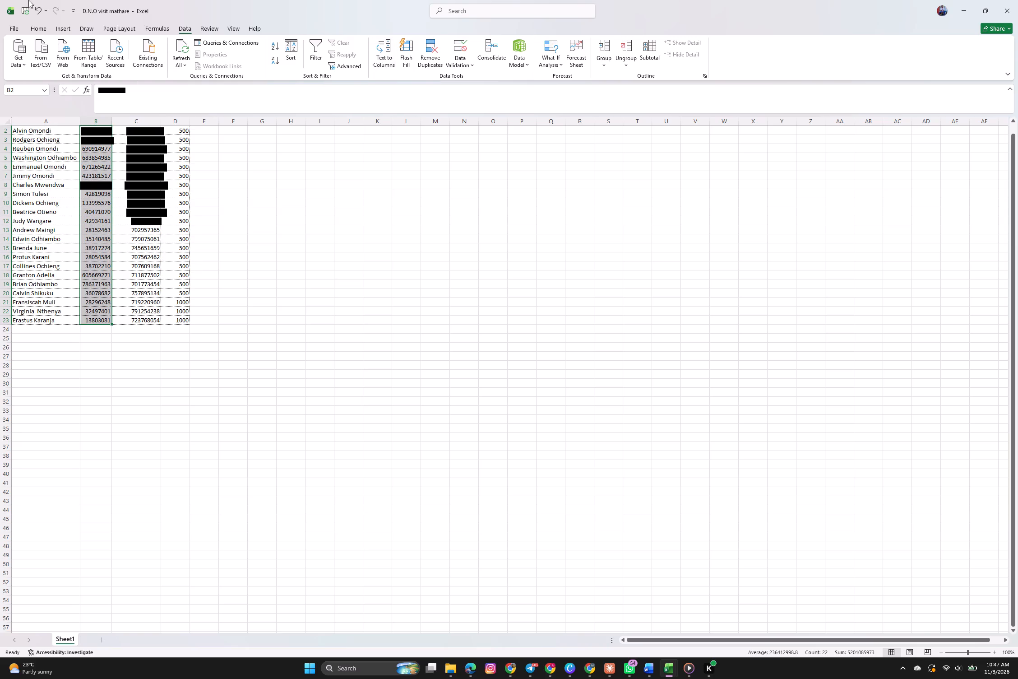
left_click(35, 26)
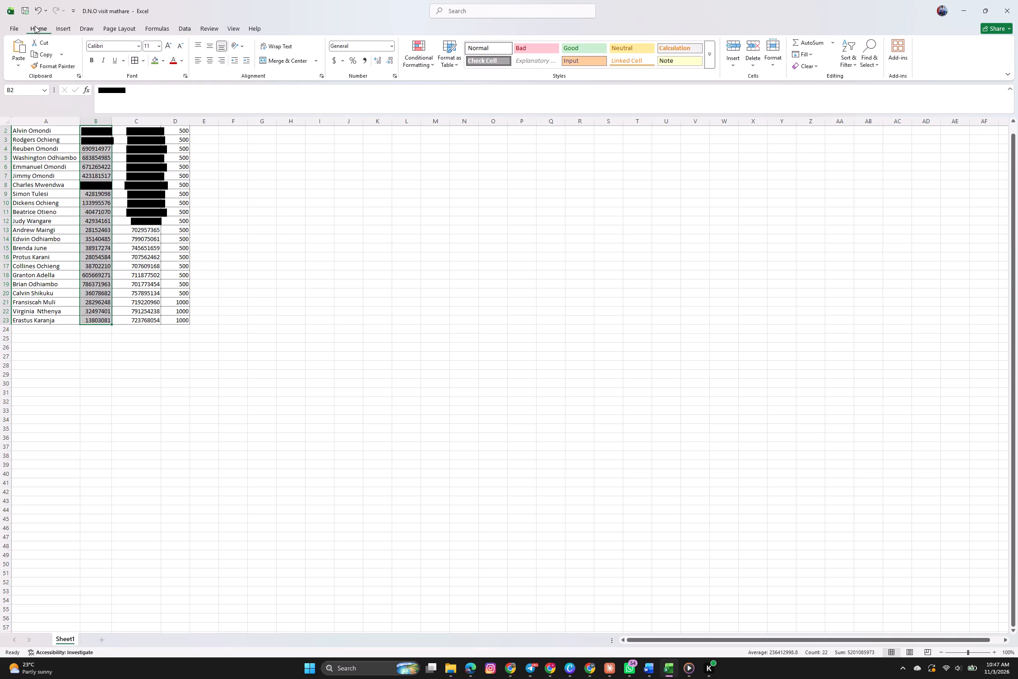
left_click(391, 46)
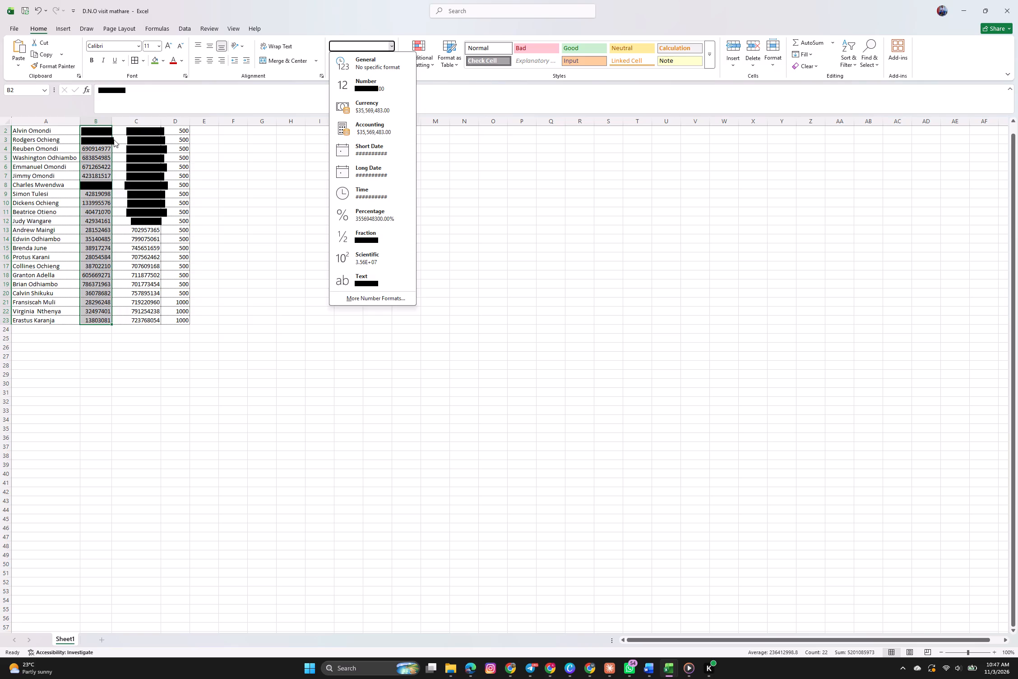
left_click(390, 42)
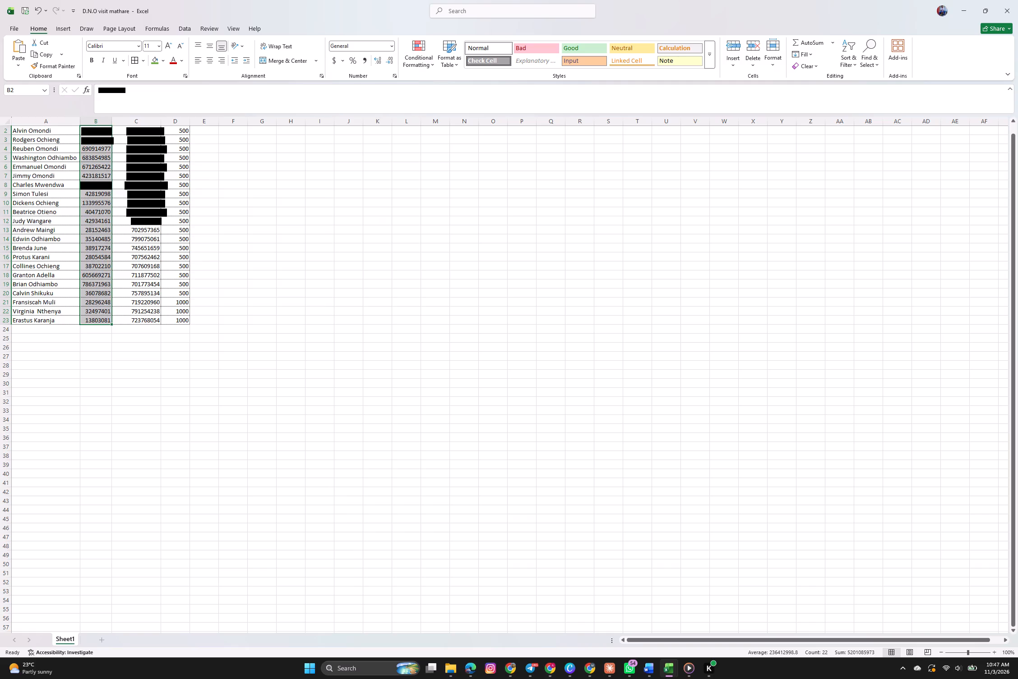
right_click(105, 130)
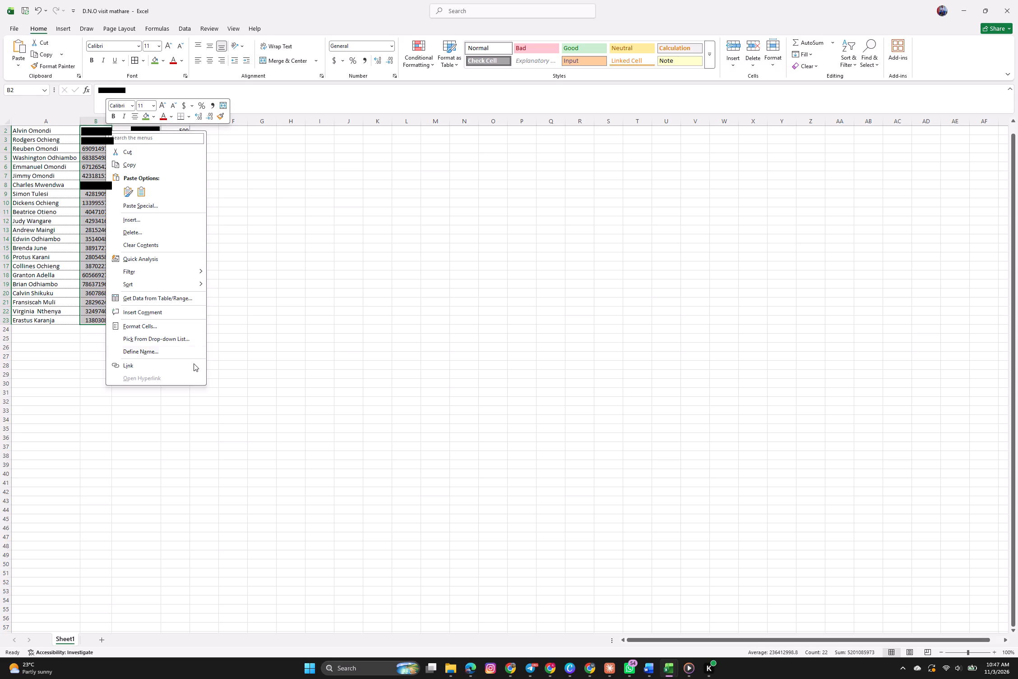
left_click(174, 324)
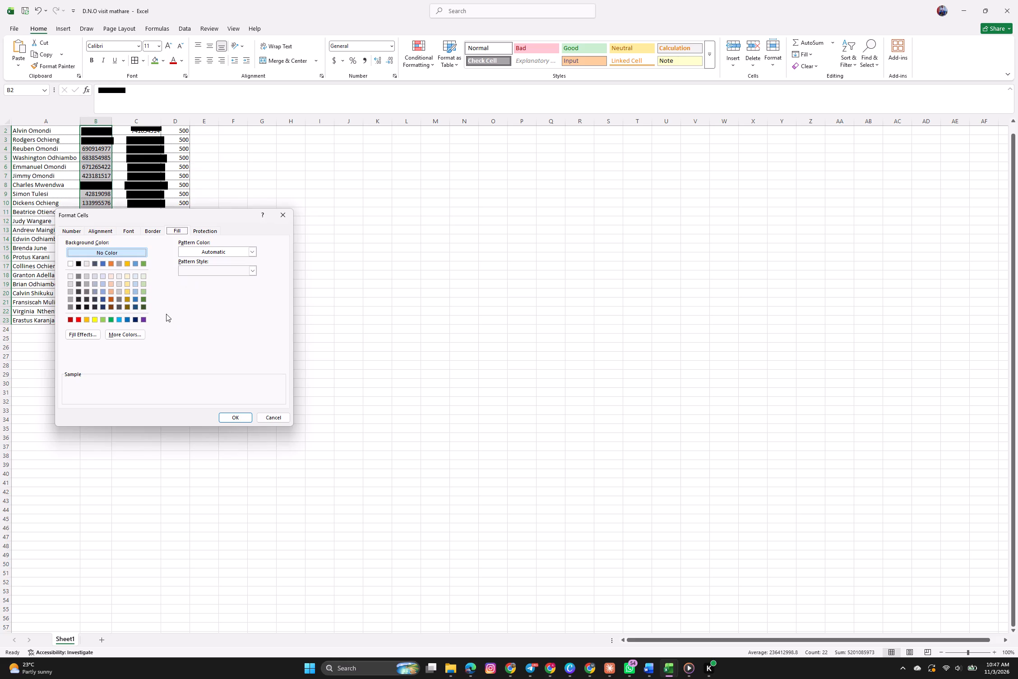
left_click(74, 229)
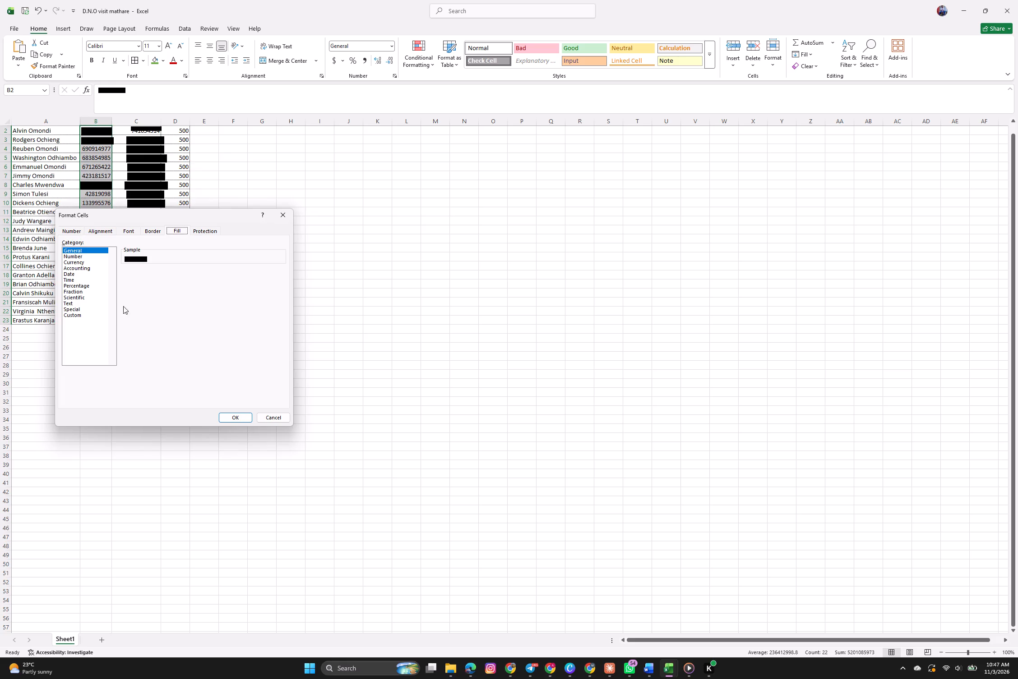
left_click(76, 256)
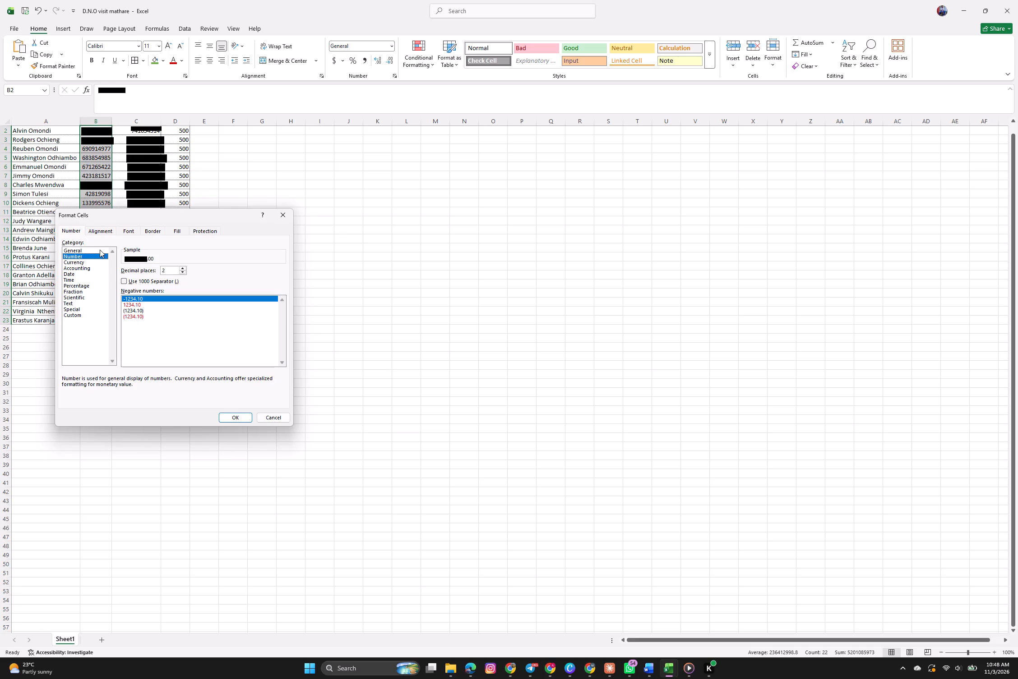
left_click(81, 249)
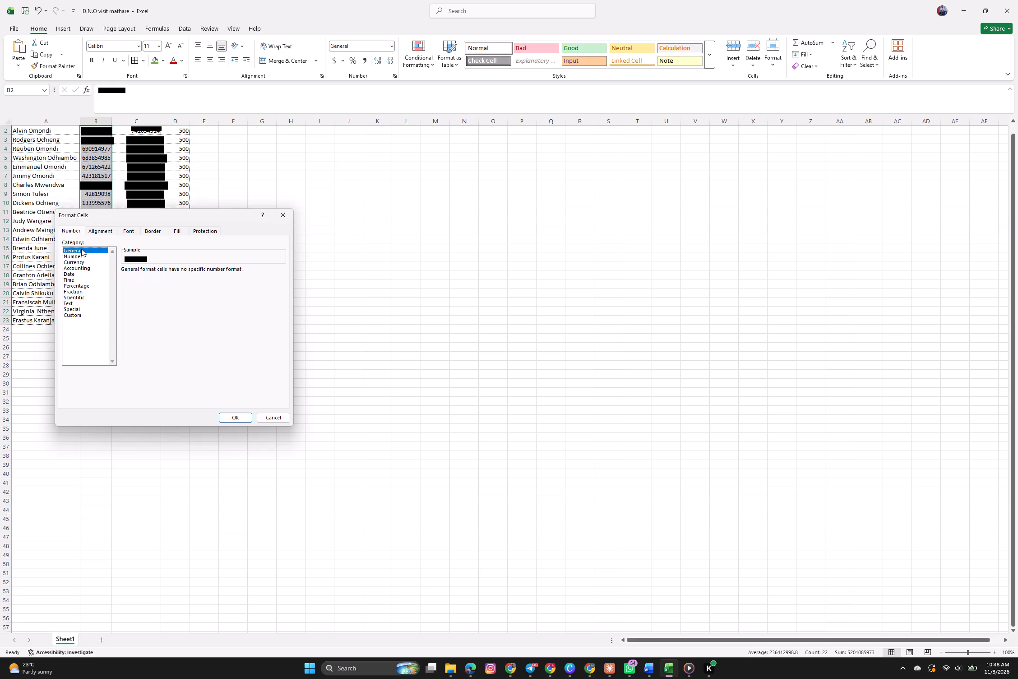
left_click(235, 418)
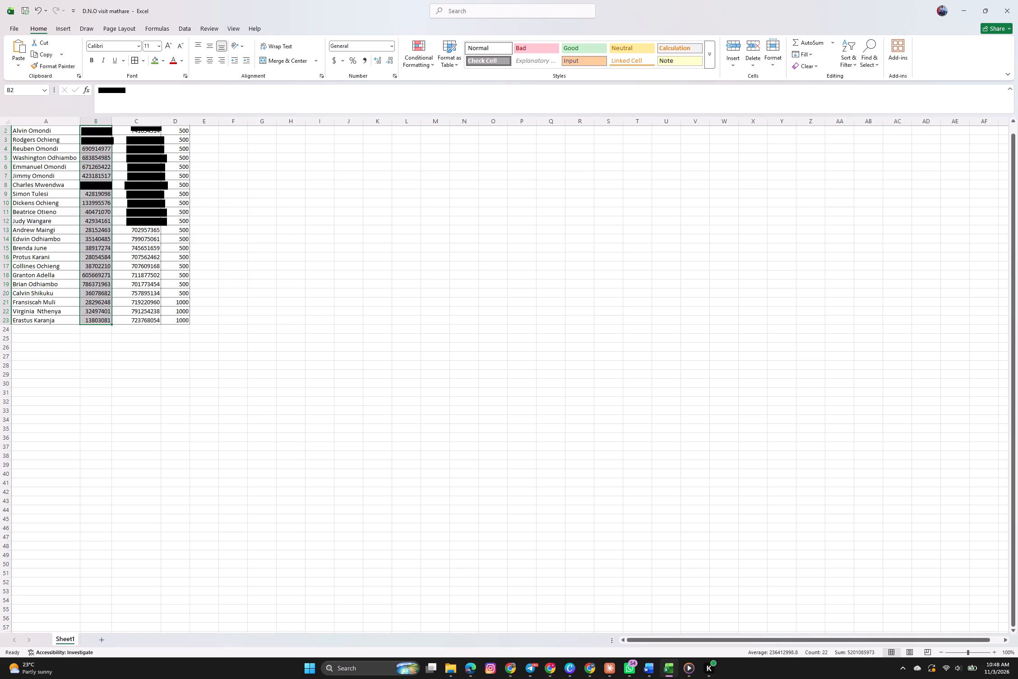
Choose the Currency number category for the AMOUNT values in D2:D23 in Format Cells.
scroll(131, 229, "up", 2)
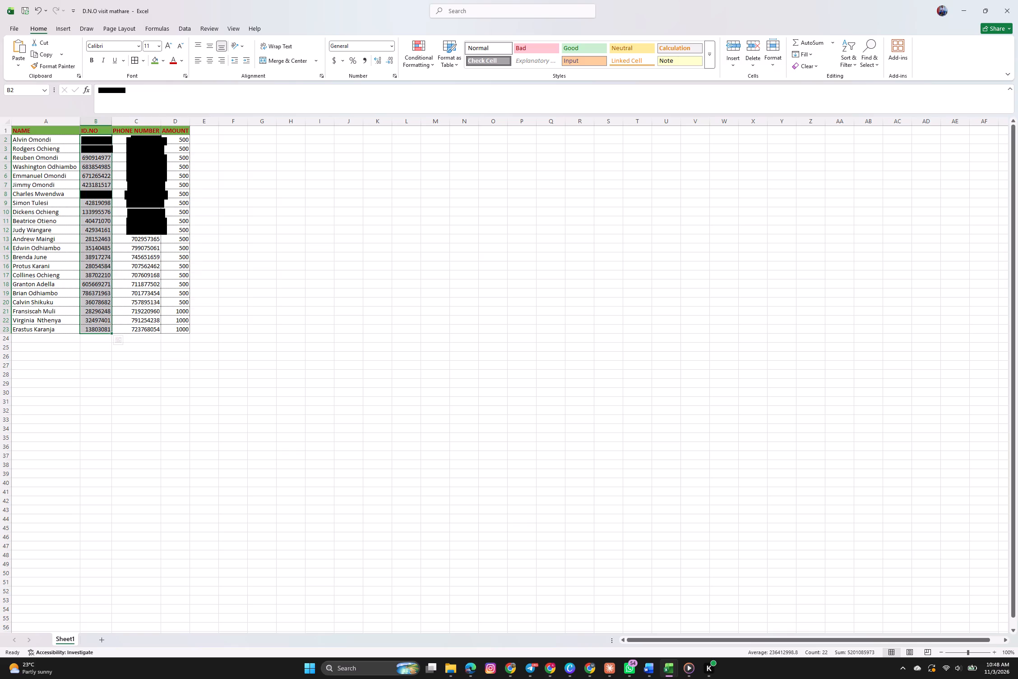
left_click(183, 142)
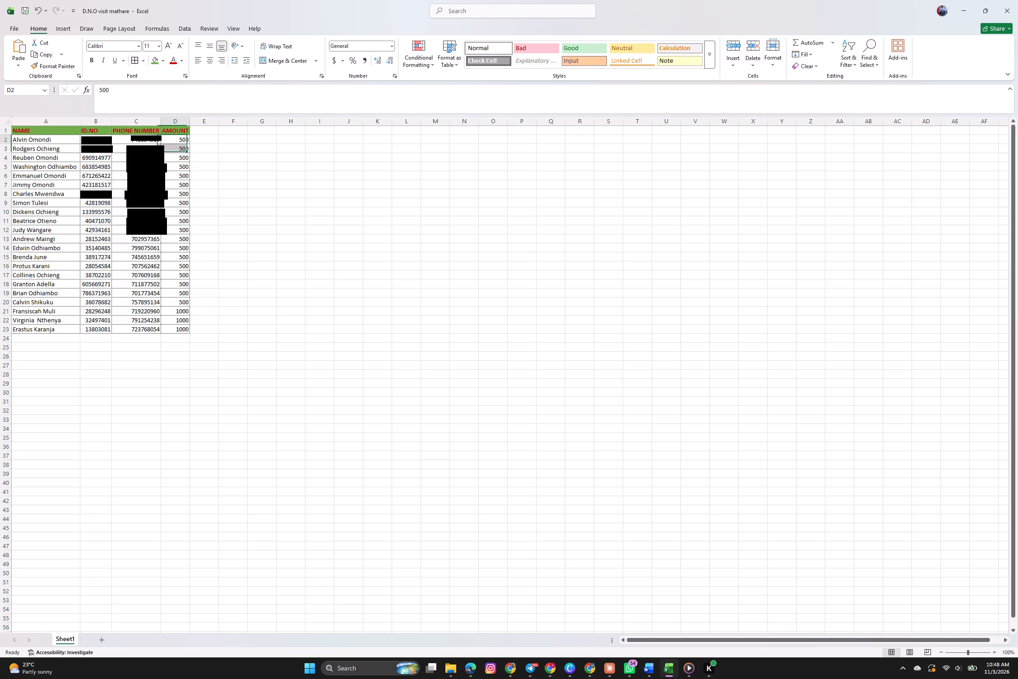
left_click_drag(174, 140, 184, 321)
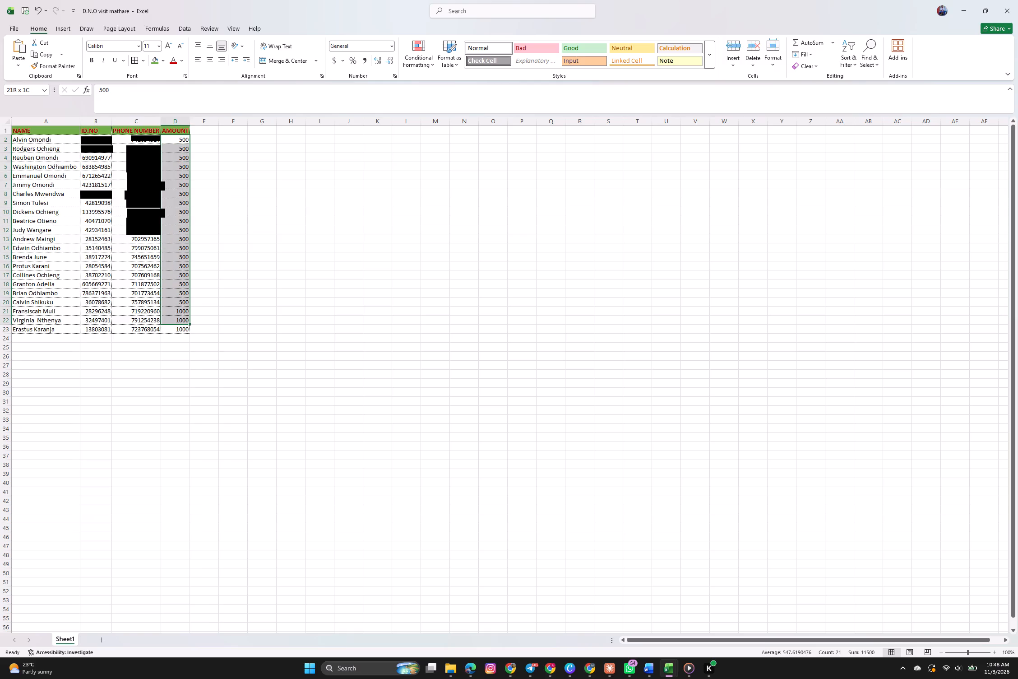
left_click_drag(184, 321, 184, 328)
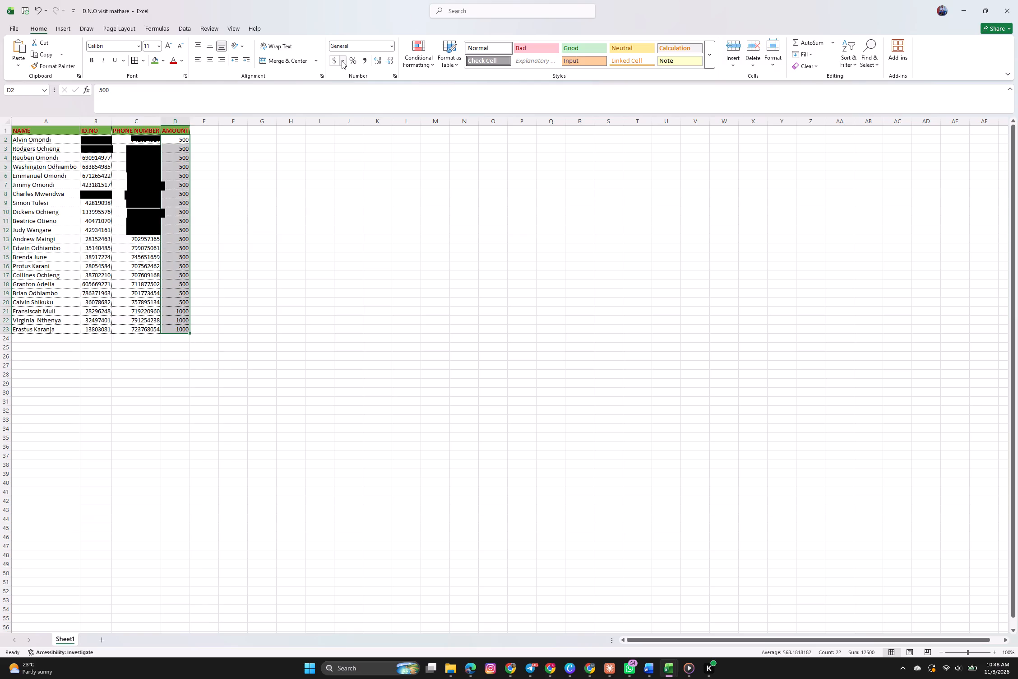
left_click(342, 61)
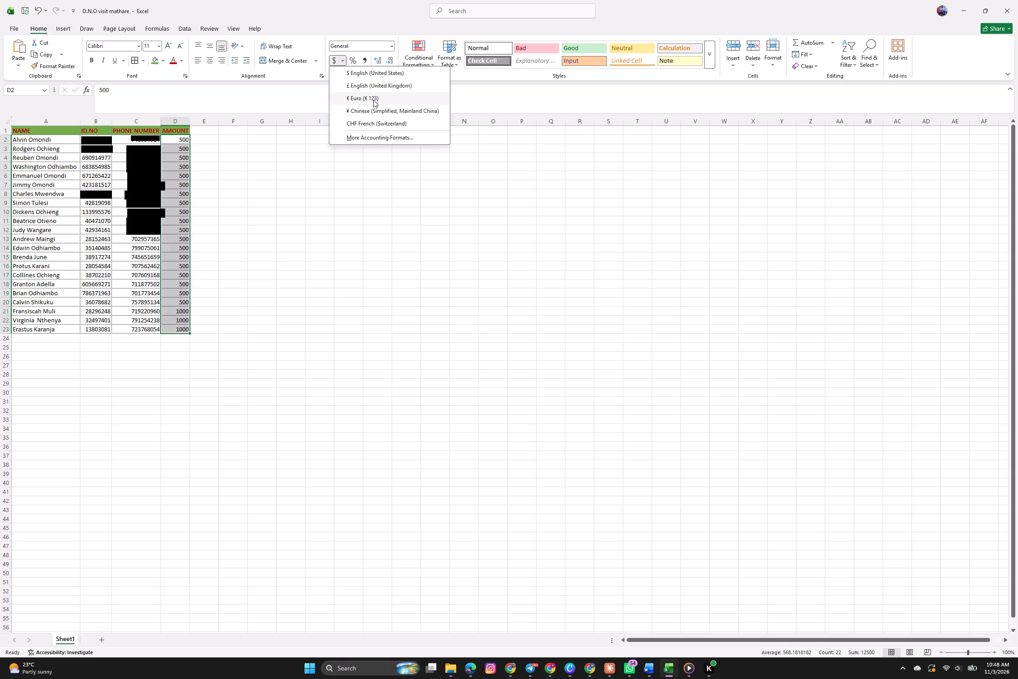
left_click(384, 137)
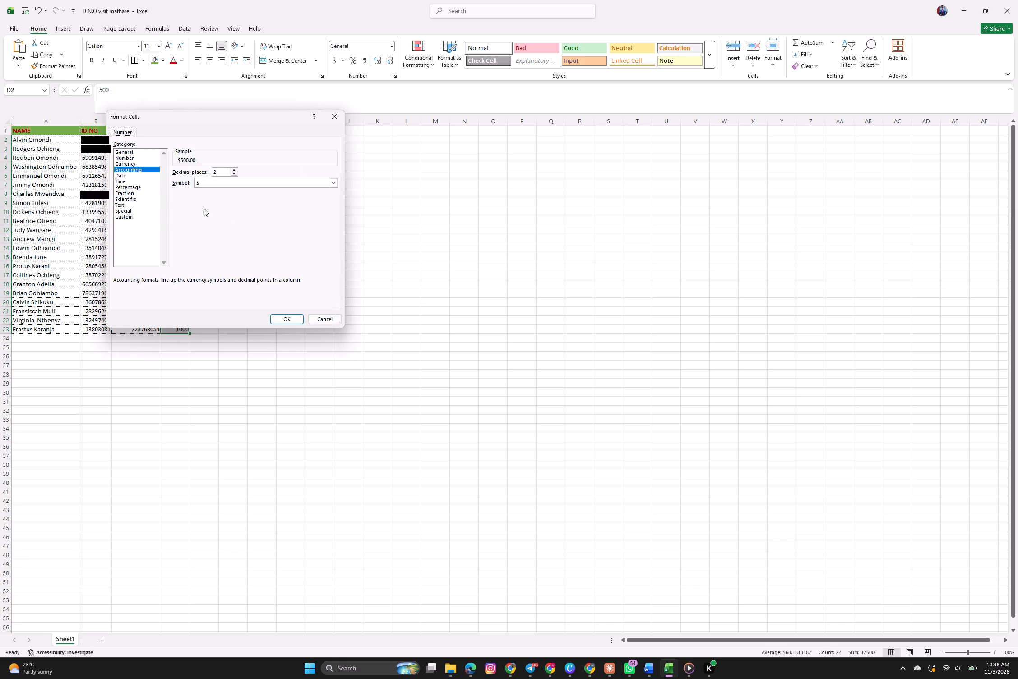
left_click(142, 164)
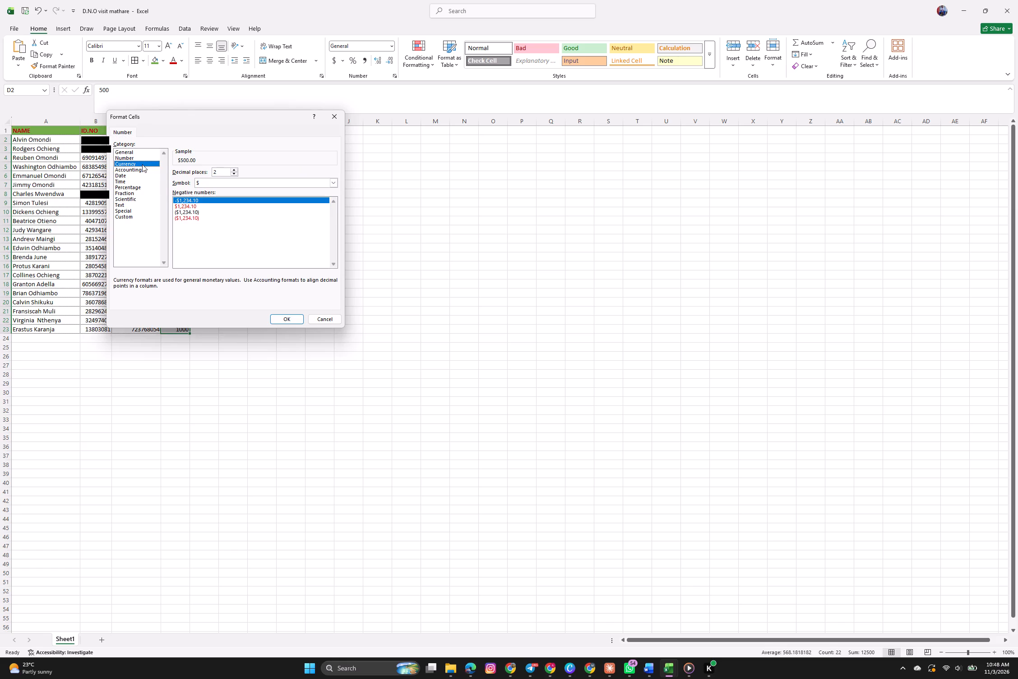
Set the currency symbol to KES and apply the format to the AMOUNT values.
left_click(333, 182)
scroll(273, 236, "down", 1)
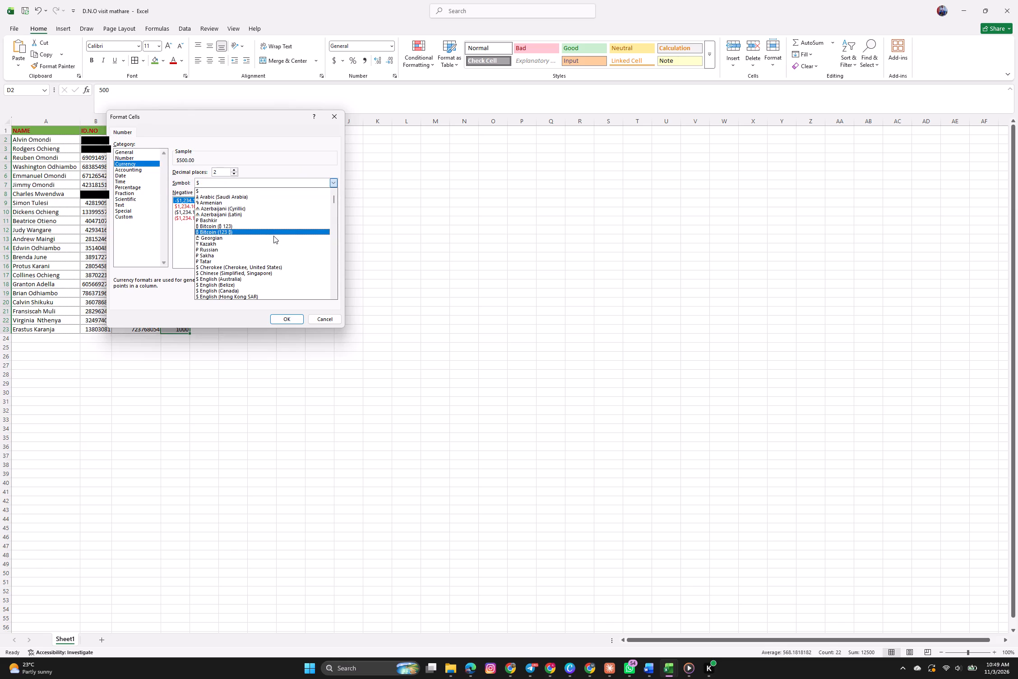
scroll(273, 236, "down", 4)
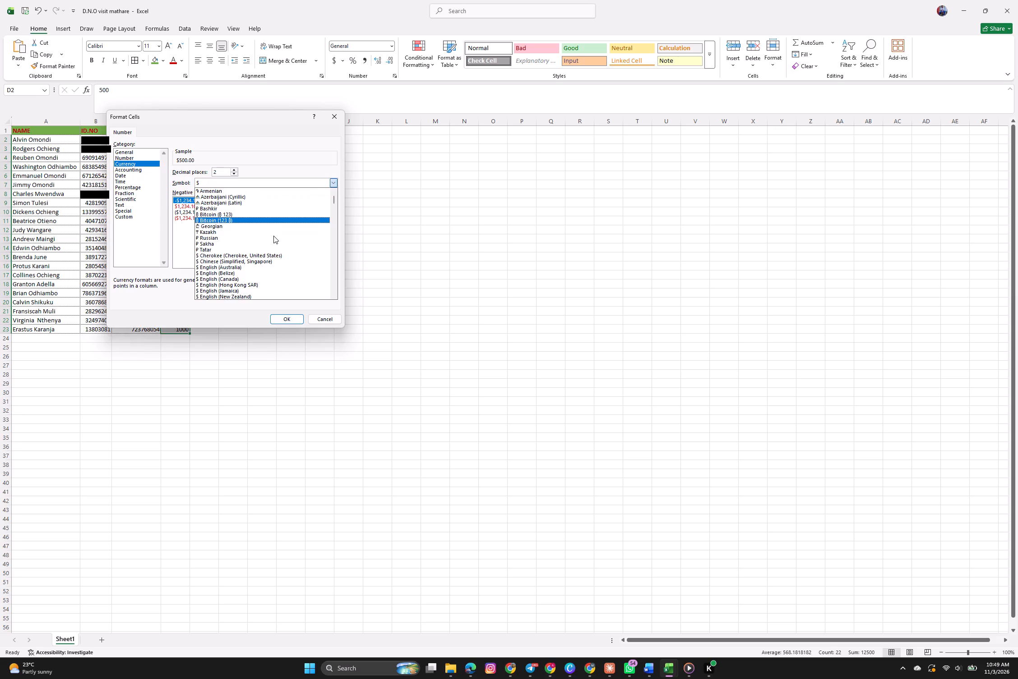
scroll(273, 236, "down", 1)
scroll(273, 236, "up", 1)
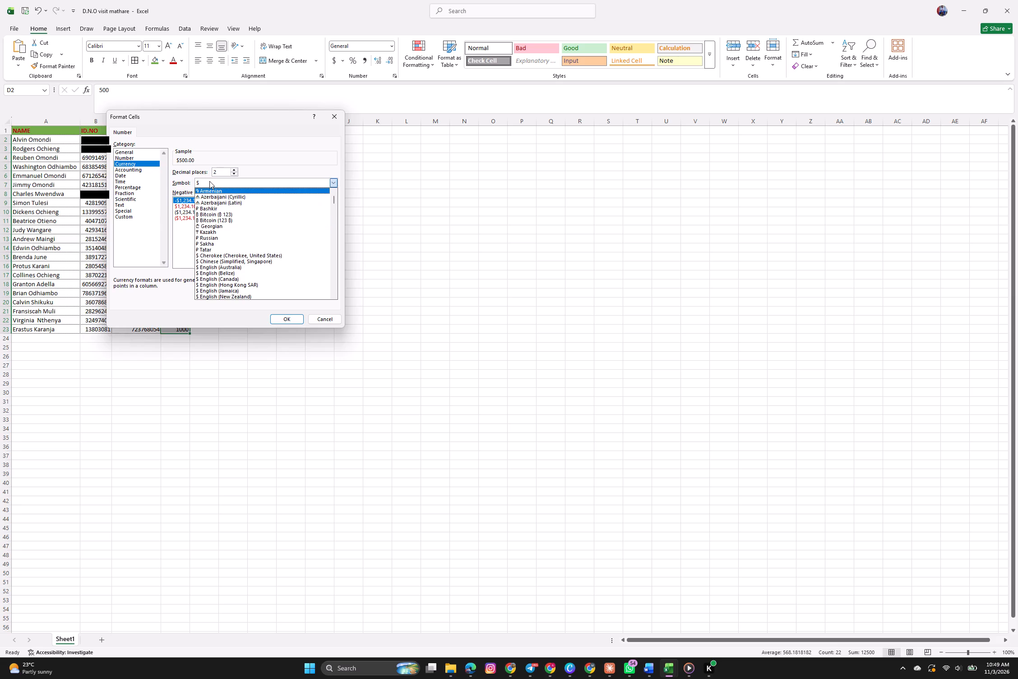
left_click(205, 181)
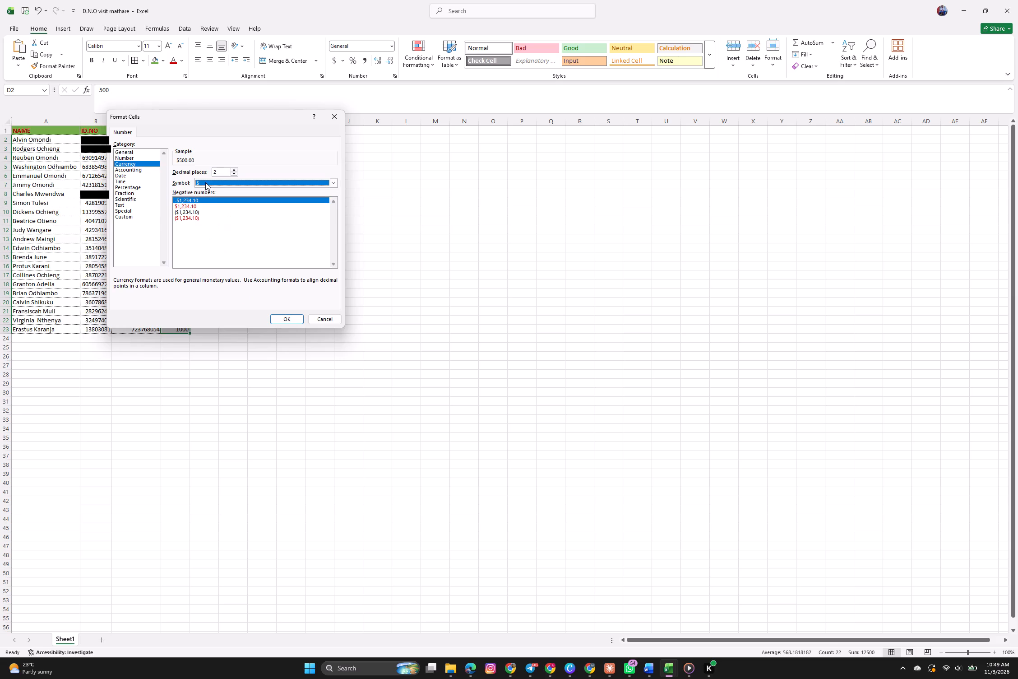
left_click(205, 182)
scroll(243, 244, "down", 3)
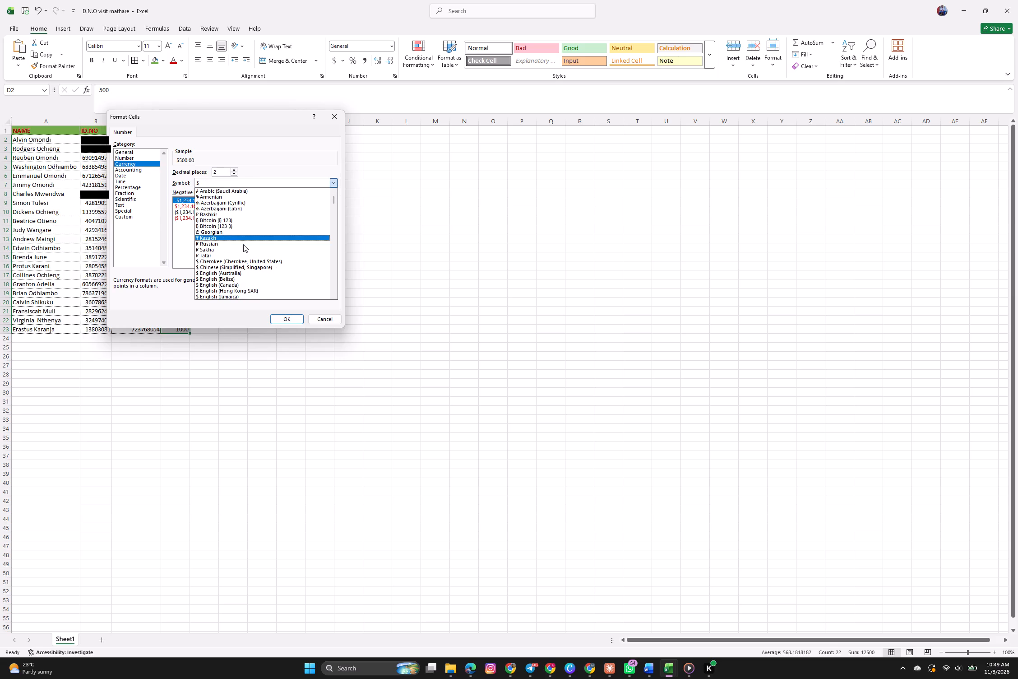
scroll(243, 244, "down", 3)
key("k")
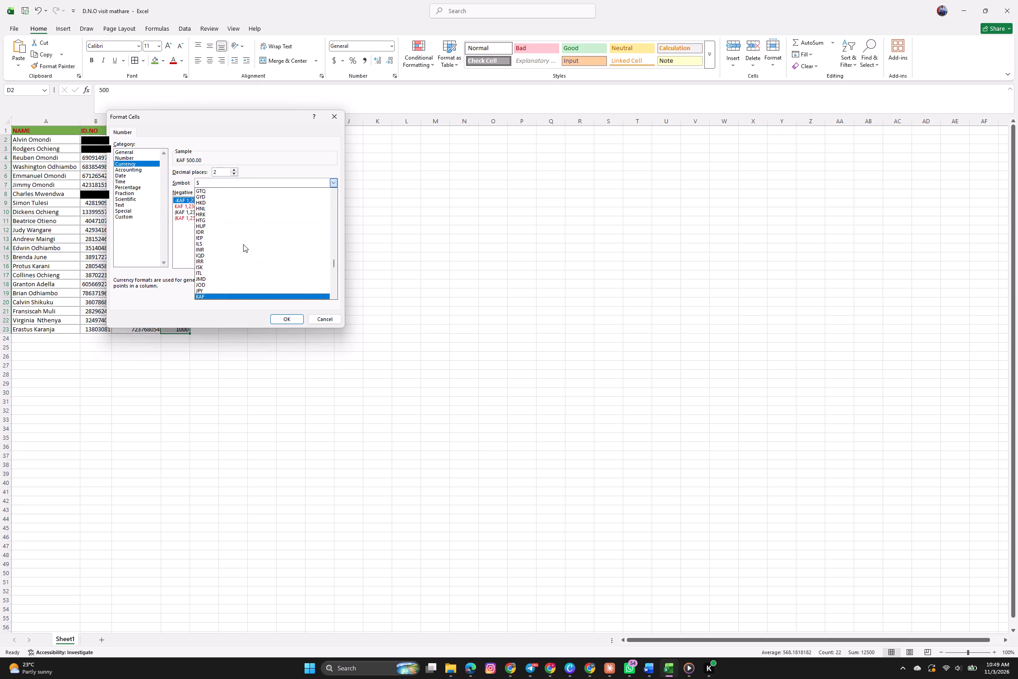
key("e")
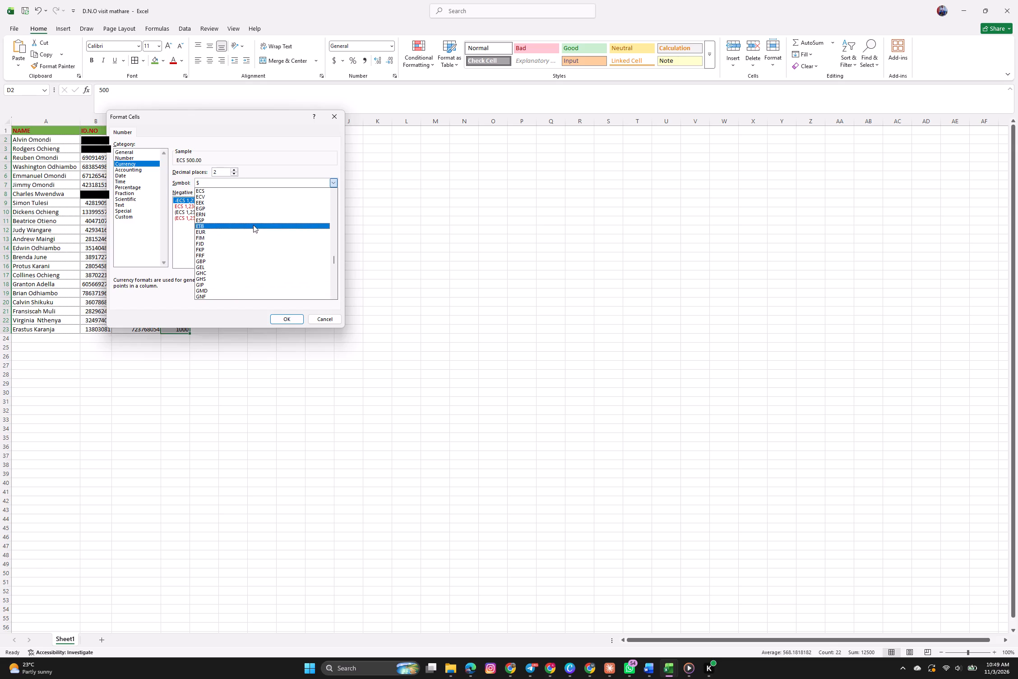
scroll(266, 271, "down", 1)
scroll(266, 271, "up", 1)
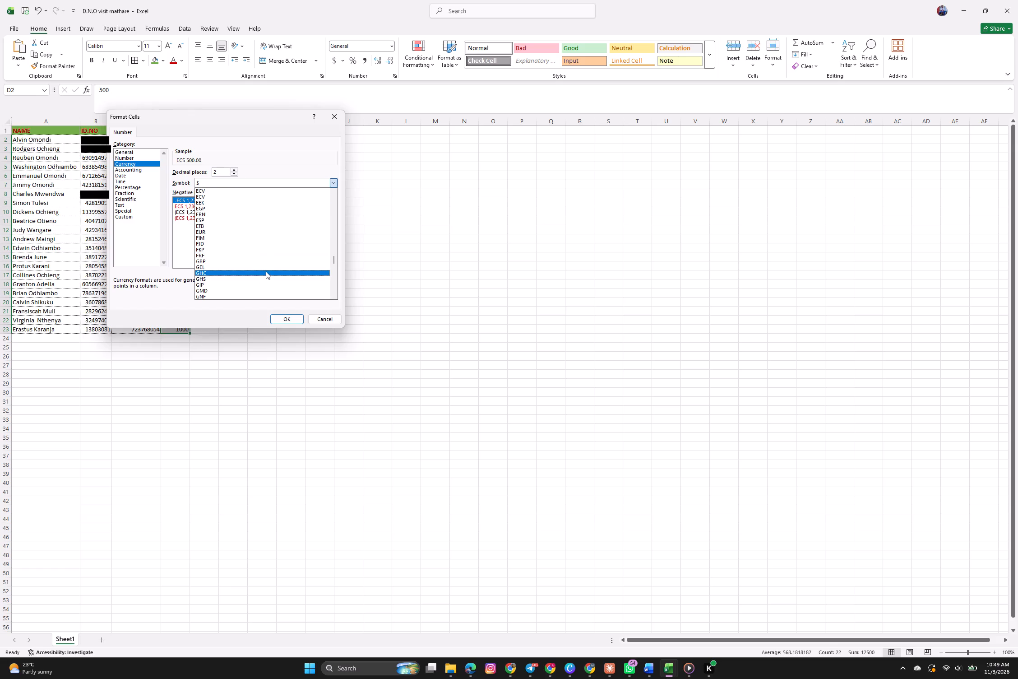
key("BackSpace")
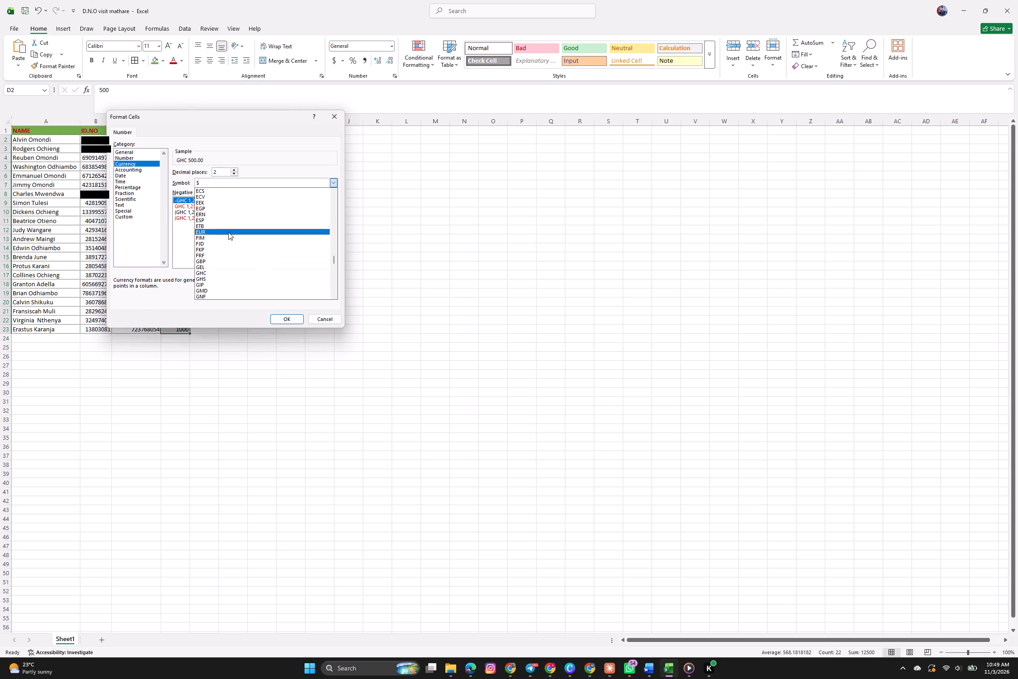
key("k")
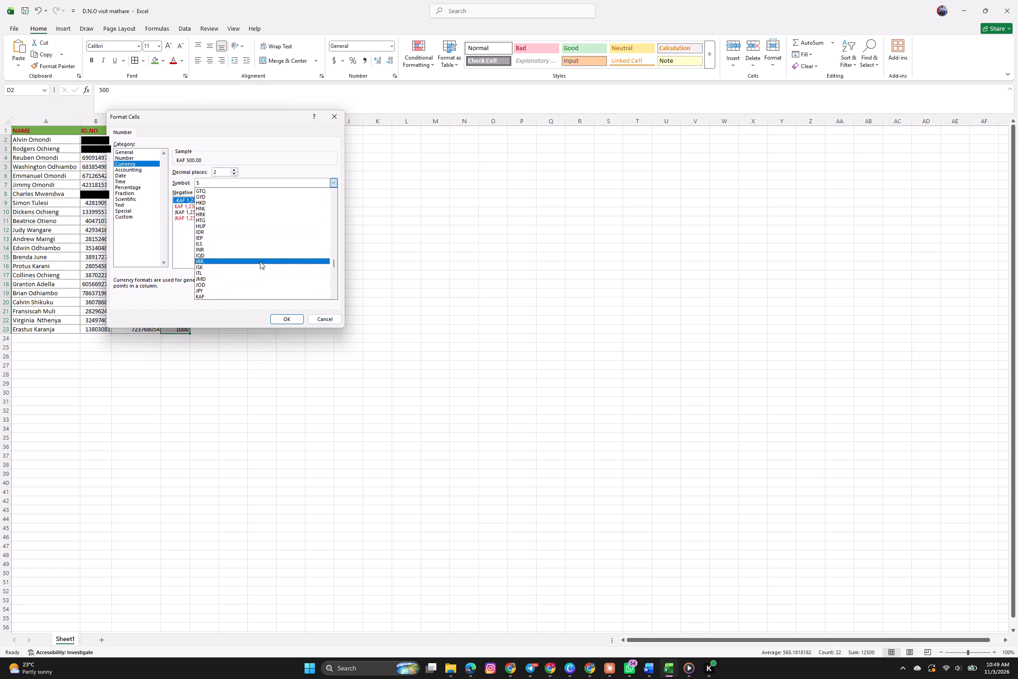
scroll(260, 261, "down", 2)
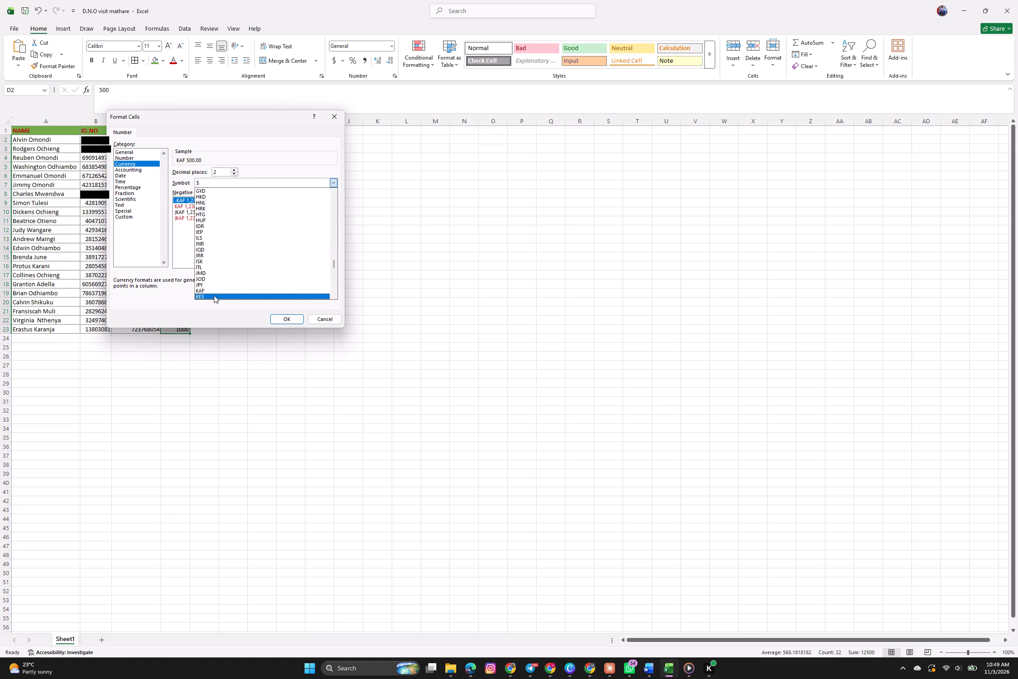
left_click(214, 295)
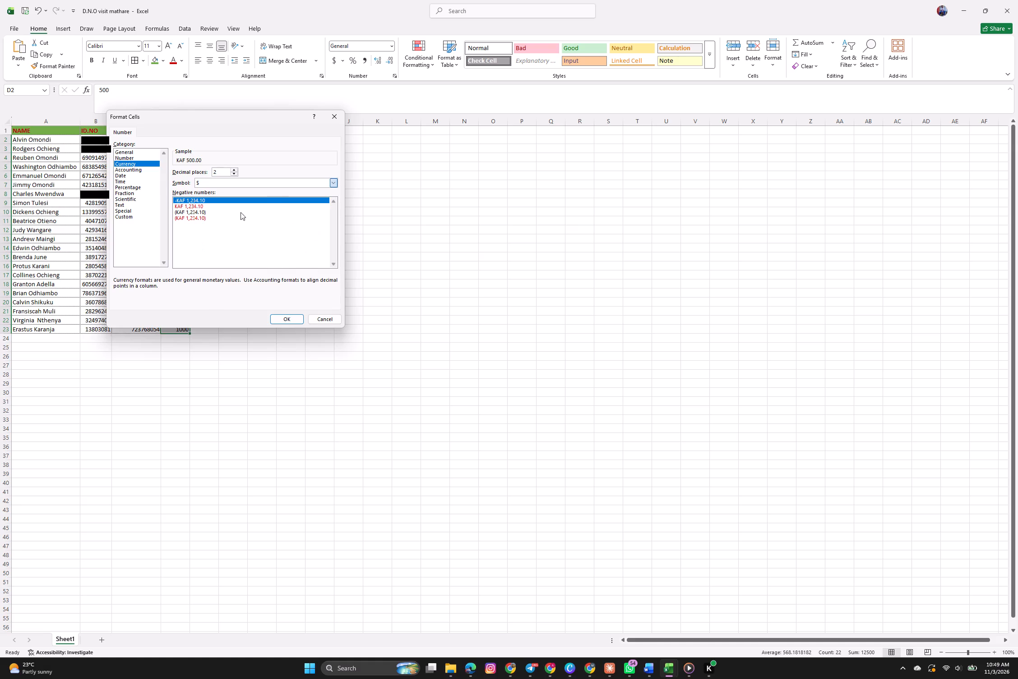
left_click(287, 318)
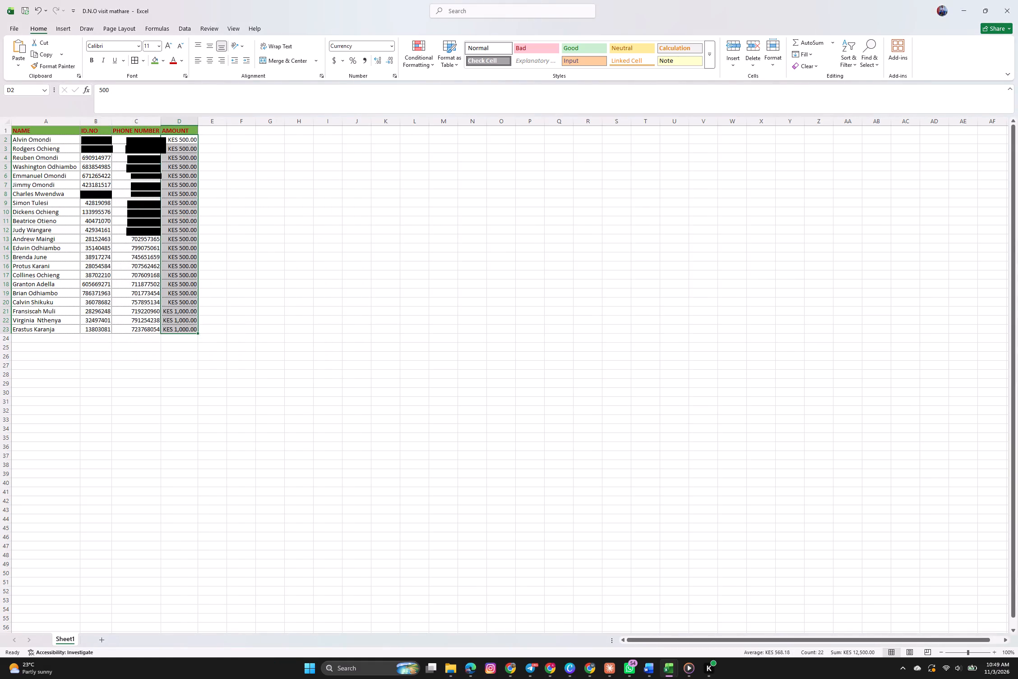
Reduce the AMOUNT values in D2:D23 to zero decimal places.
left_click(189, 184)
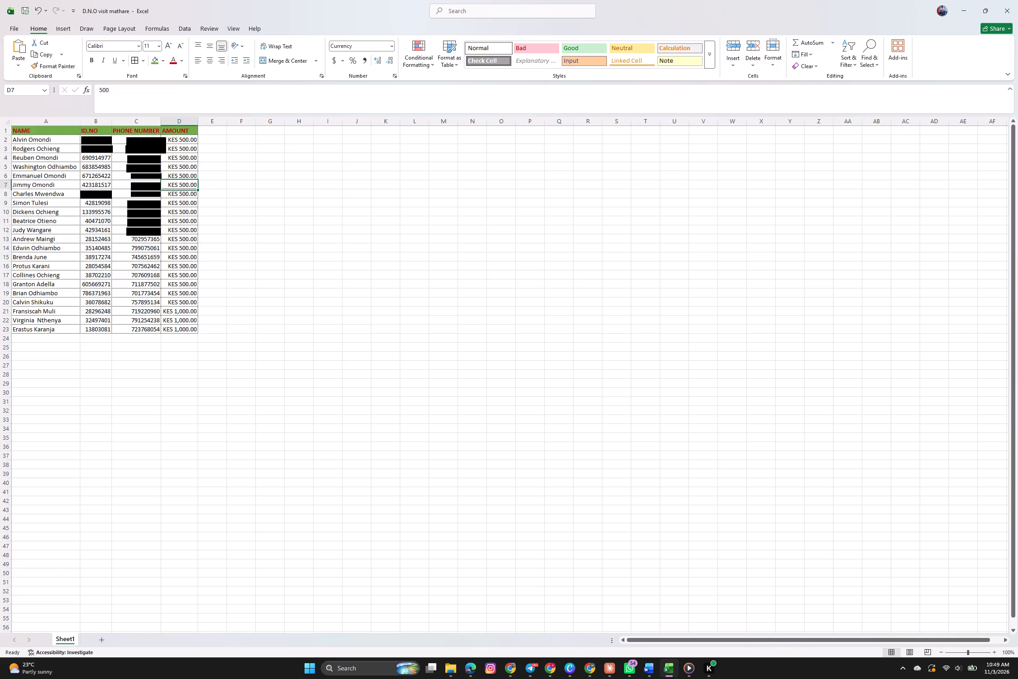
left_click_drag(169, 140, 186, 315)
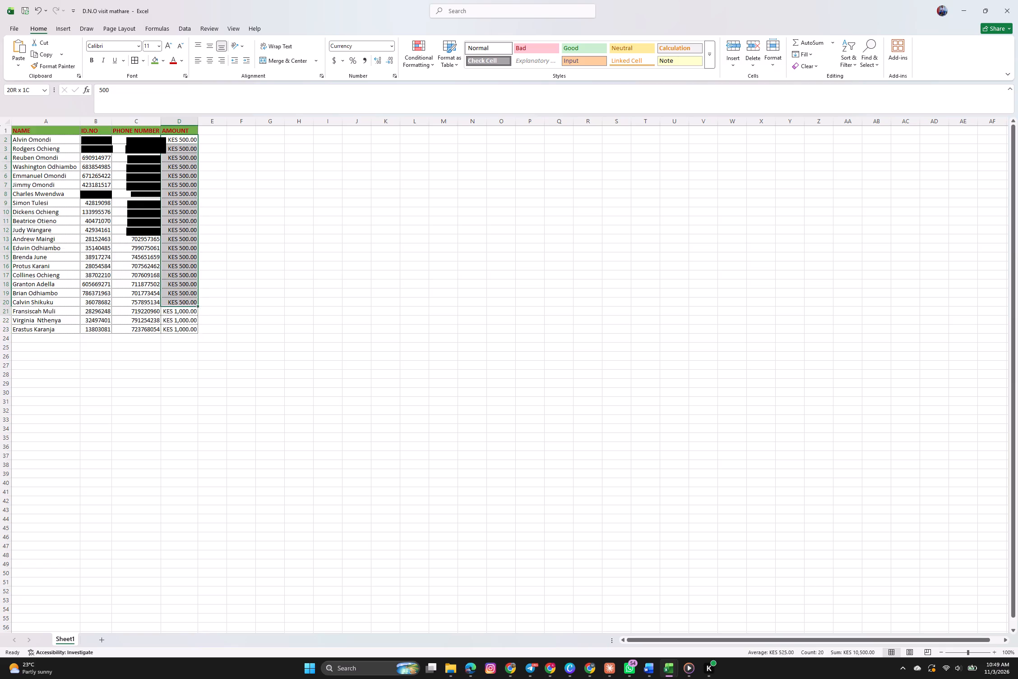
left_click_drag(186, 315, 187, 326)
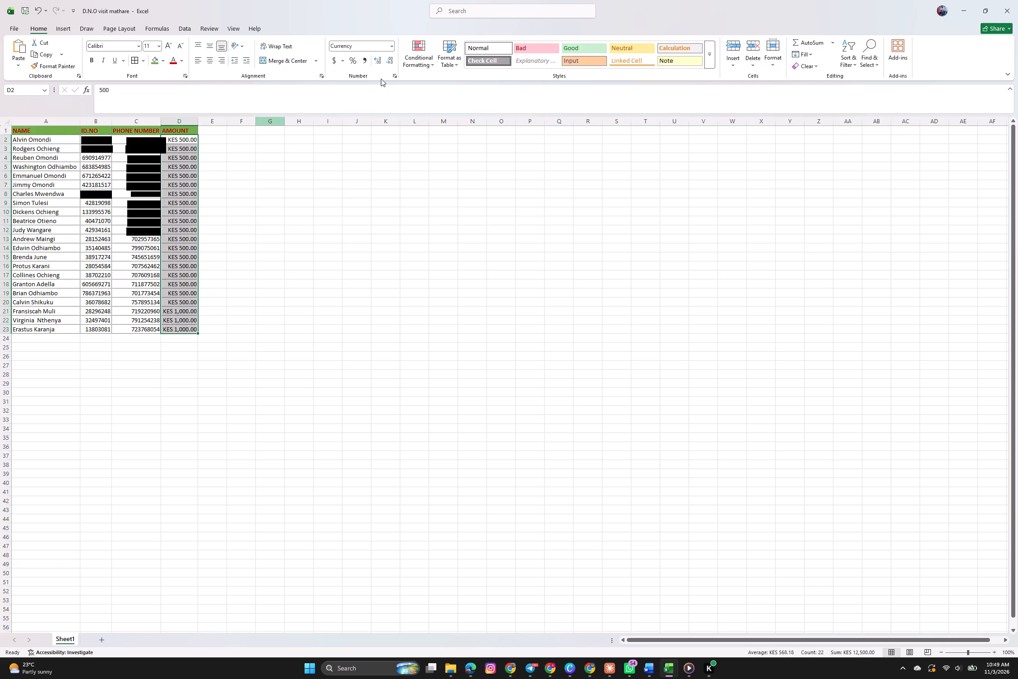
left_click(389, 59)
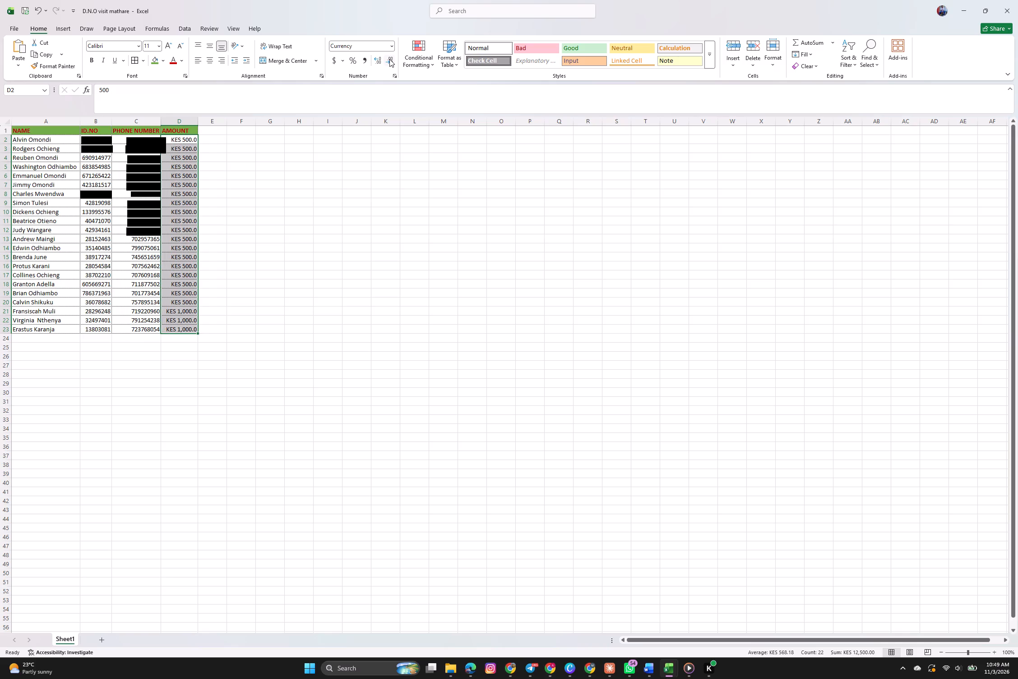
left_click(389, 59)
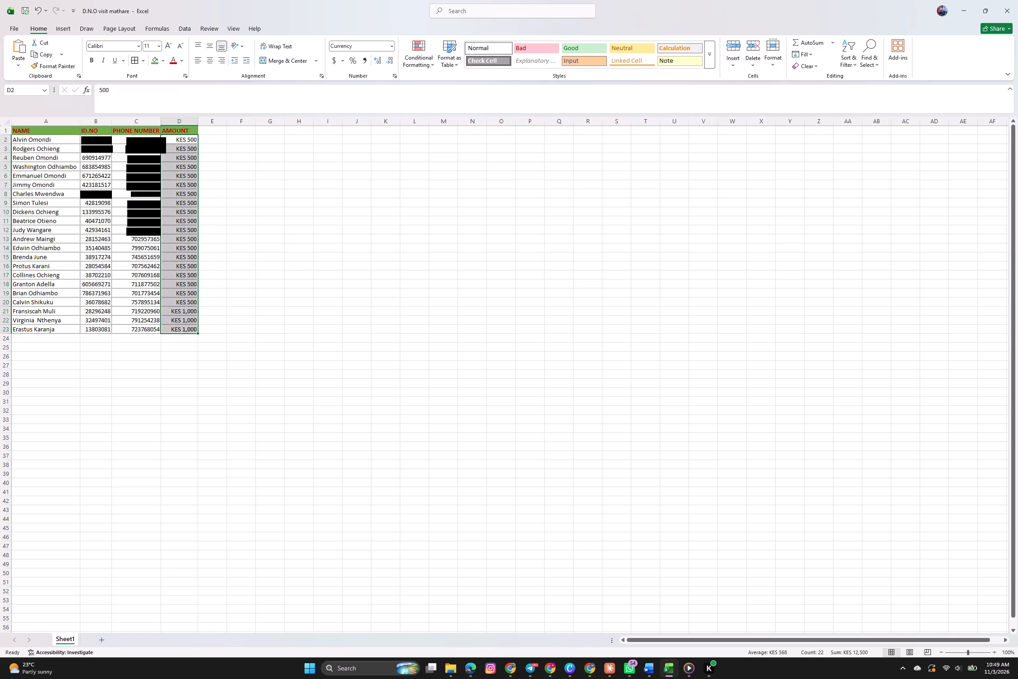
left_click(231, 172)
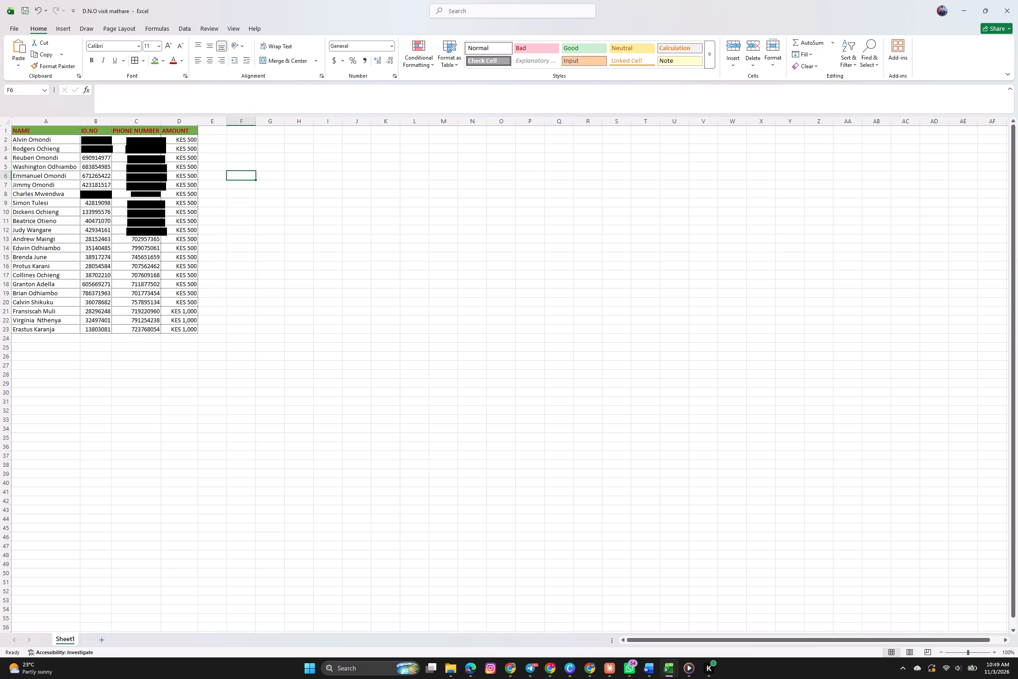
Add a Date column header in E1 and enter the date 03/11/2026 in E2.
left_click(213, 131)
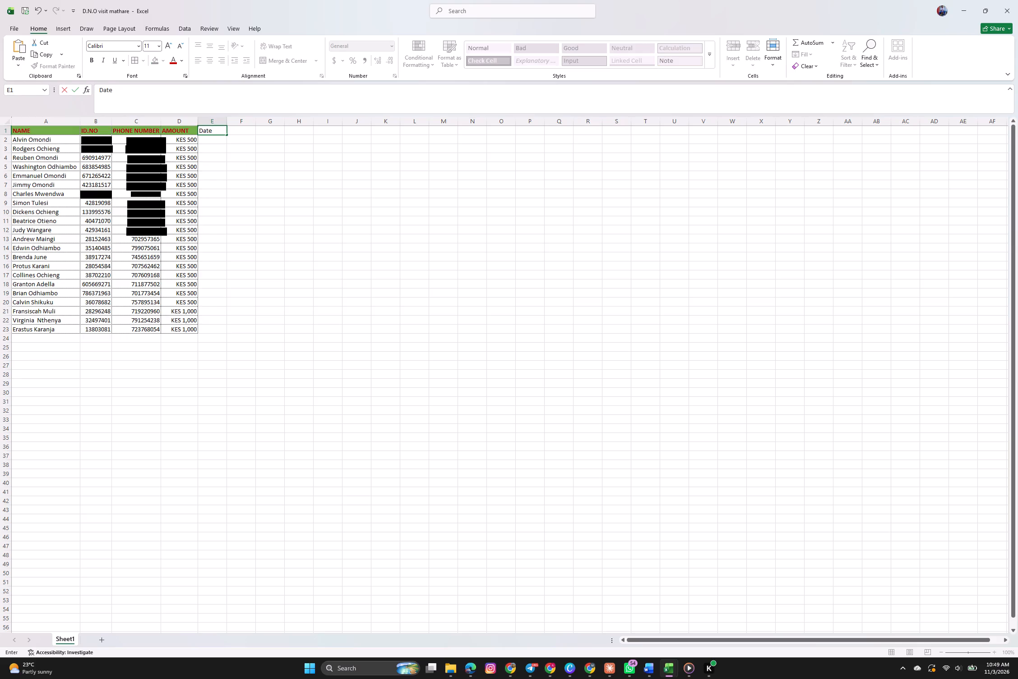
left_click(212, 141)
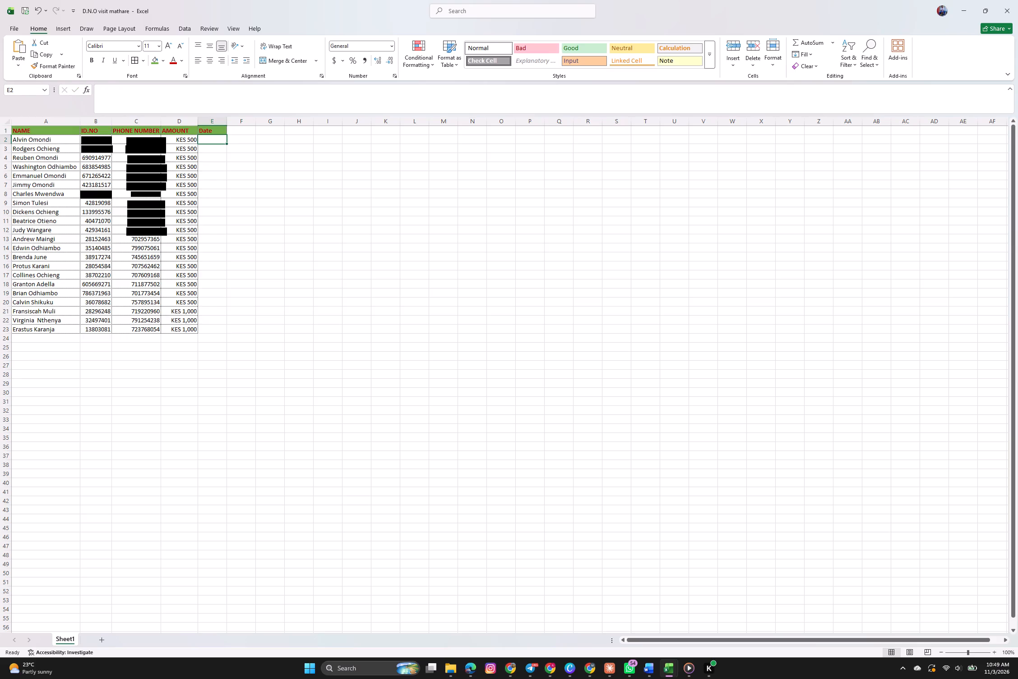
type("03")
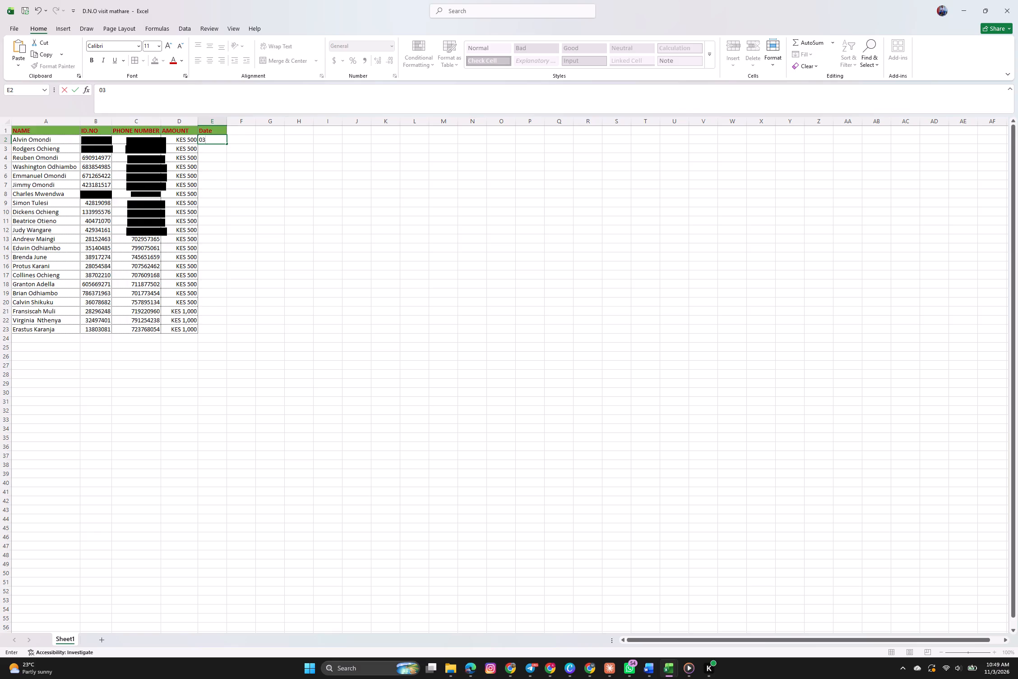
key("slash")
type("11/2026")
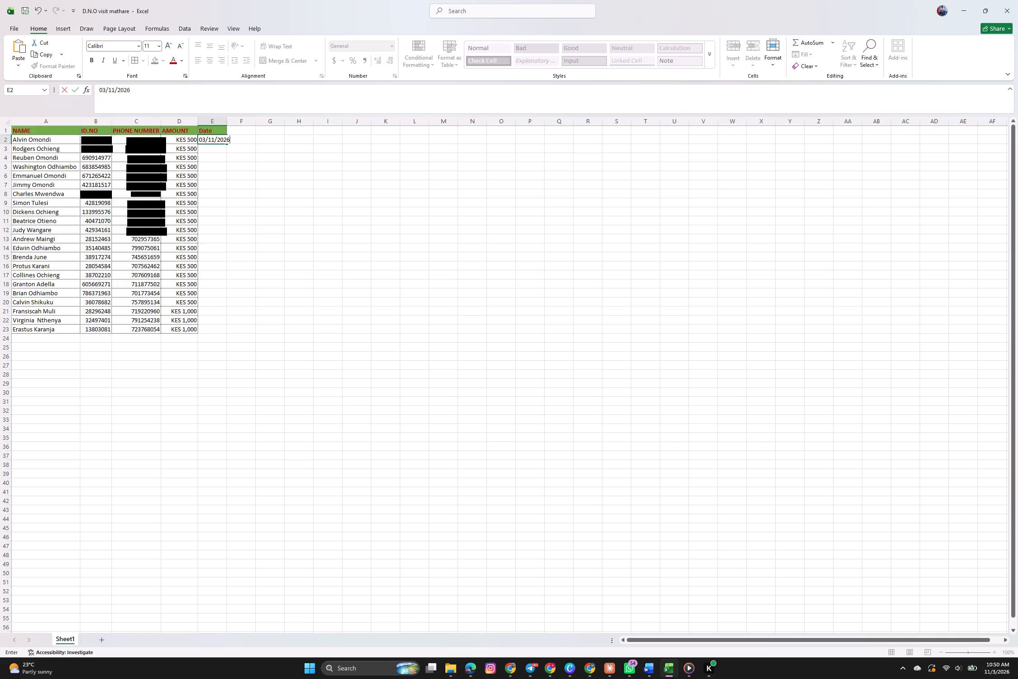
left_click(216, 149)
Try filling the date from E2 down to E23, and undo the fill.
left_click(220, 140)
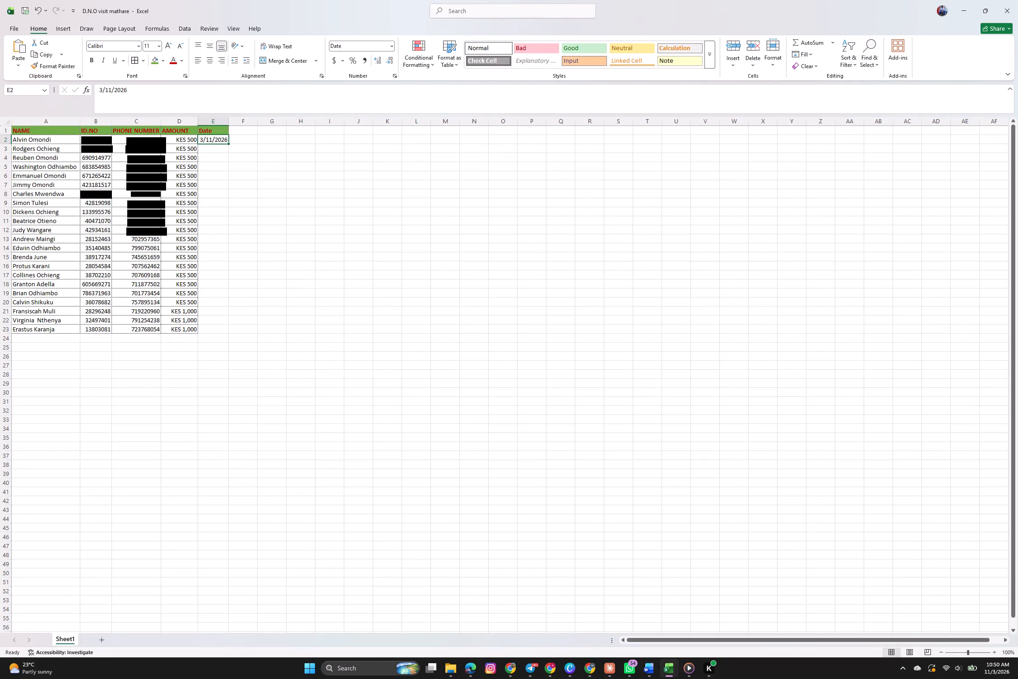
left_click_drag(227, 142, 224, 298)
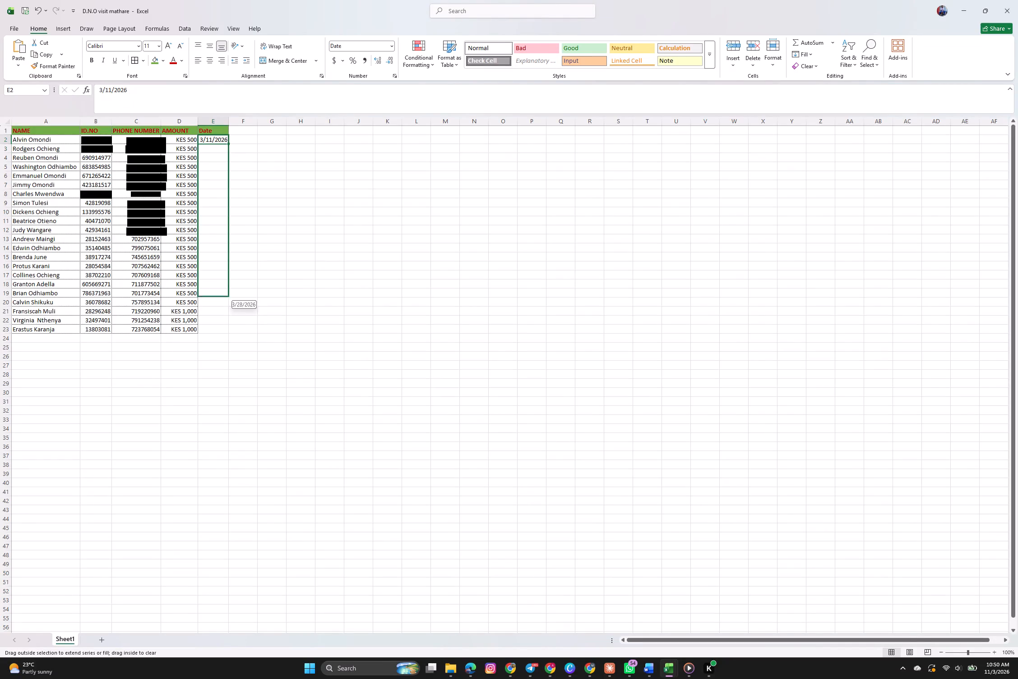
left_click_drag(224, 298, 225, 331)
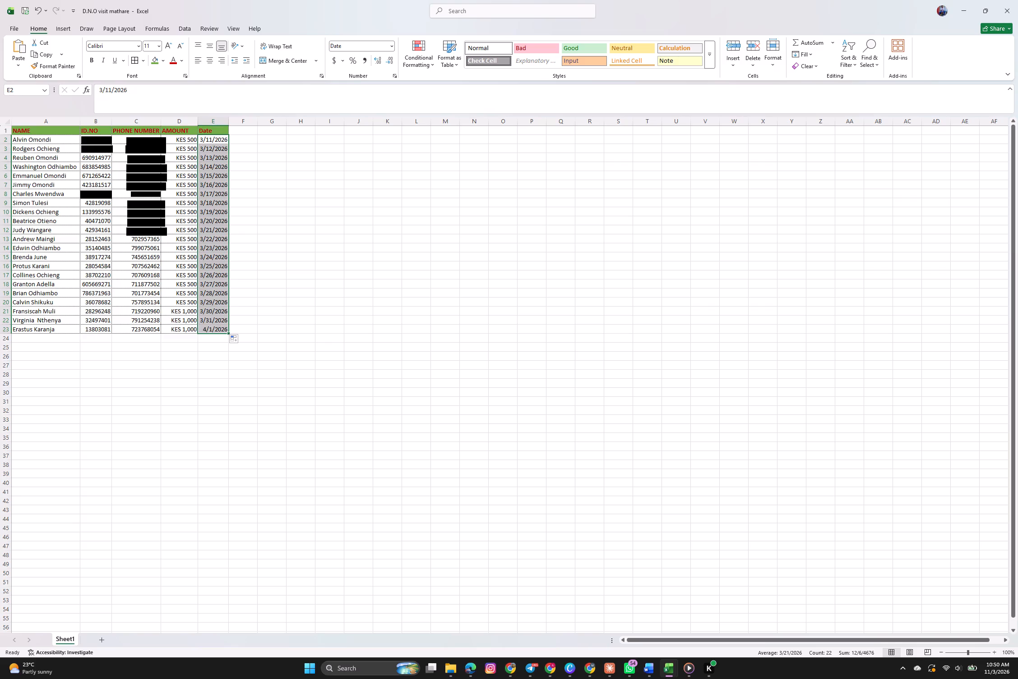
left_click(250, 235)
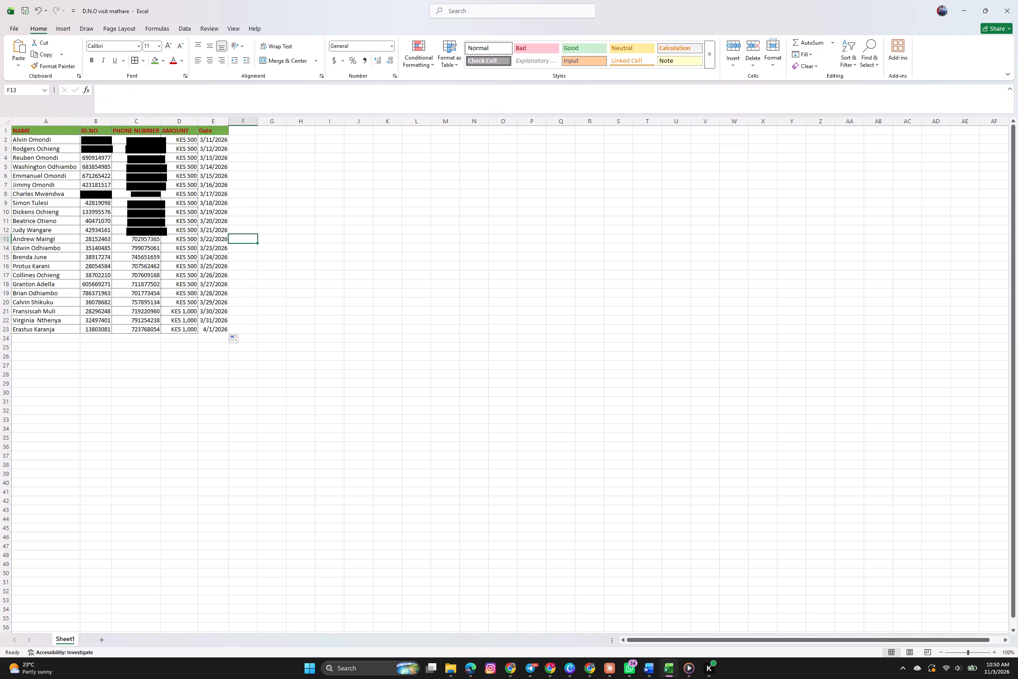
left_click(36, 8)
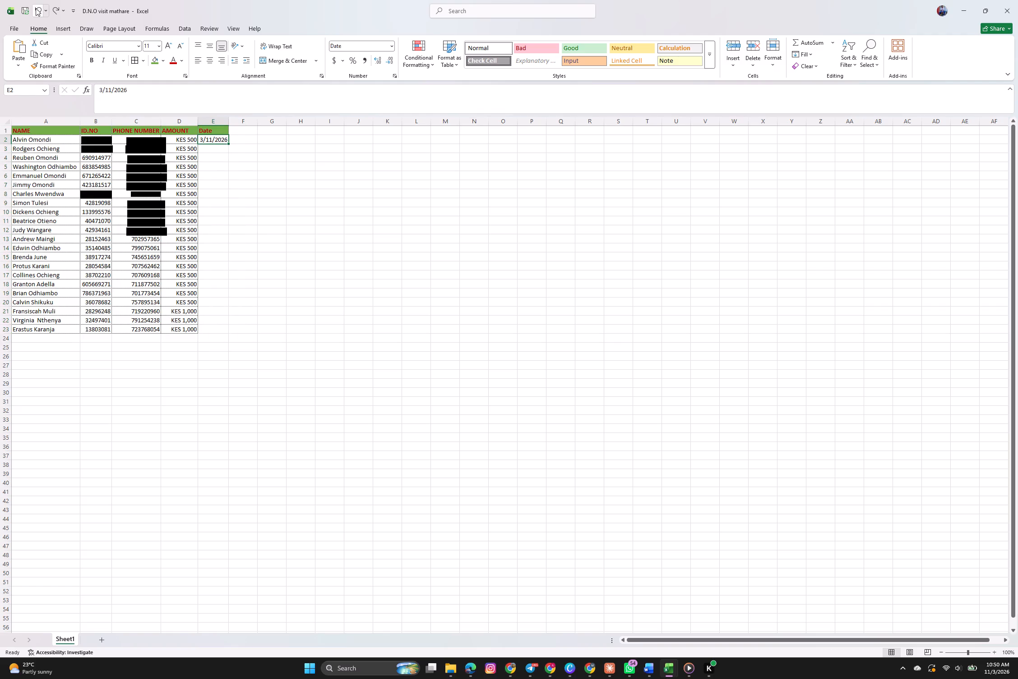
Copy the date in E2 and paste it down the Date column through E23.
left_click(212, 141)
left_click_drag(215, 139, 213, 244)
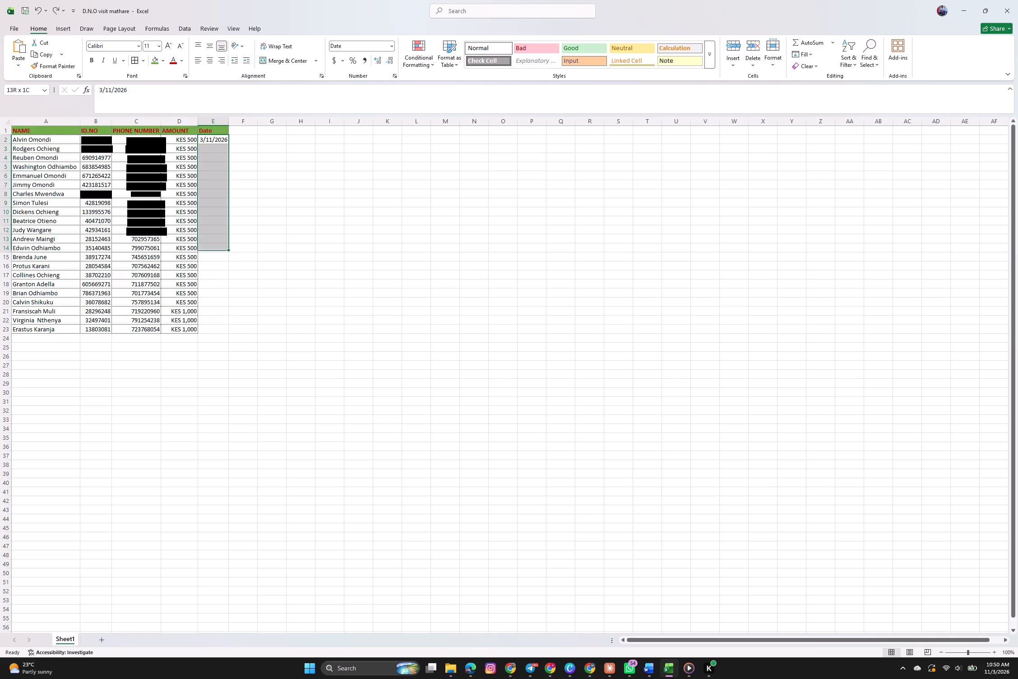
left_click_drag(213, 244, 213, 327)
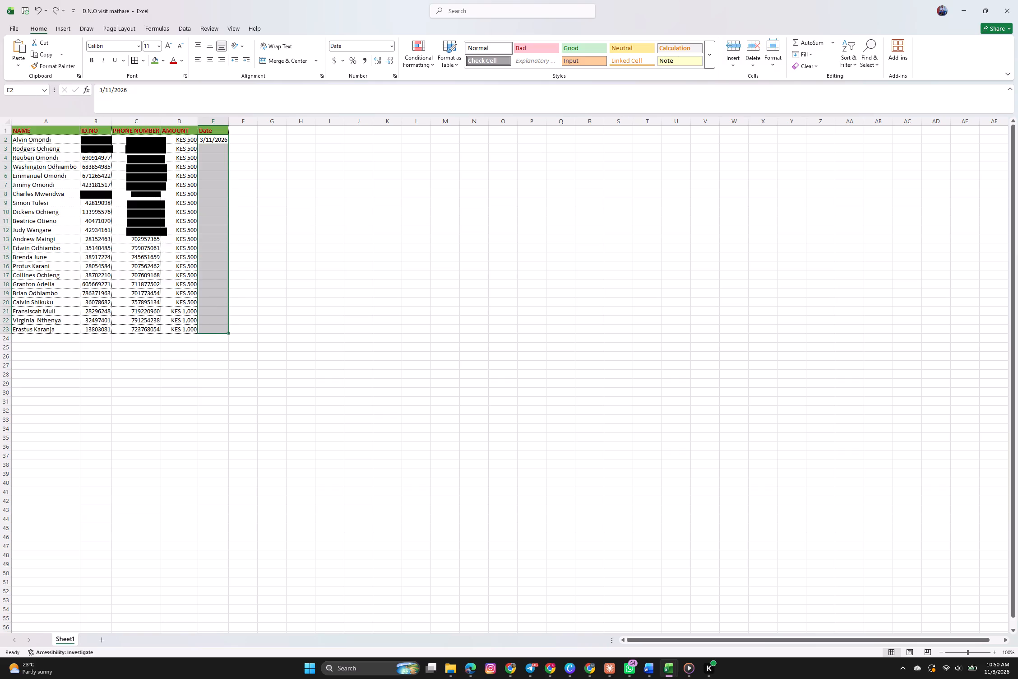
left_click(260, 243)
left_click(213, 138)
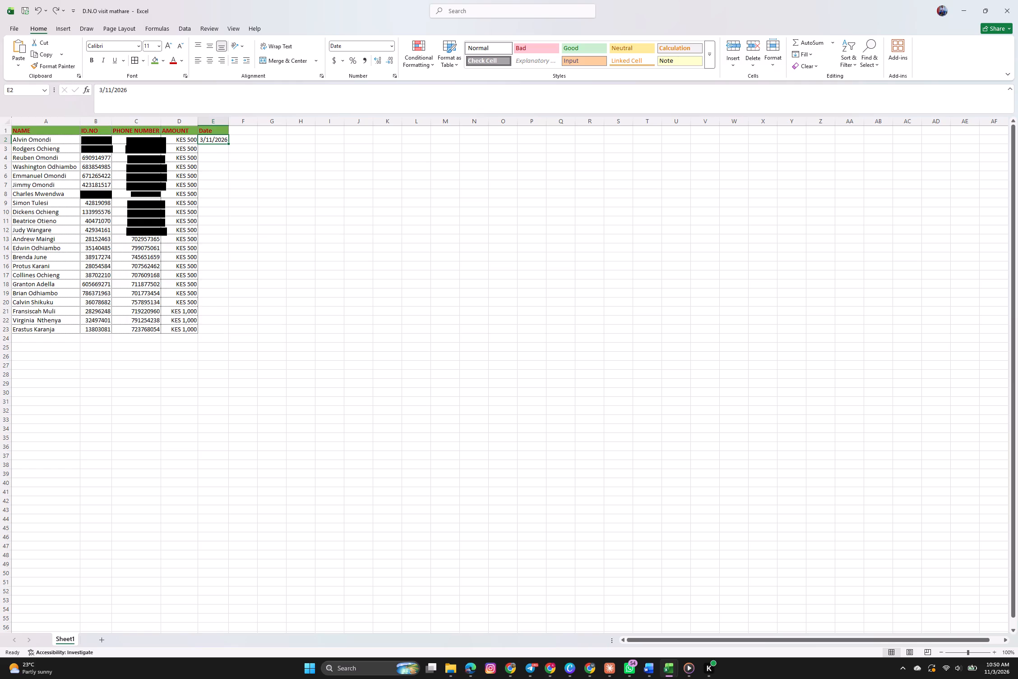
key("ctrl+c")
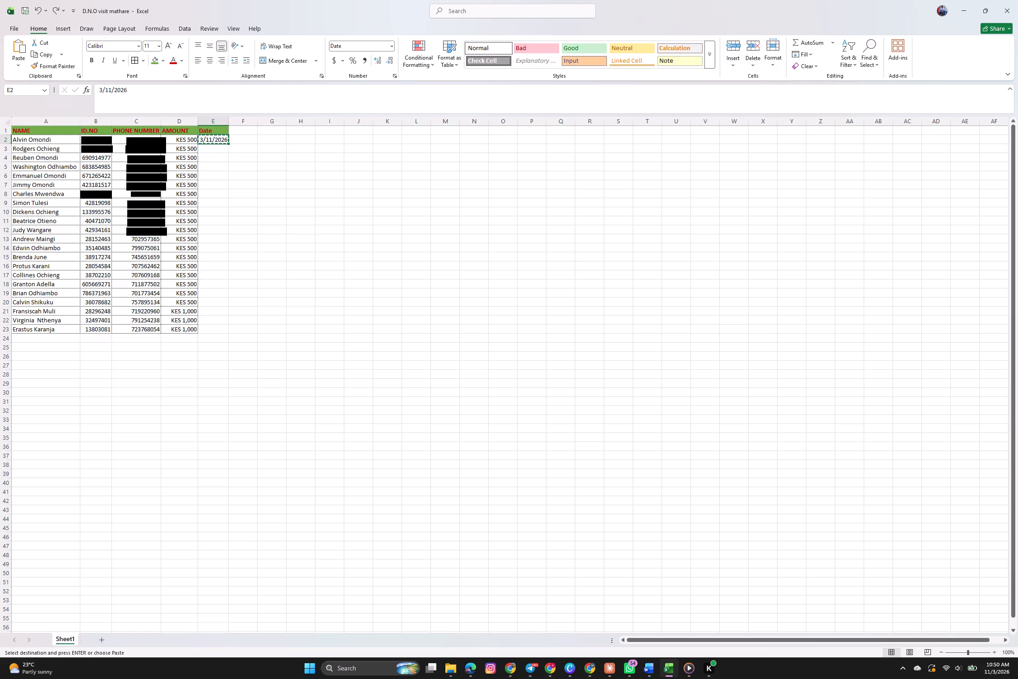
left_click(228, 143)
left_click_drag(217, 140, 214, 321)
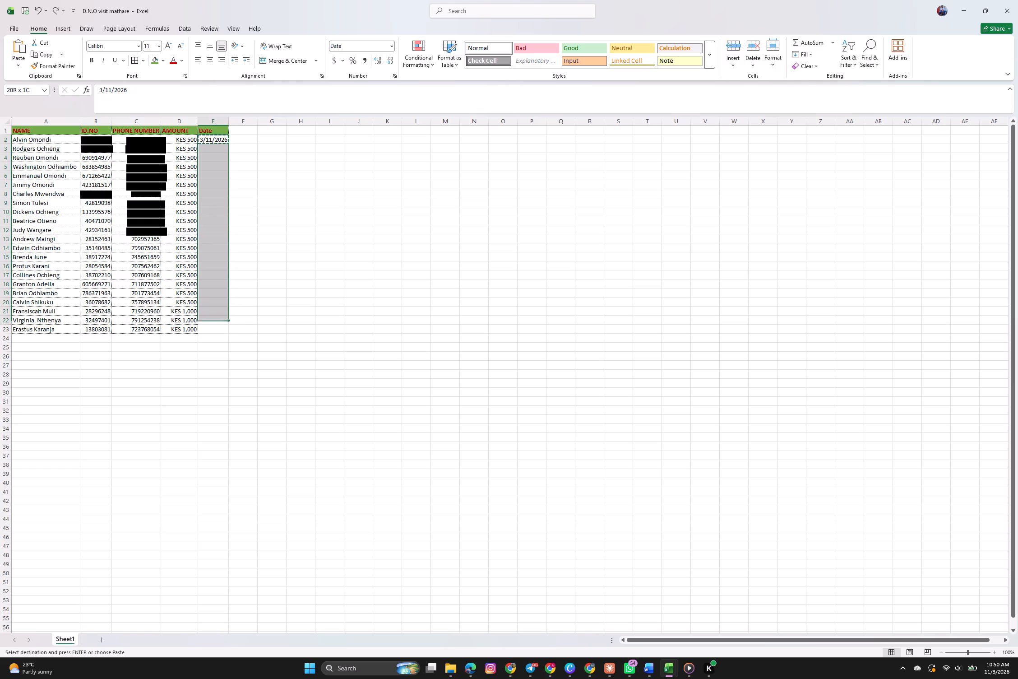
left_click_drag(214, 321, 214, 327)
key("ctrl+v")
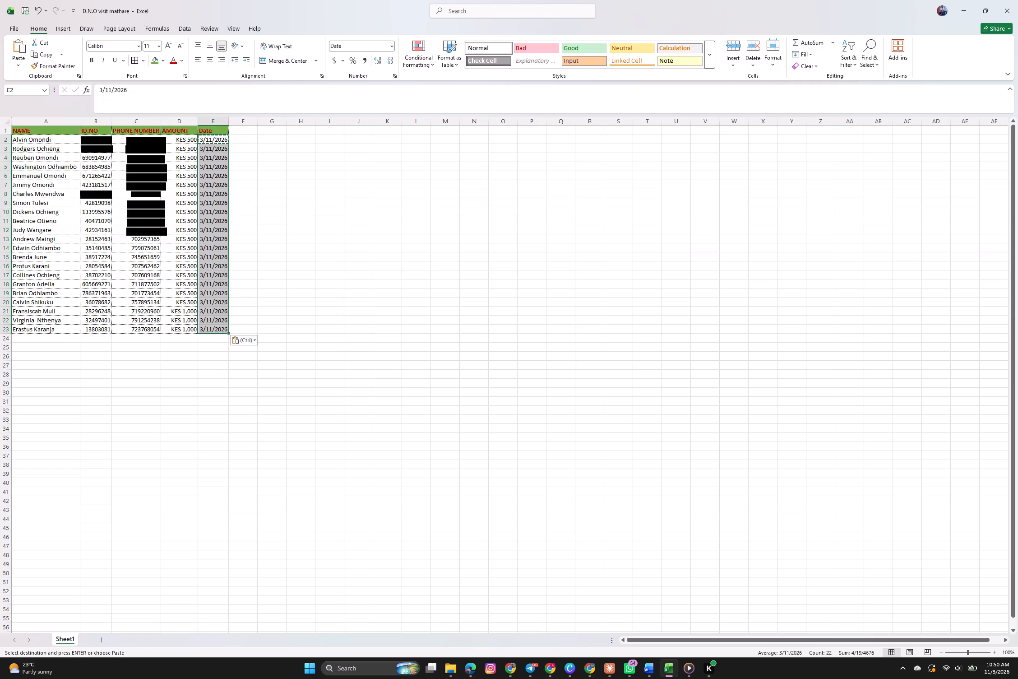
left_click(284, 259)
left_click(280, 193)
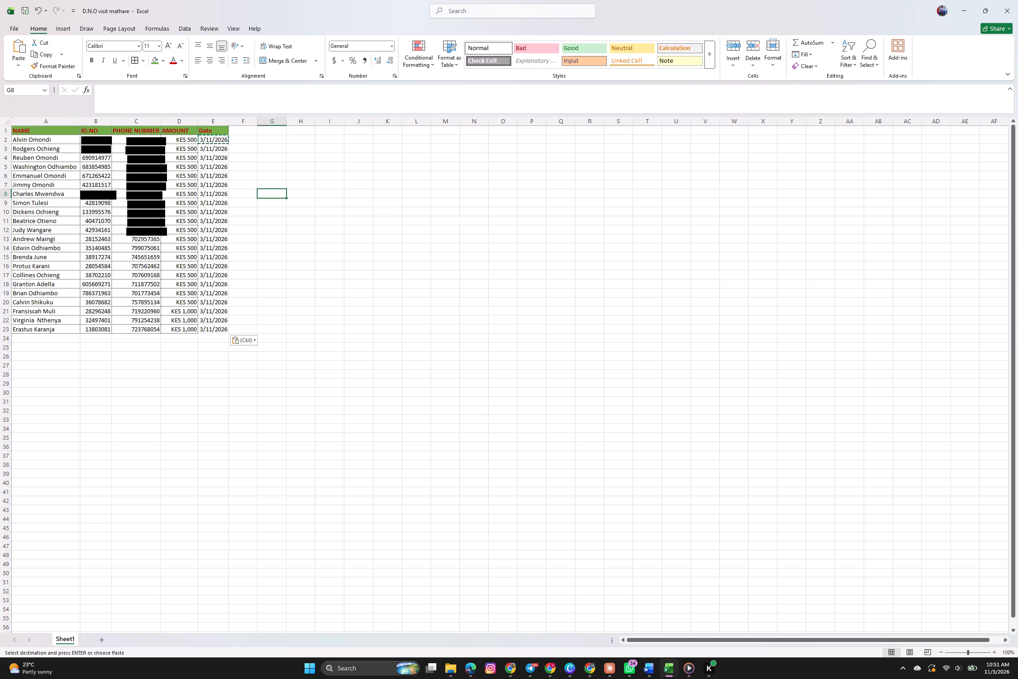
Align the ID.NO values in B2:B23 to Left (Indent) horizontally and Center vertically.
left_click(99, 140)
left_click_drag(99, 140, 103, 325)
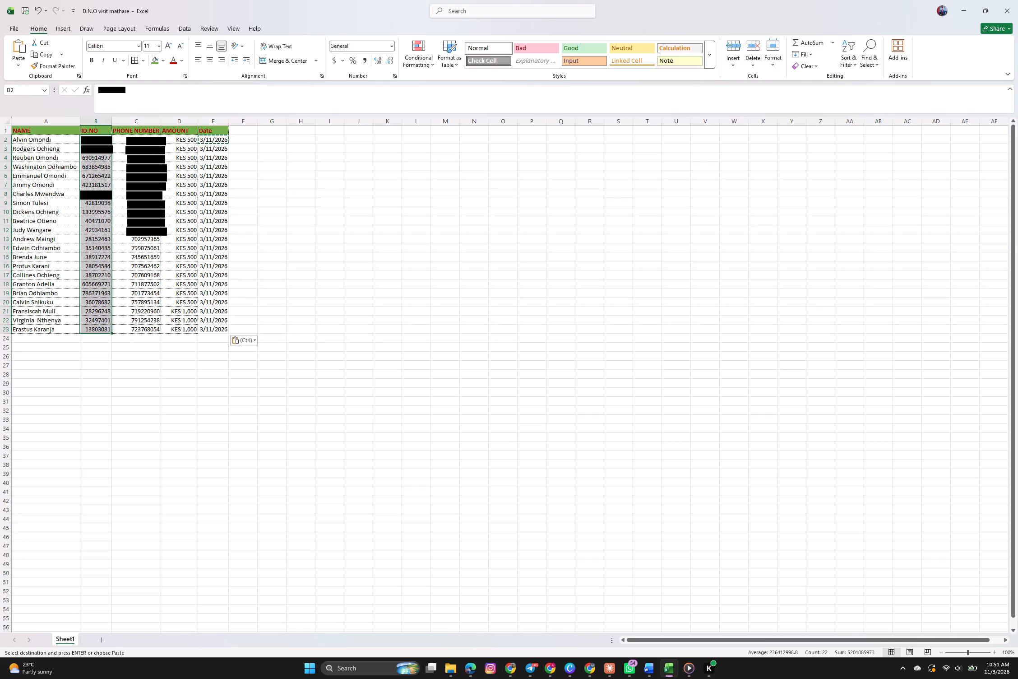
right_click(99, 139)
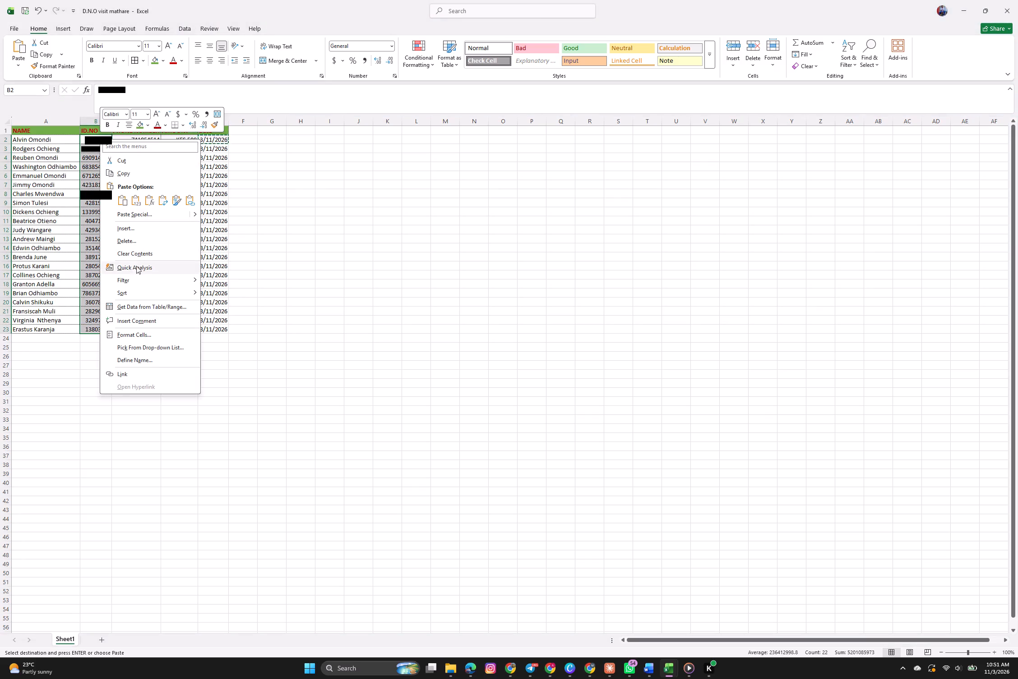
left_click(166, 333)
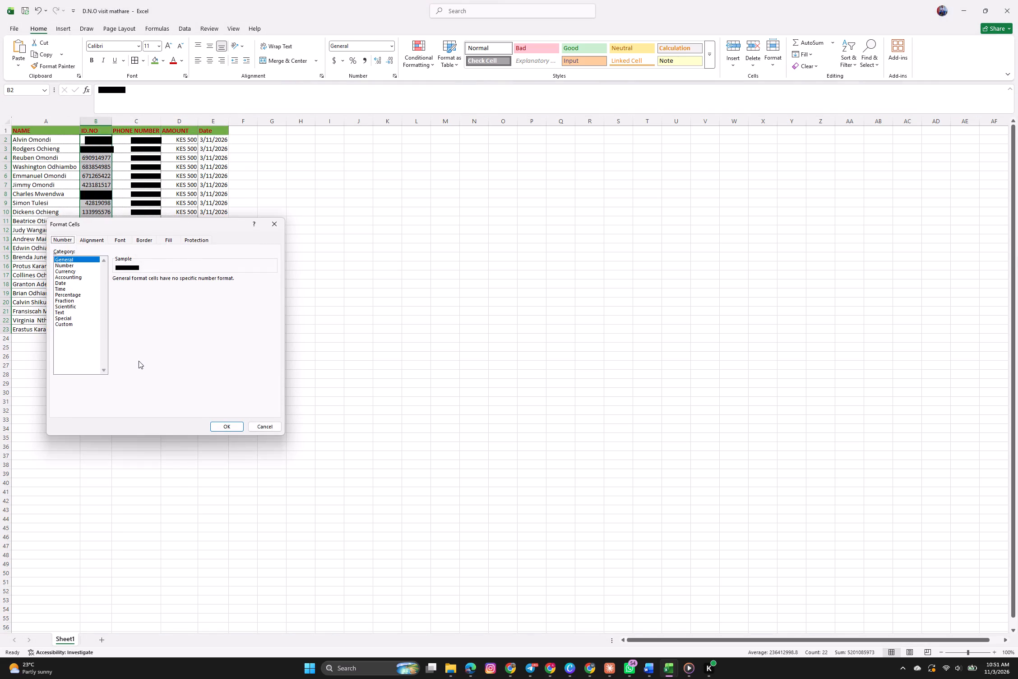
left_click(167, 240)
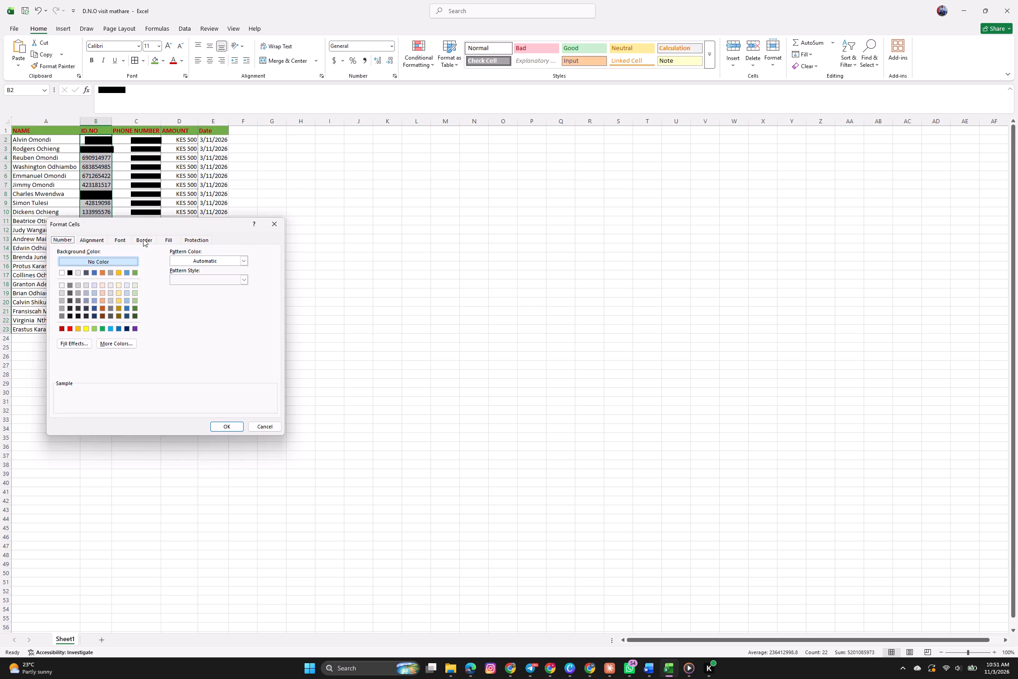
left_click(93, 238)
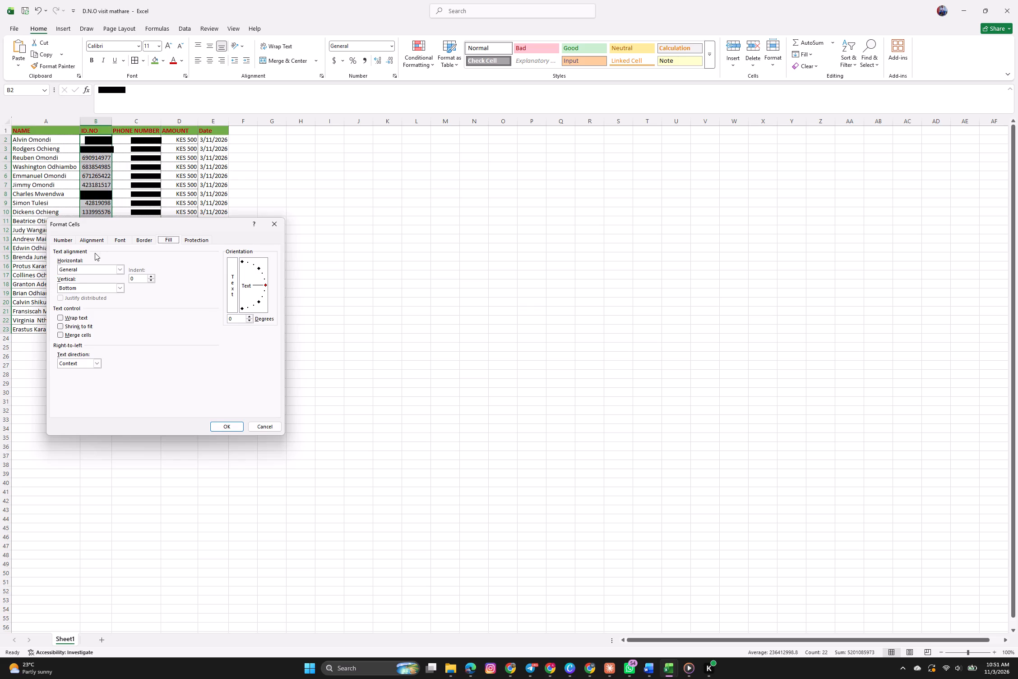
left_click(121, 286)
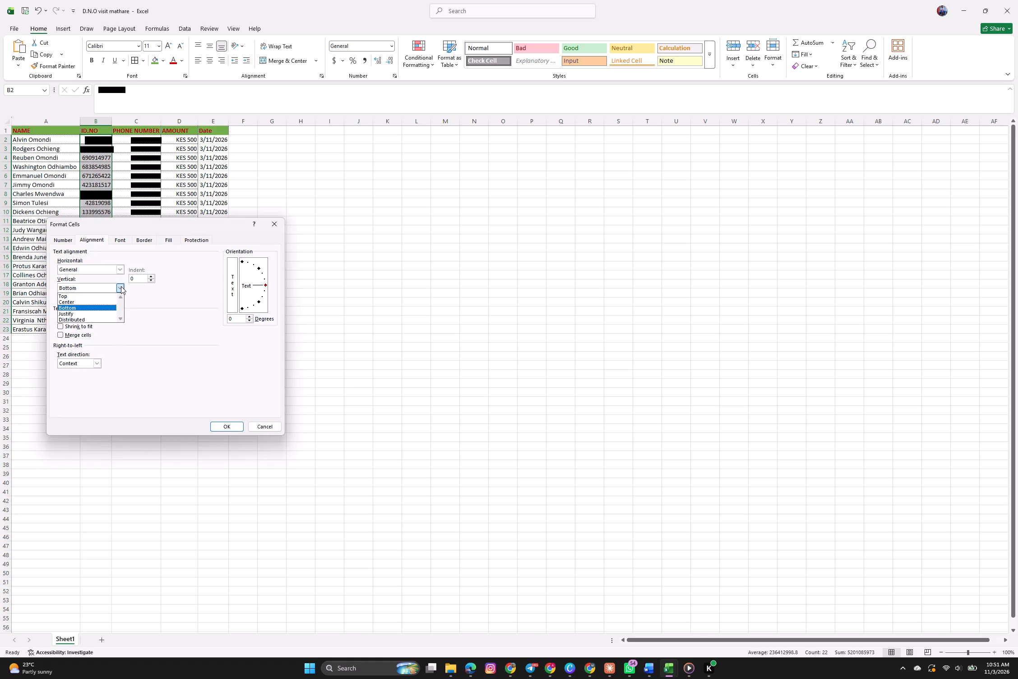
left_click(71, 302)
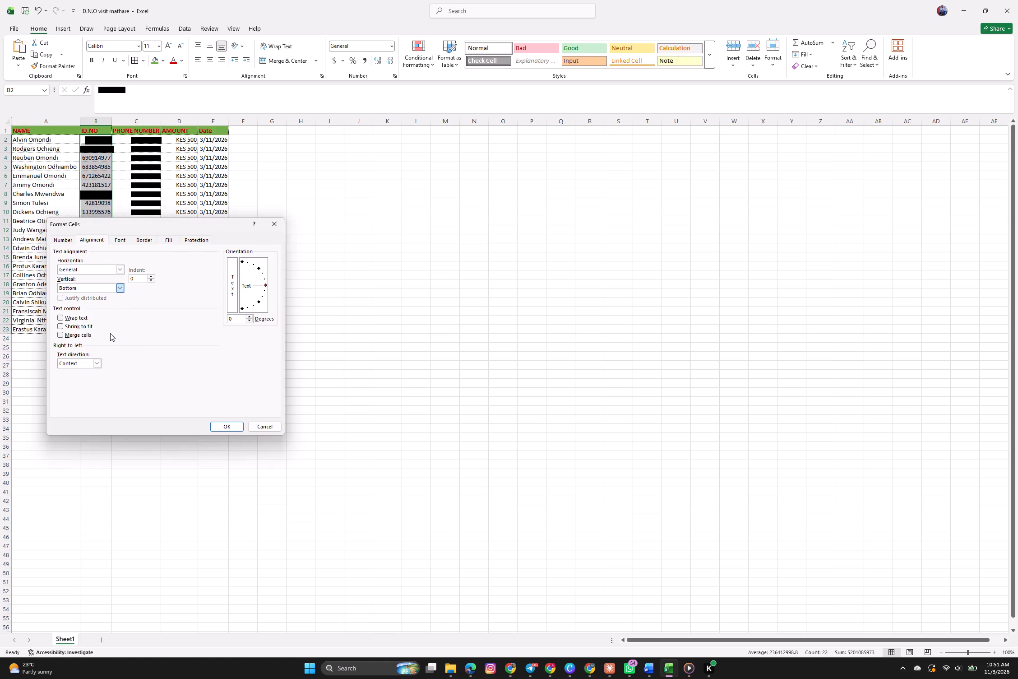
left_click(120, 270)
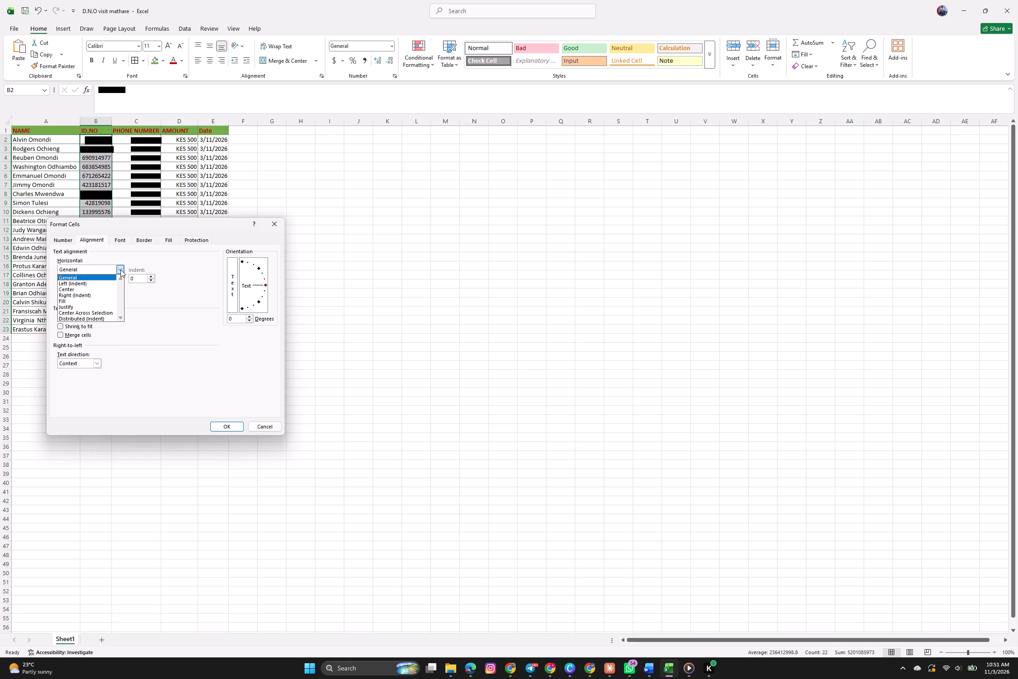
left_click(93, 282)
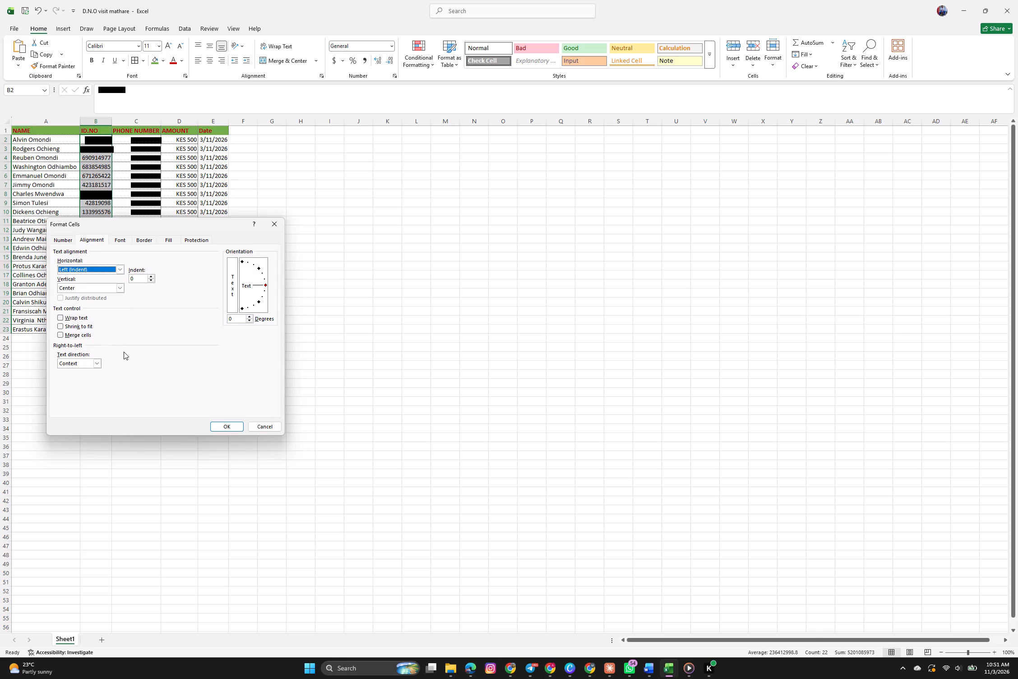
left_click(231, 427)
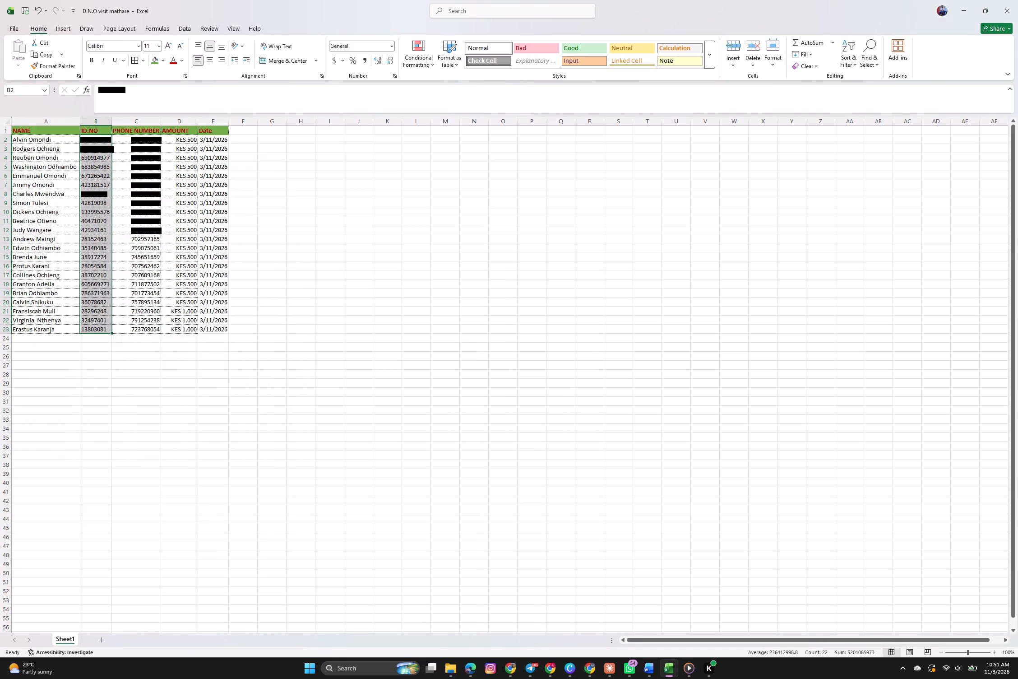
left_click(278, 426)
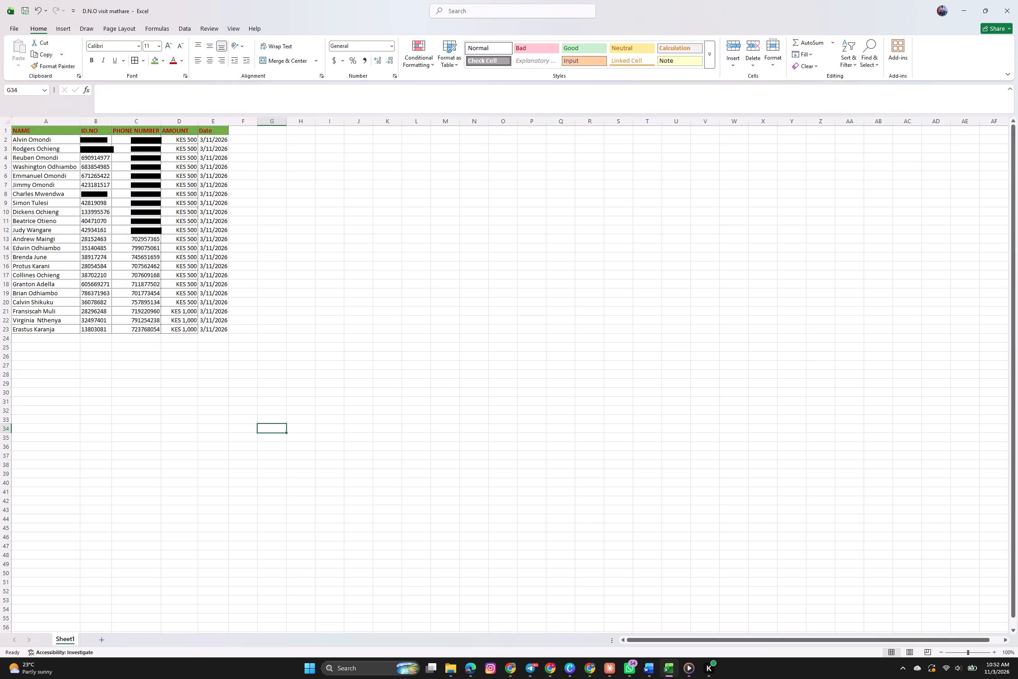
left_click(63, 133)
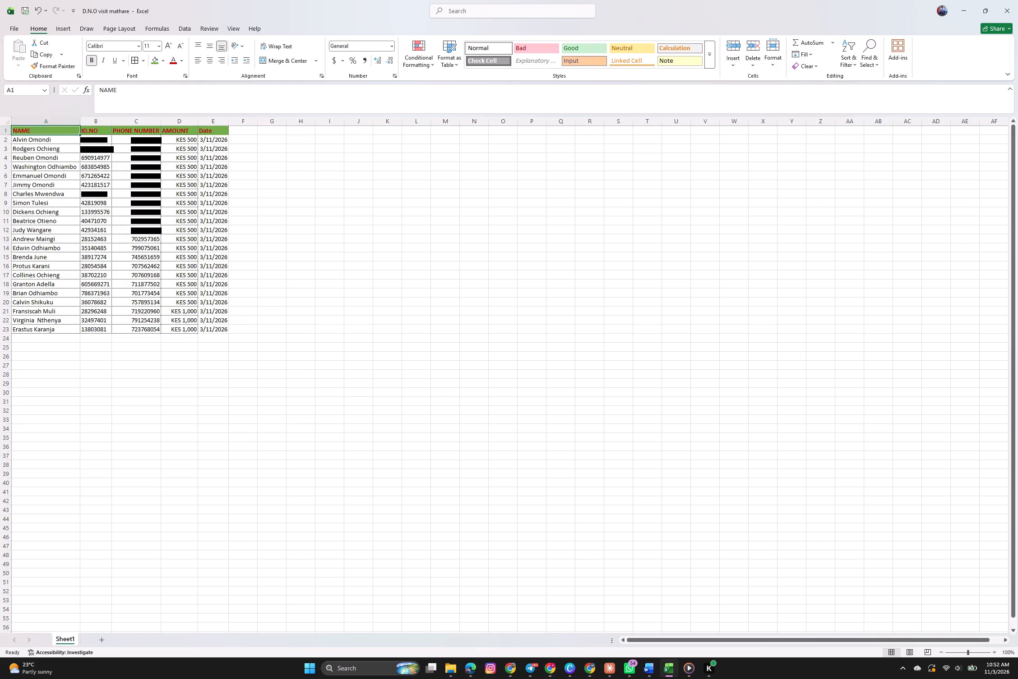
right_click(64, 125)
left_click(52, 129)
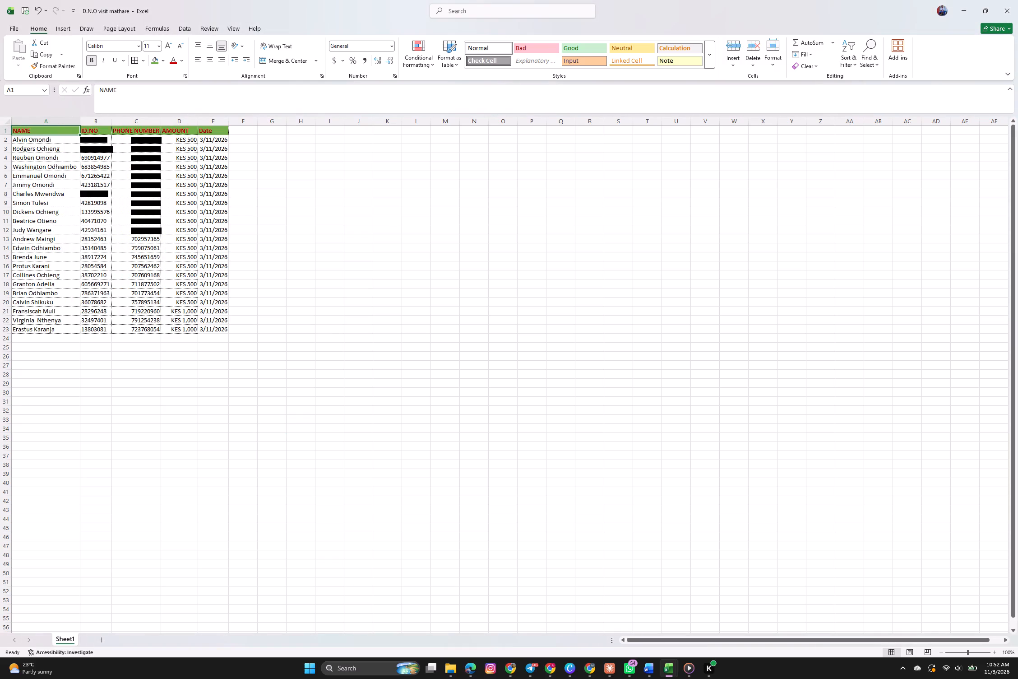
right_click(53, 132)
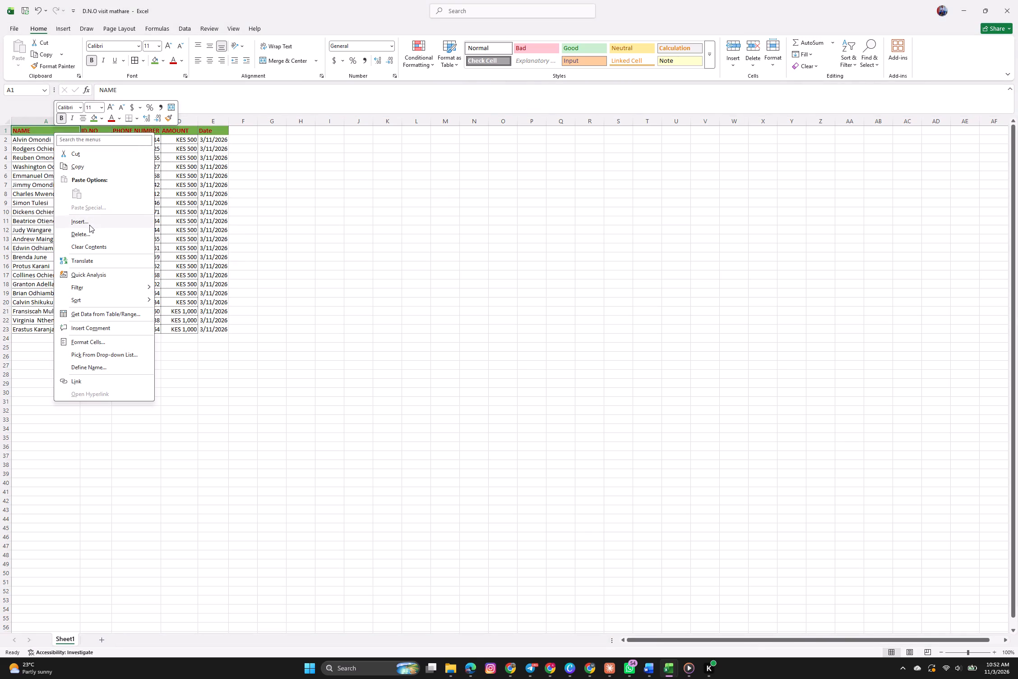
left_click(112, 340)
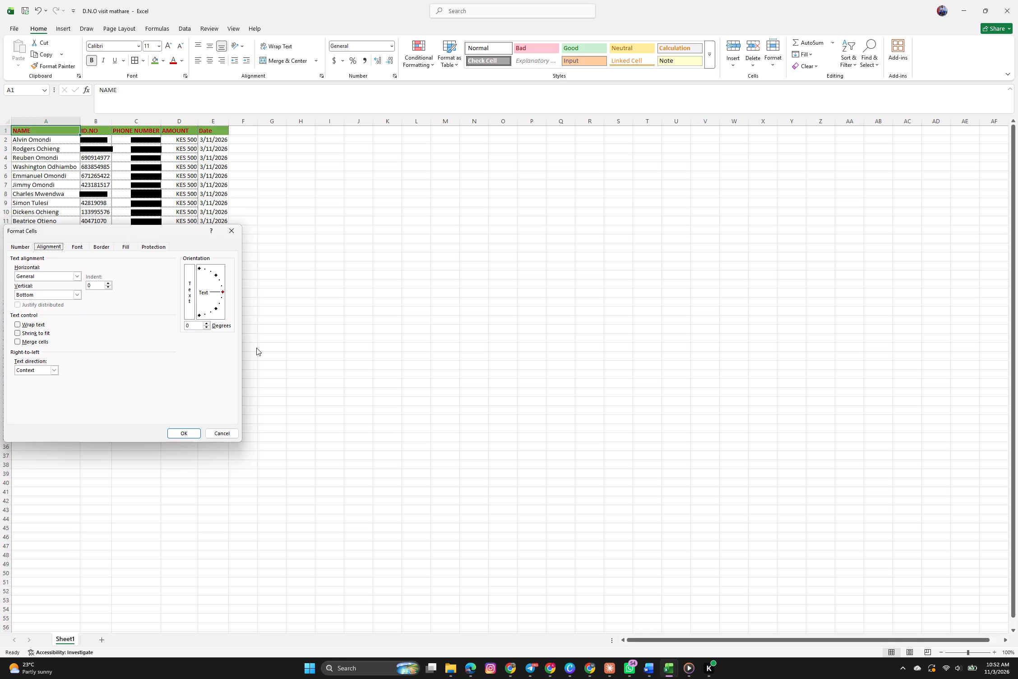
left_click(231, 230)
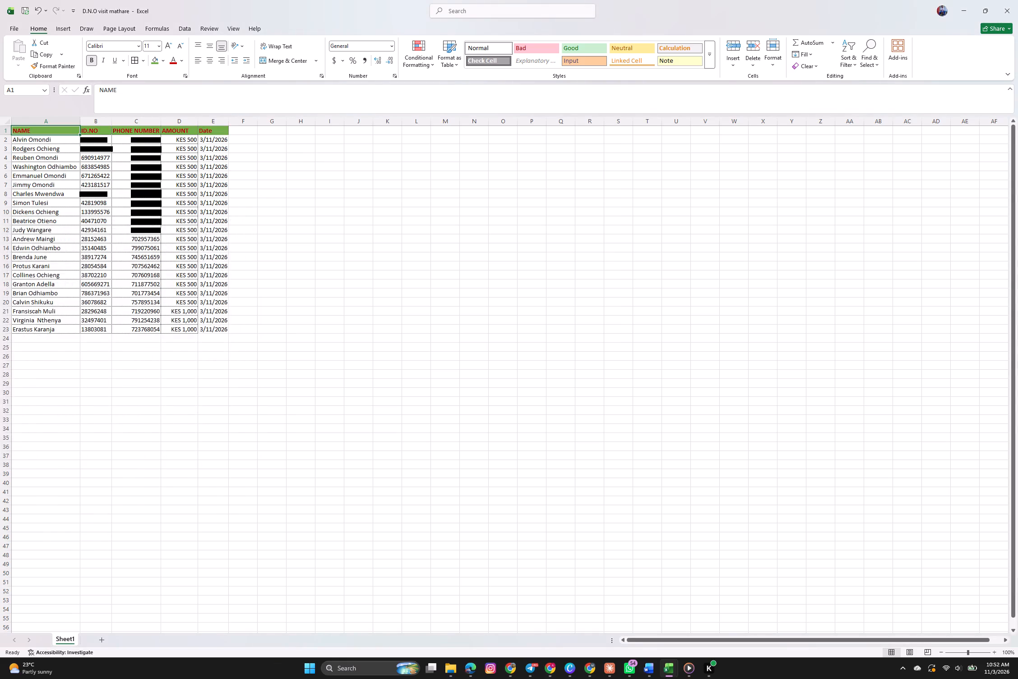
Add filters to the table's header row.
key("ctrl+shift+l")
Look through the sort and filter options of the NAME and Date columns without filtering any rows out.
left_click(75, 127)
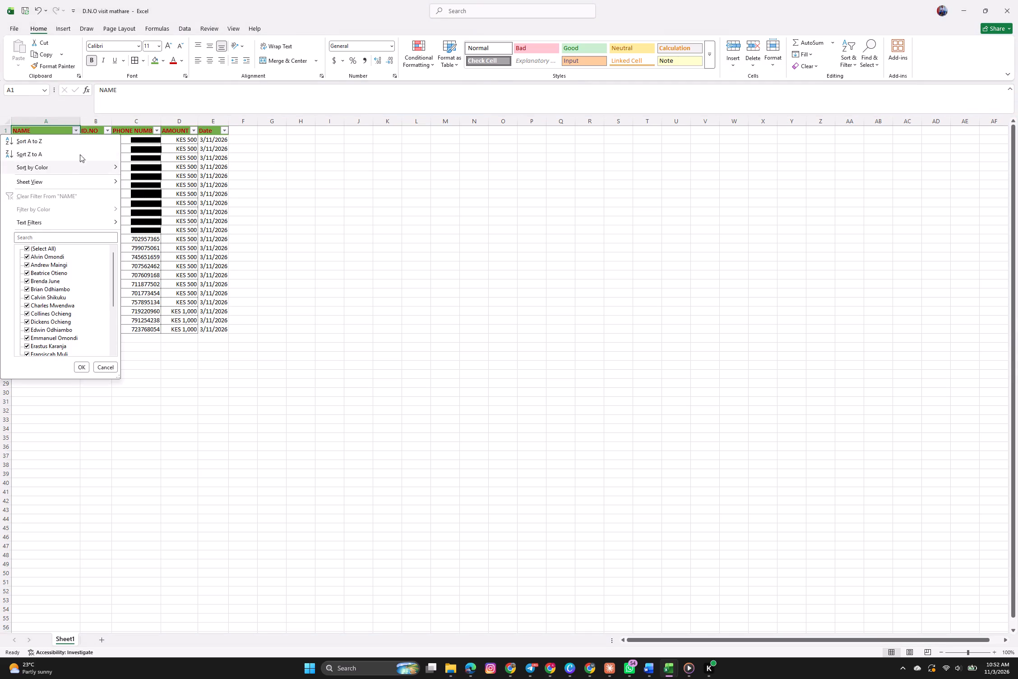
left_click(111, 220)
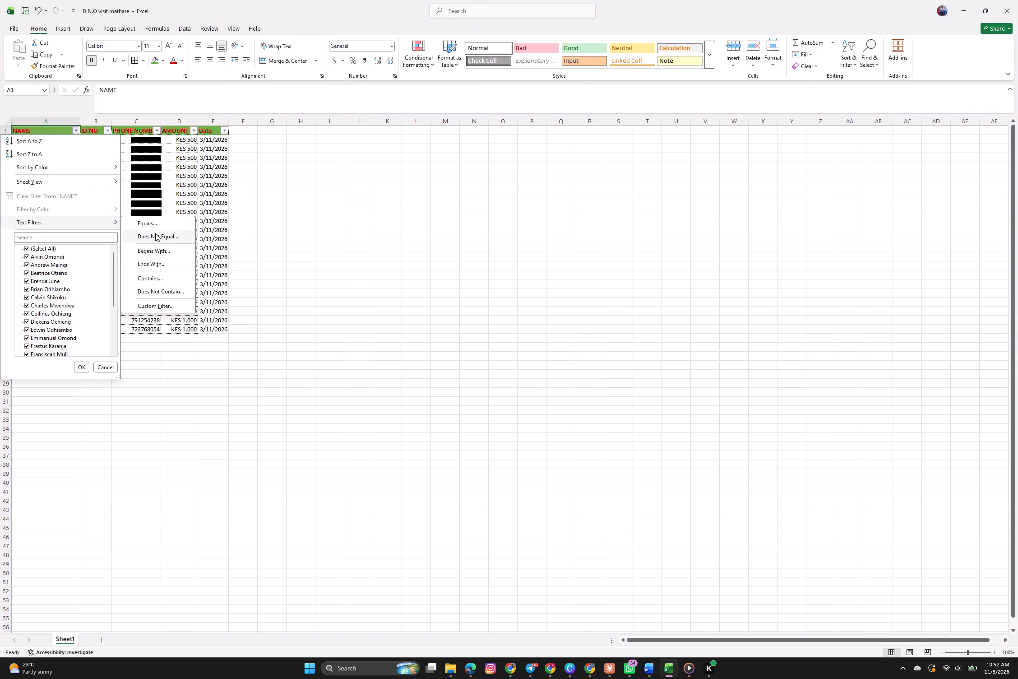
left_click(111, 221)
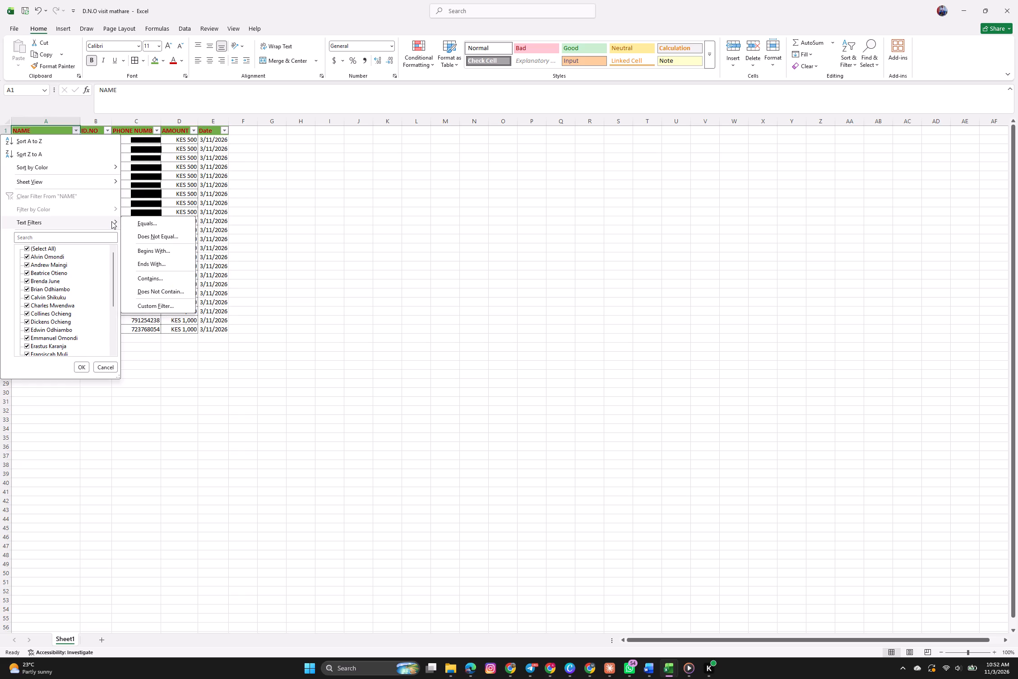
left_click(111, 221)
left_click(62, 127)
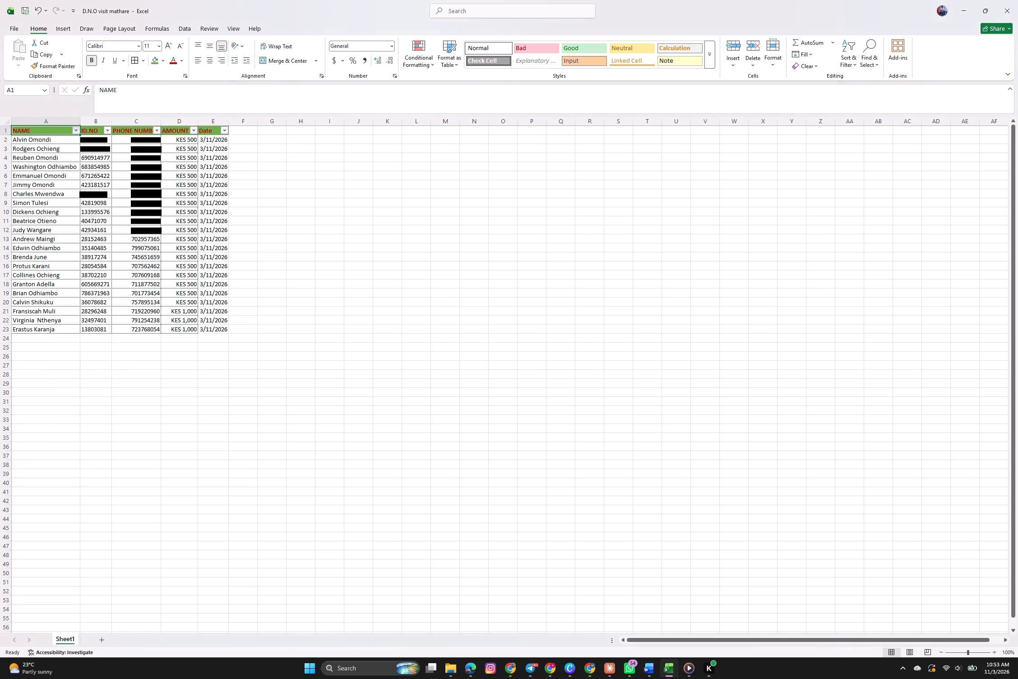
right_click(64, 131)
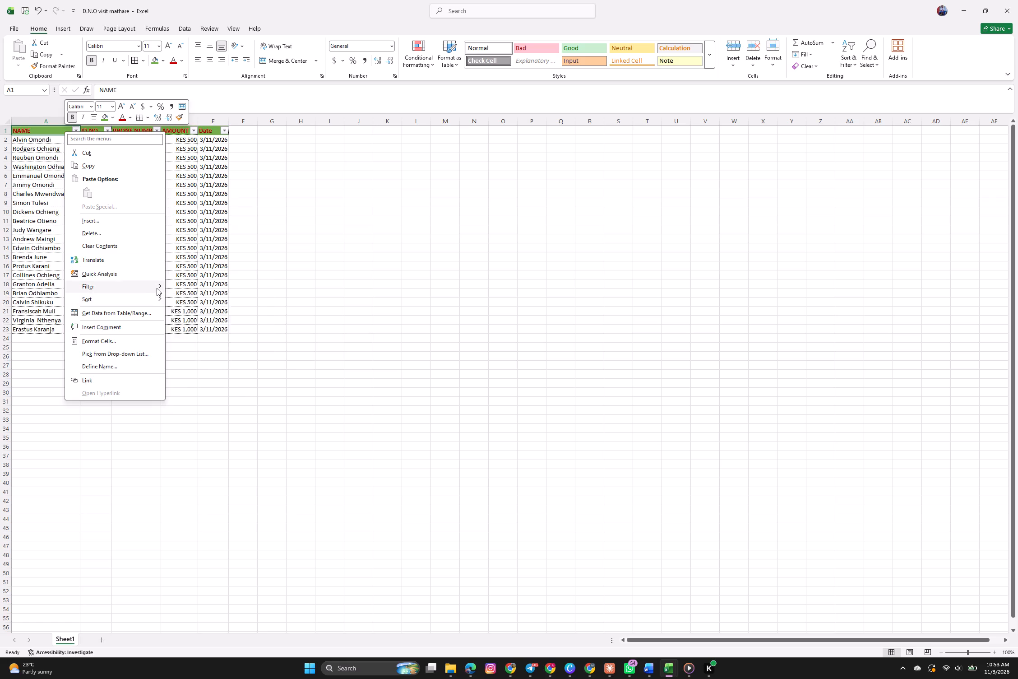
left_click(239, 420)
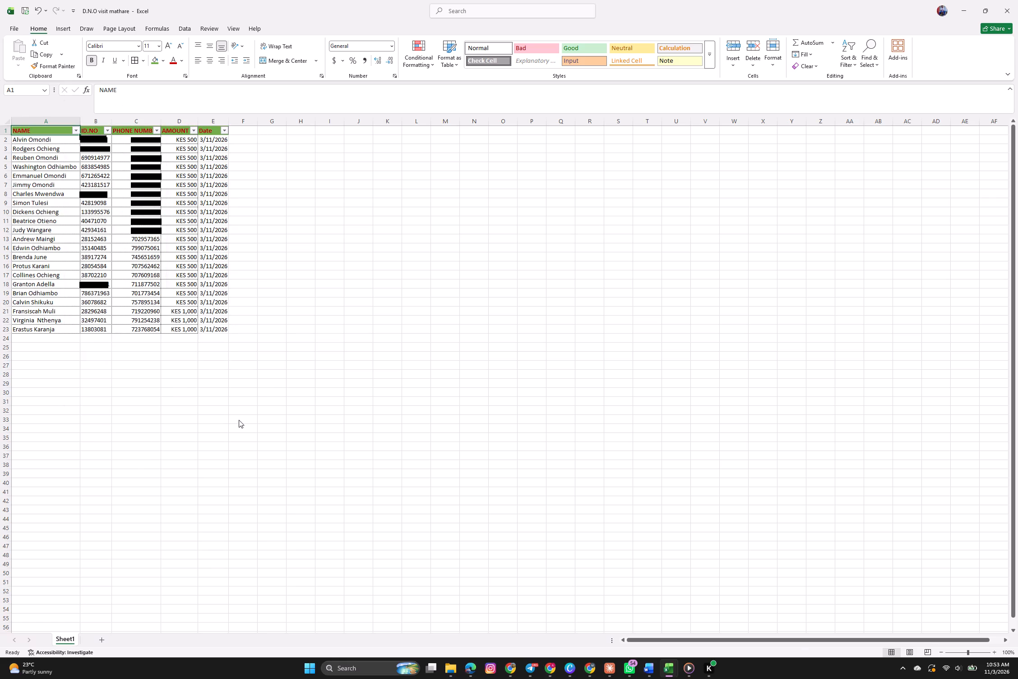
left_click(225, 129)
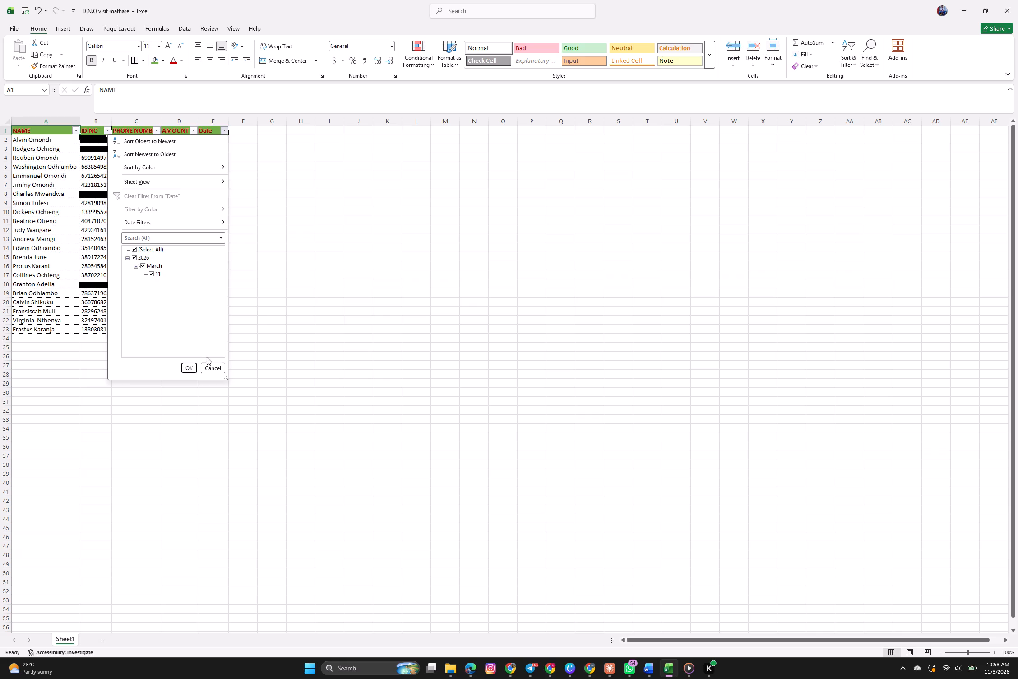
left_click(190, 366)
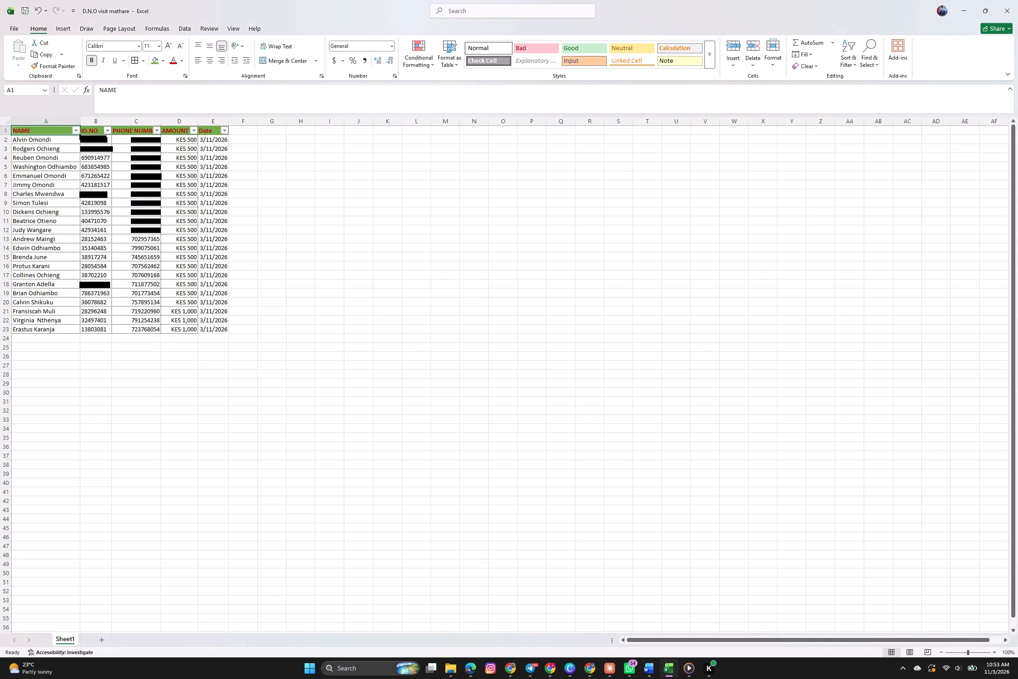
Apply the Long Date format to the dates in E2:E23.
left_click_drag(212, 140, 224, 320)
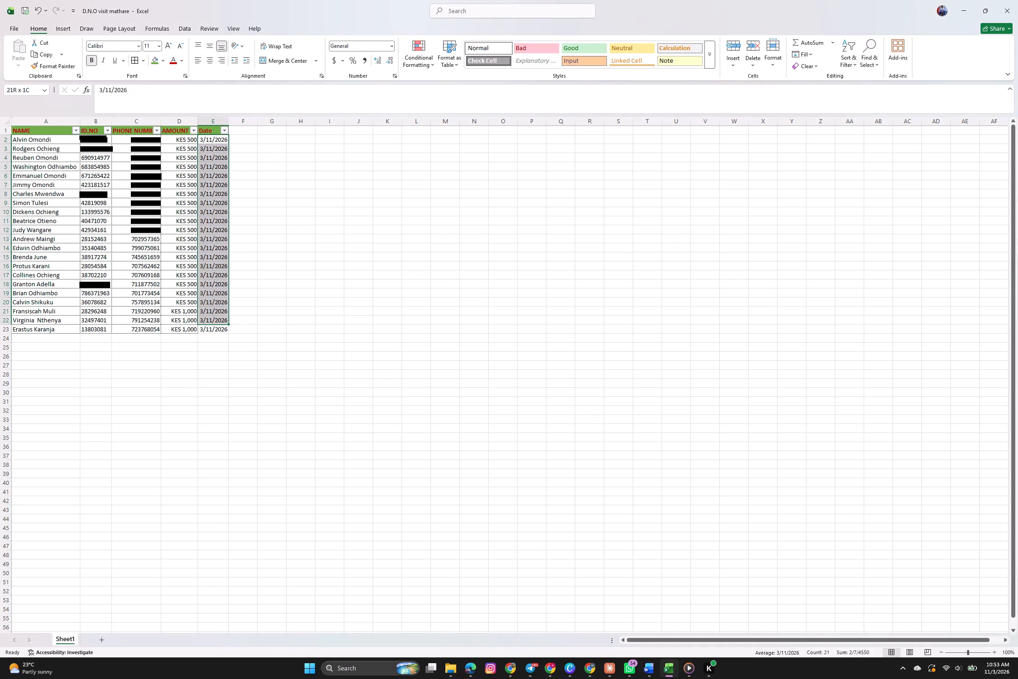
left_click_drag(224, 320, 222, 326)
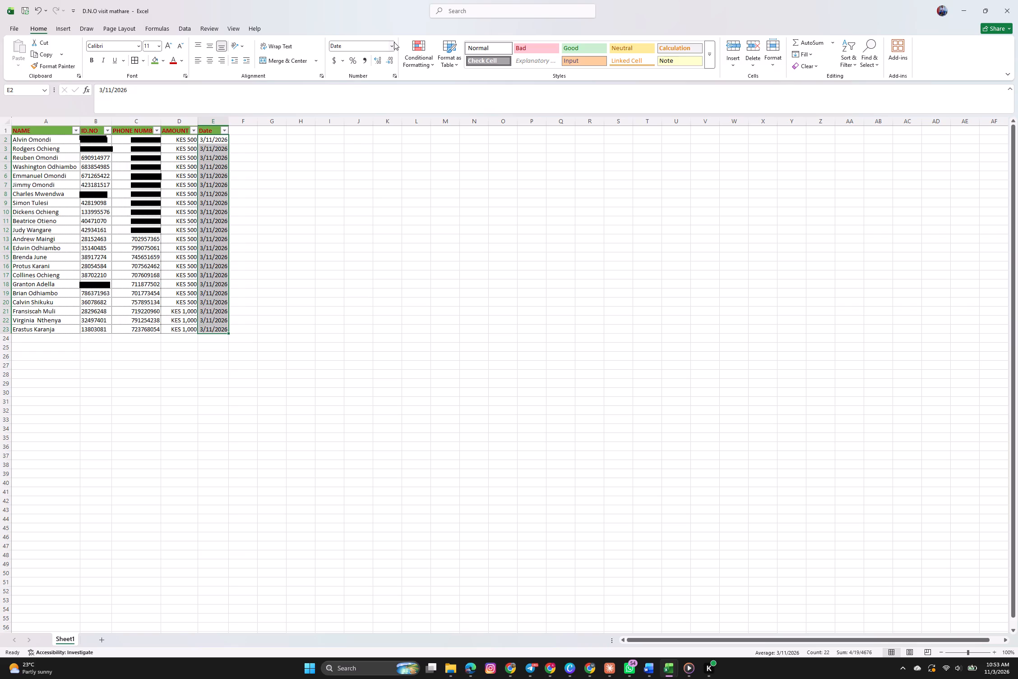
left_click(393, 42)
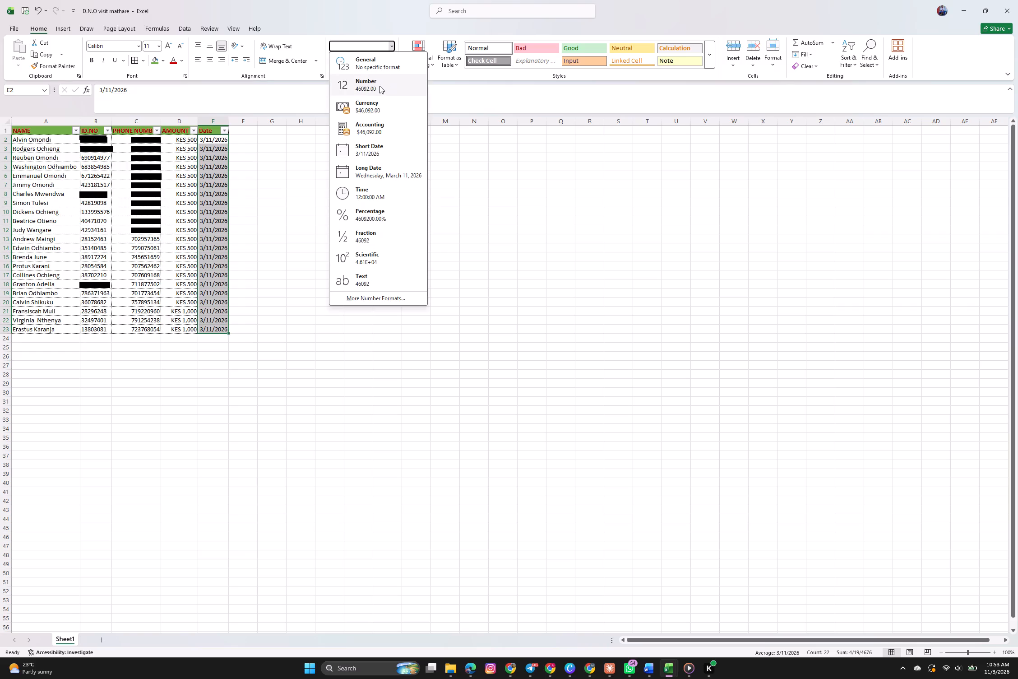
left_click(372, 171)
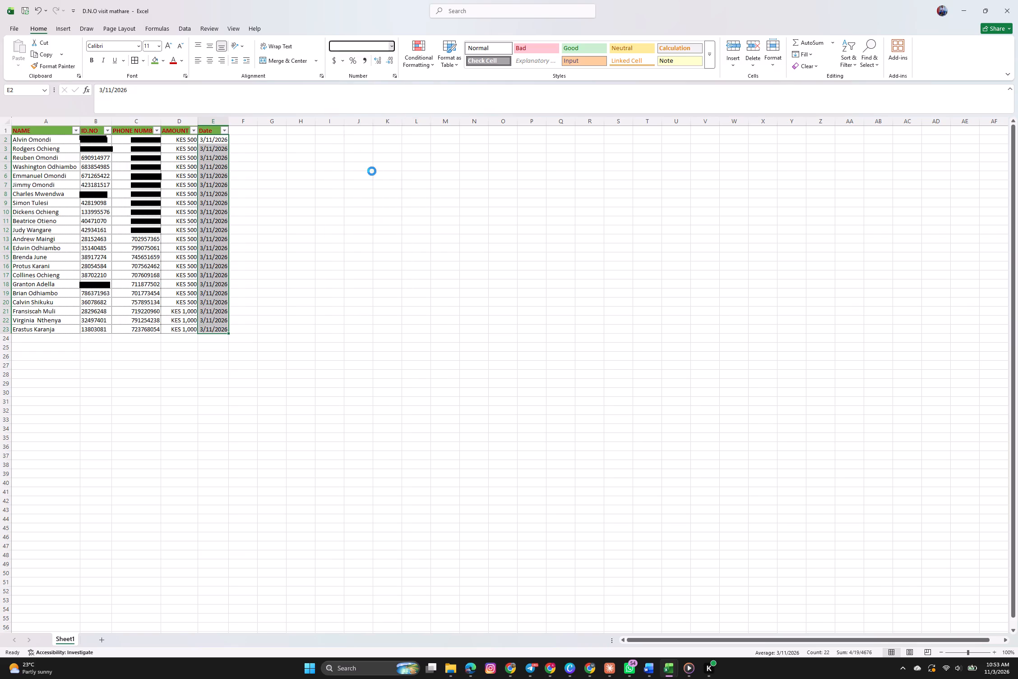
left_click(362, 204)
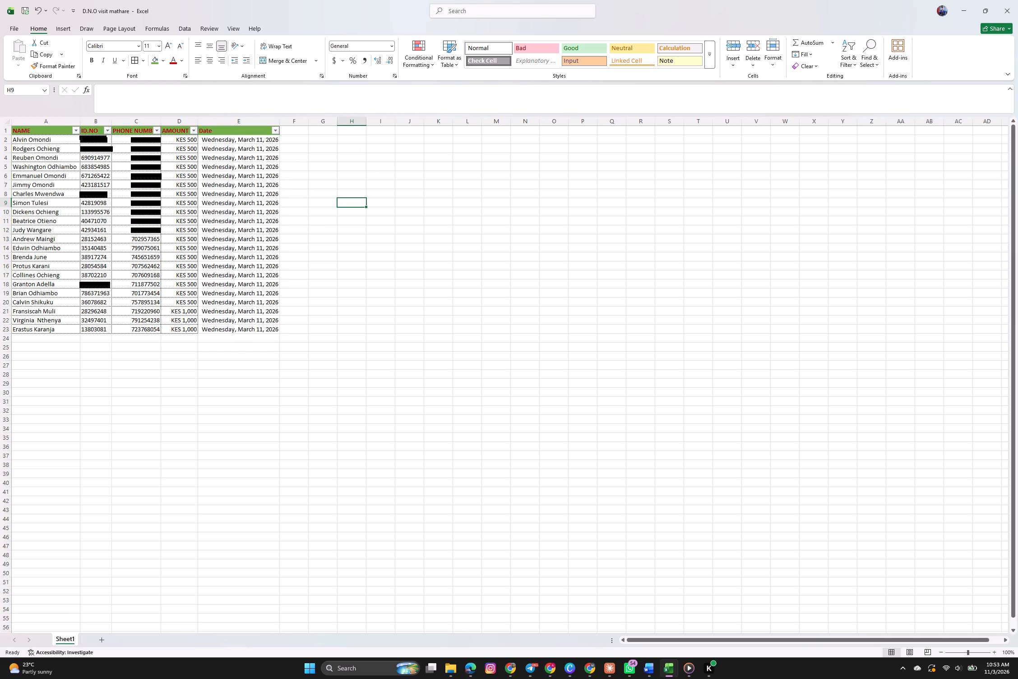
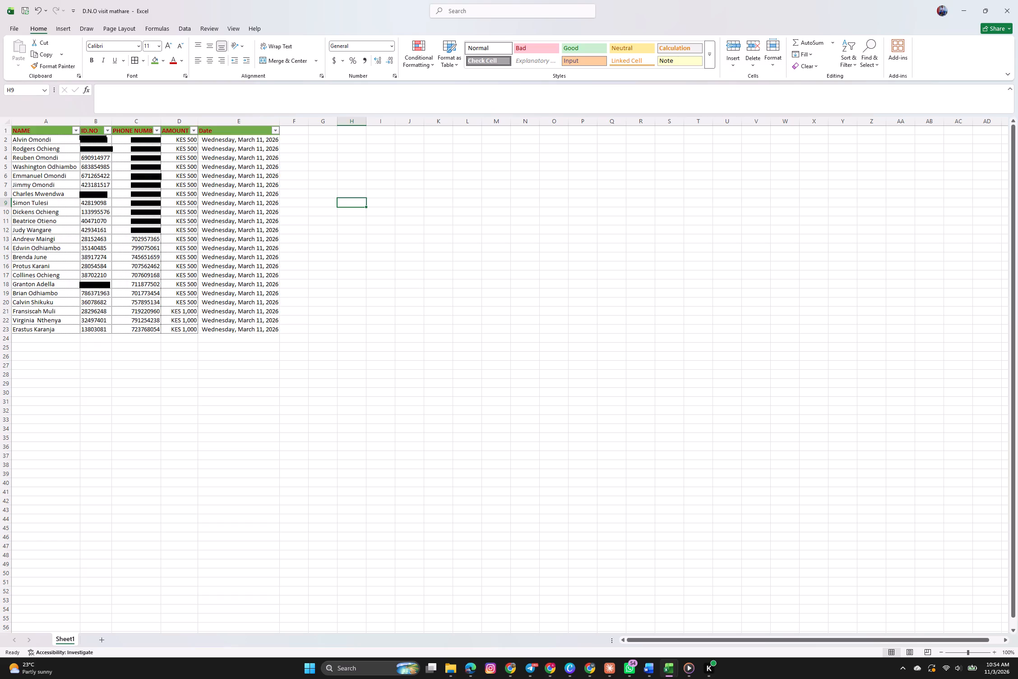
Select the AMOUNT values in D2:D23 and look through the table style, conditional formatting, cell insertion and fill options without applying any.
left_click(176, 141)
left_click_drag(181, 141, 190, 279)
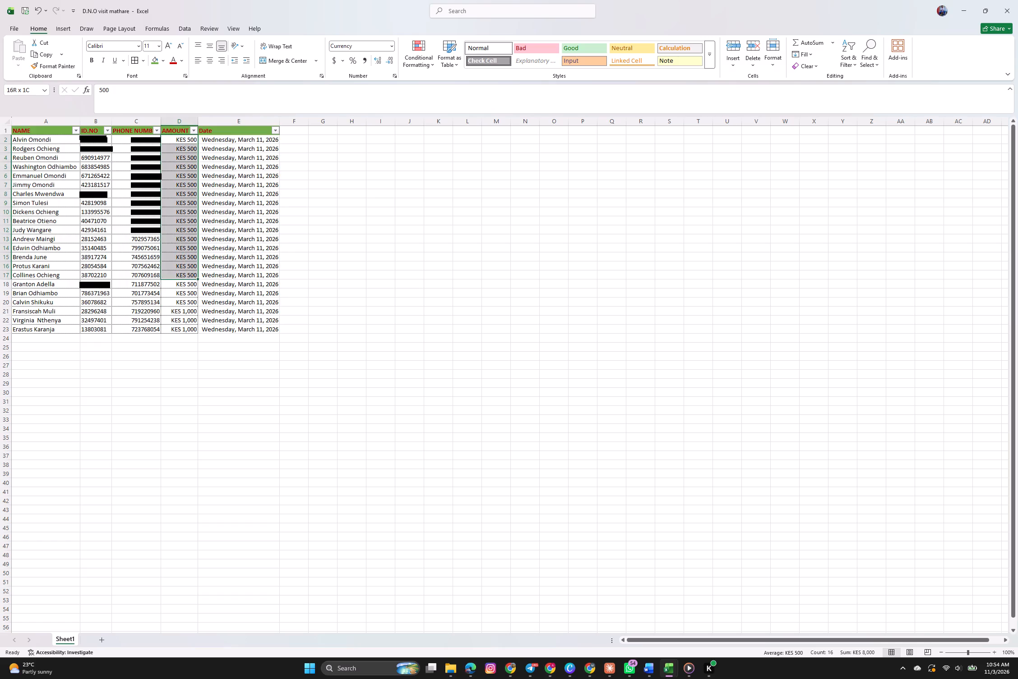
left_click_drag(190, 279, 191, 330)
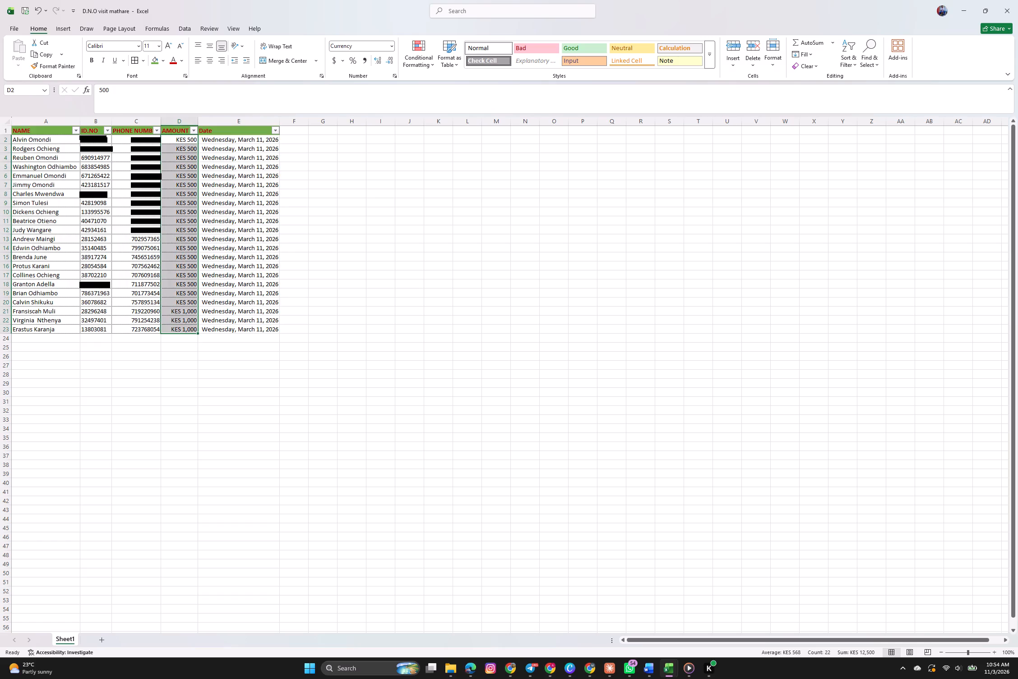
left_click(450, 63)
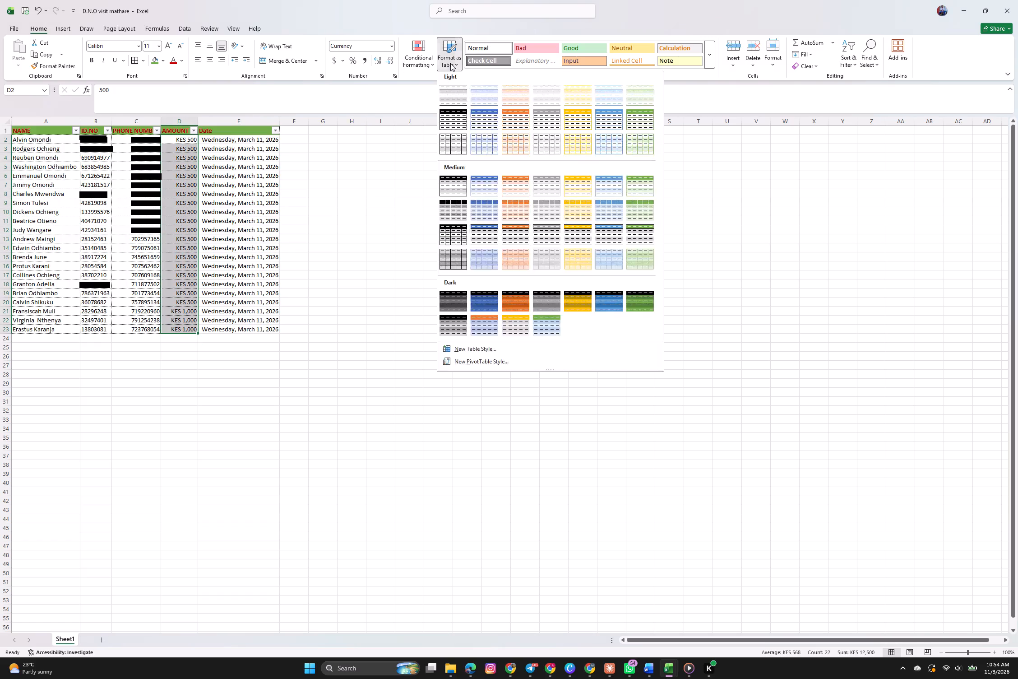
left_click(450, 63)
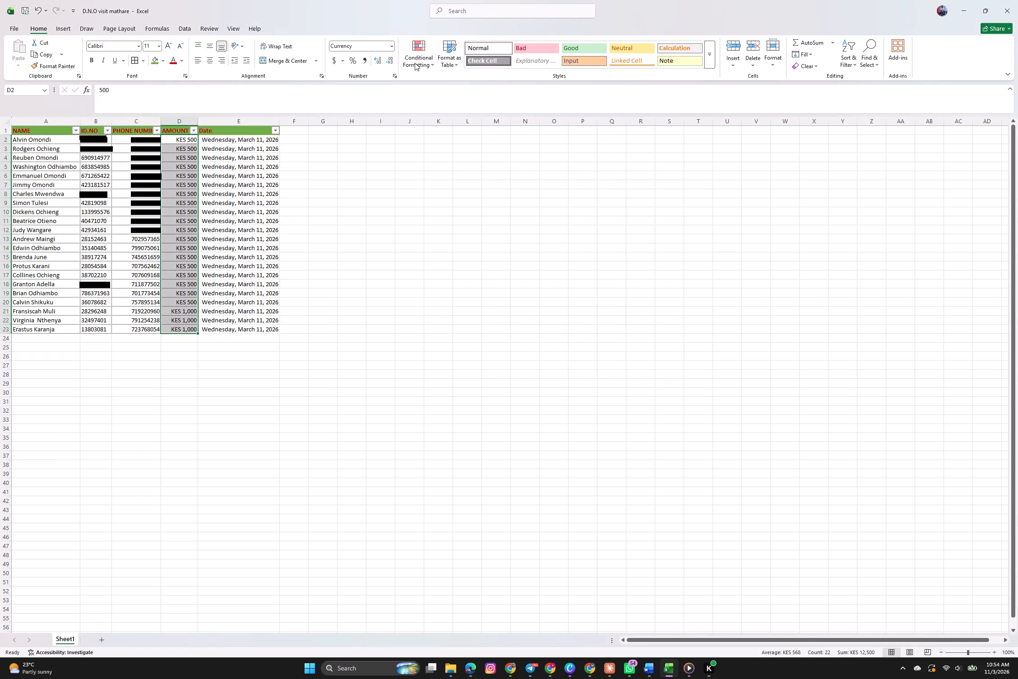
left_click(416, 65)
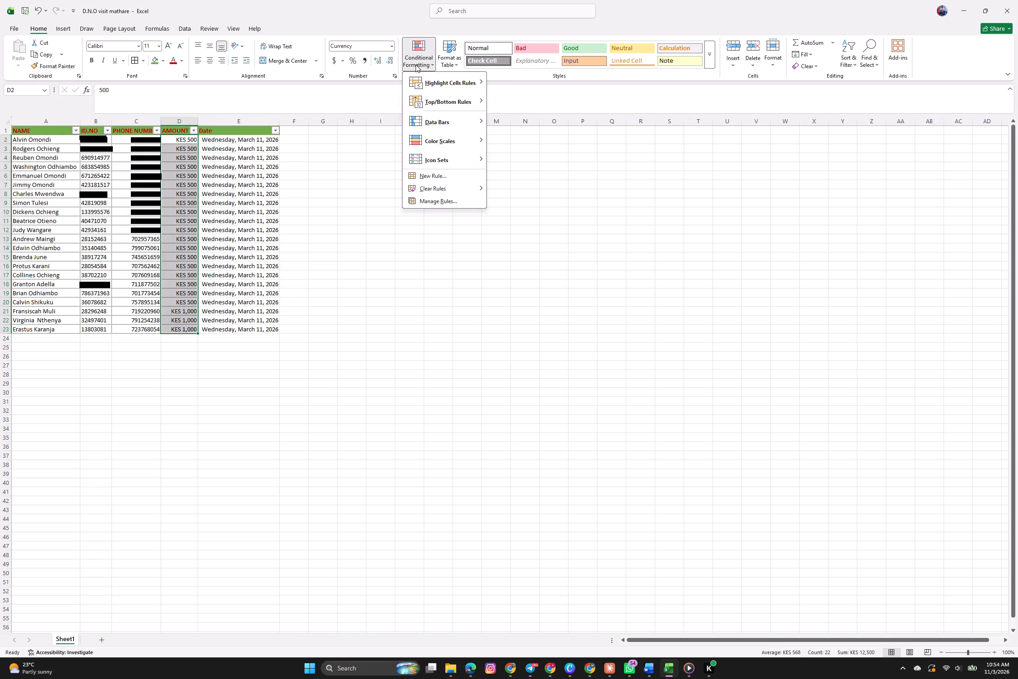
left_click(416, 65)
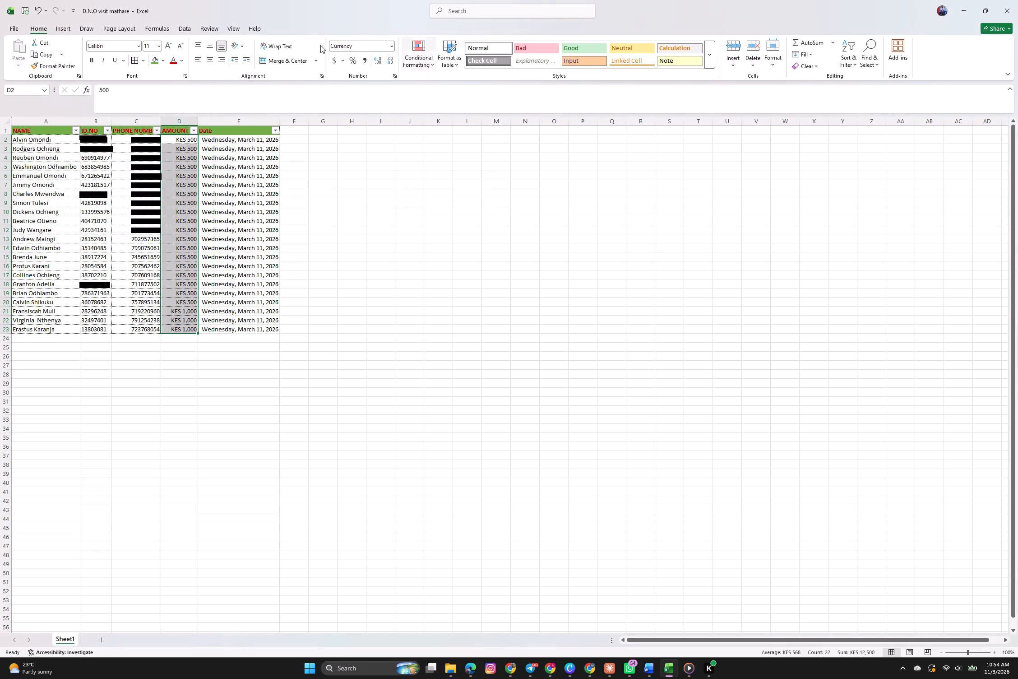
left_click(181, 25)
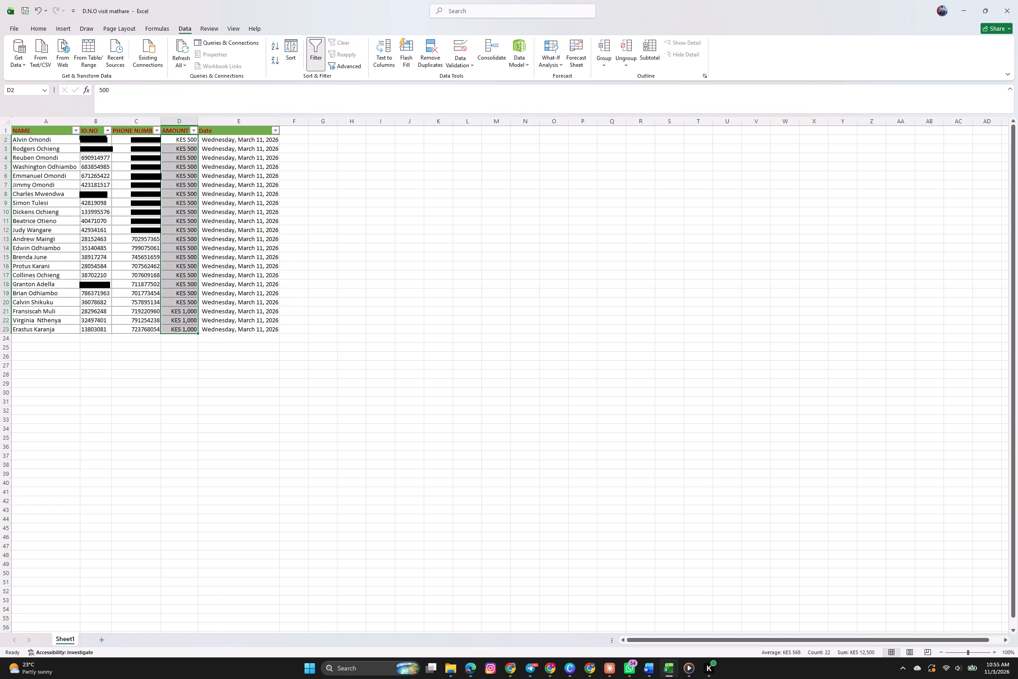
left_click(37, 27)
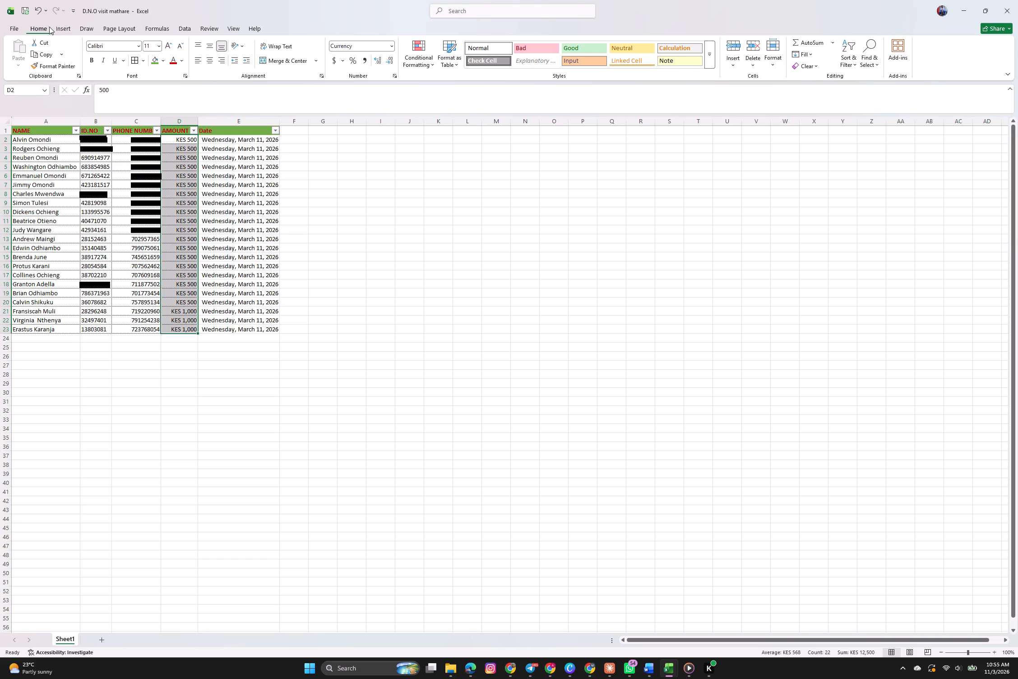
left_click(57, 25)
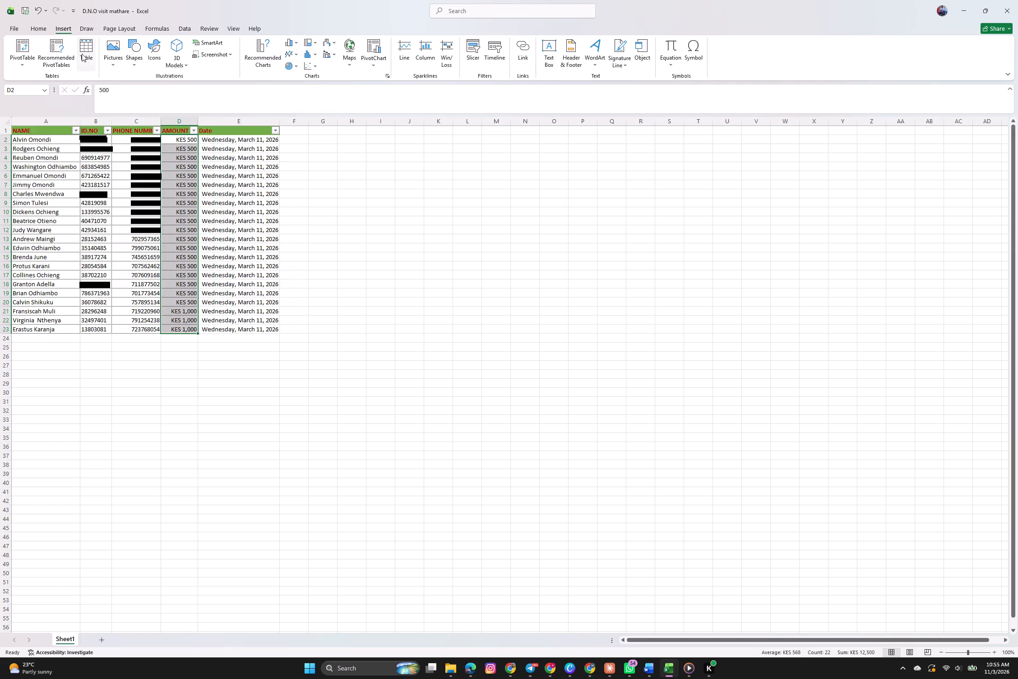
left_click(39, 26)
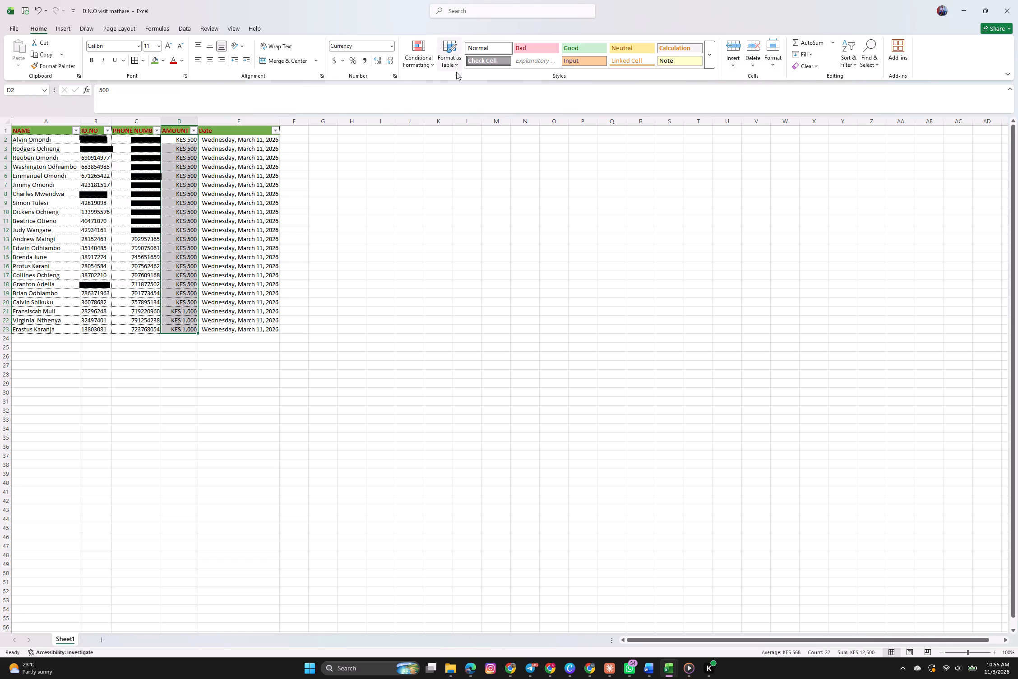
left_click(736, 65)
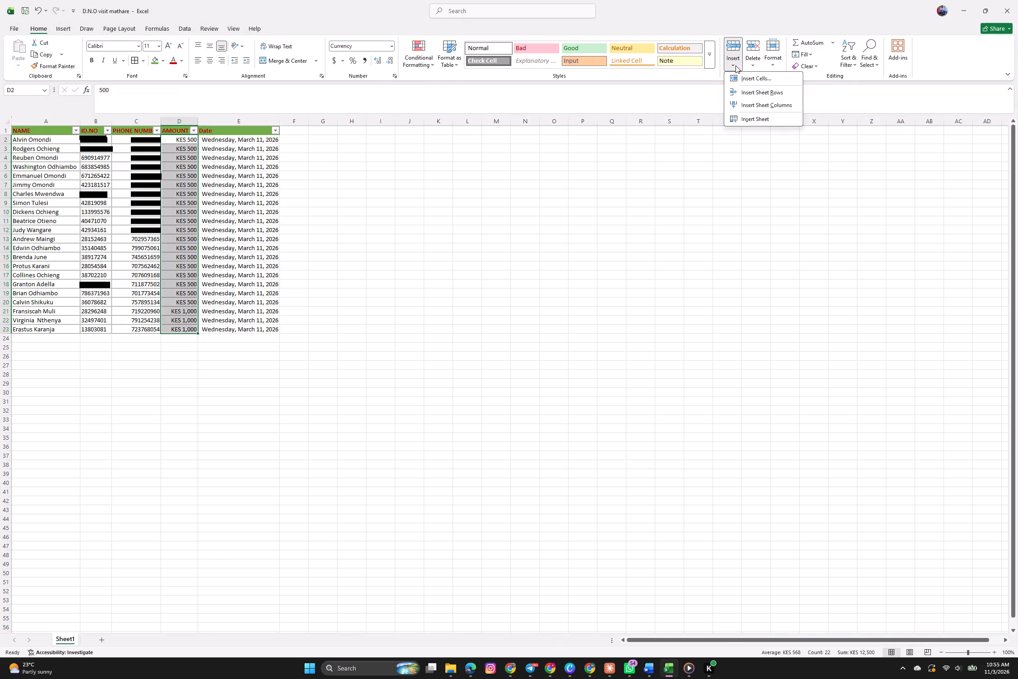
left_click(736, 65)
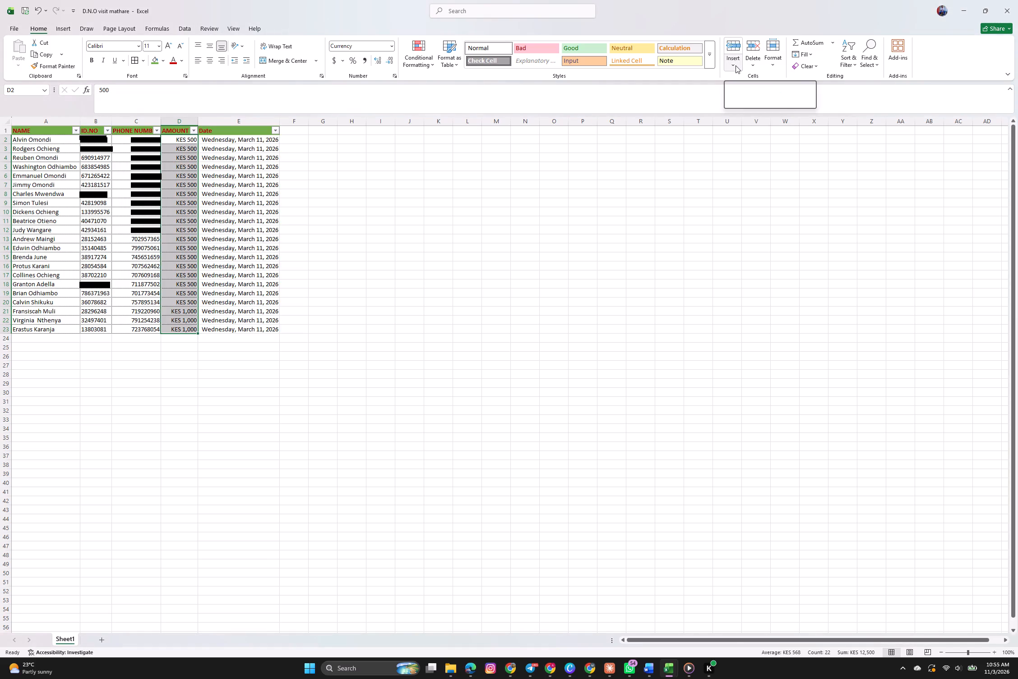
left_click(832, 40)
left_click(832, 40)
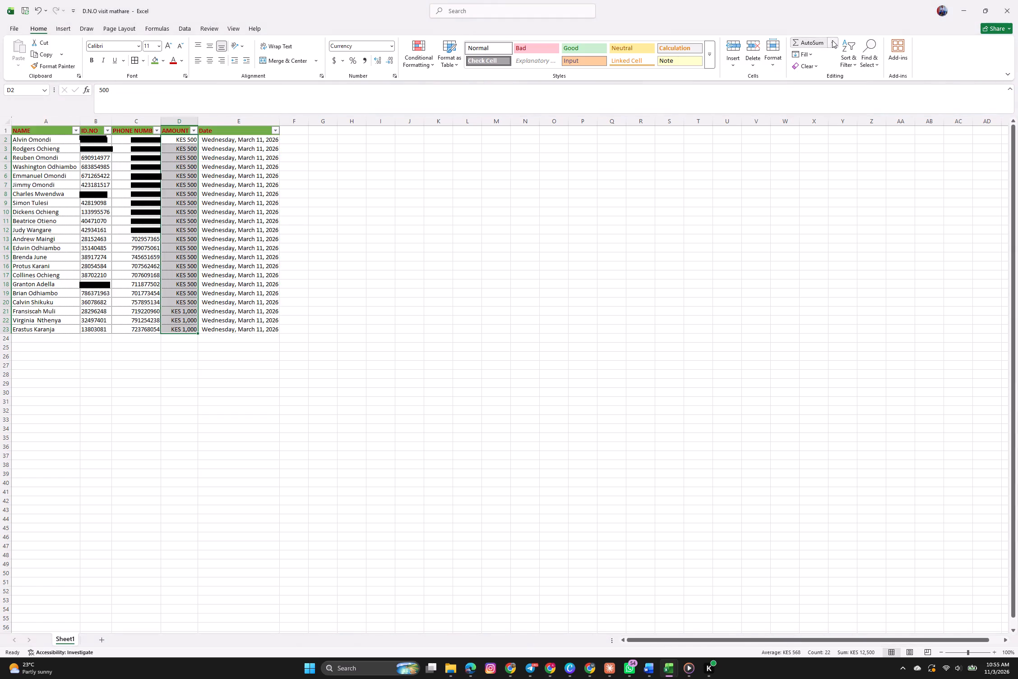
left_click(814, 54)
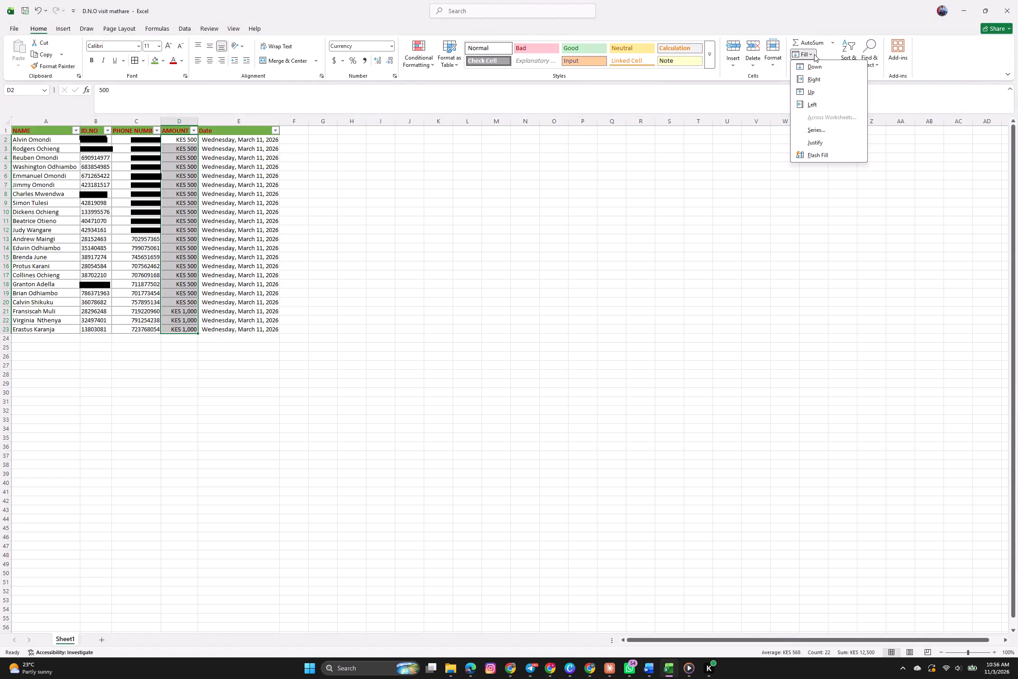
left_click(814, 54)
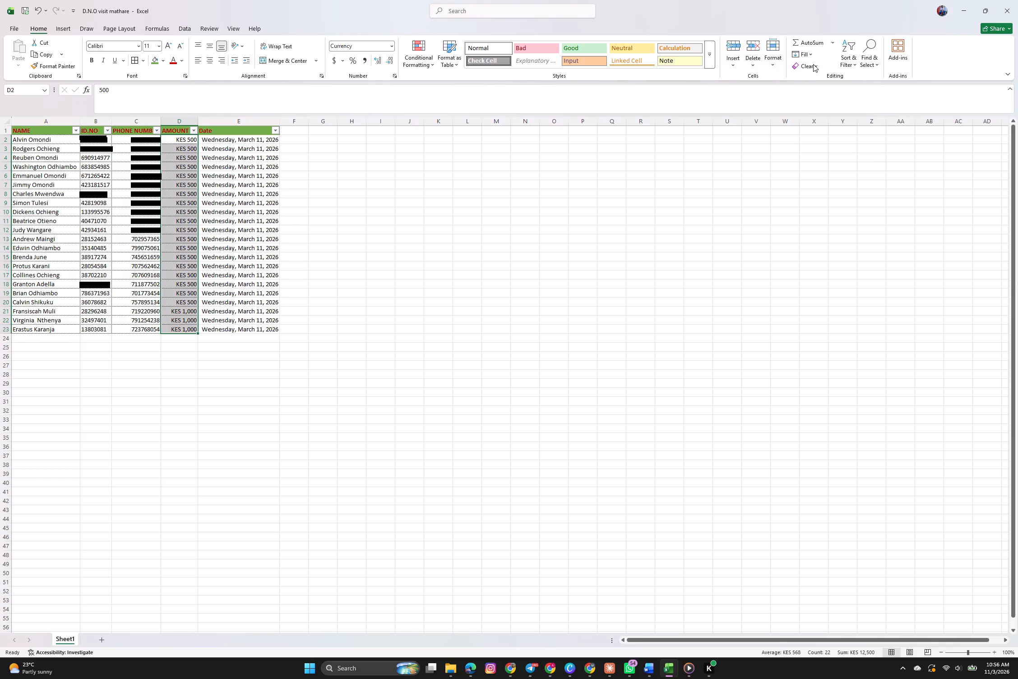
left_click(813, 64)
left_click(813, 64)
Examine the conditional formatting rule types and the currency number format settings for the AMOUNT values without changing them.
left_click(188, 29)
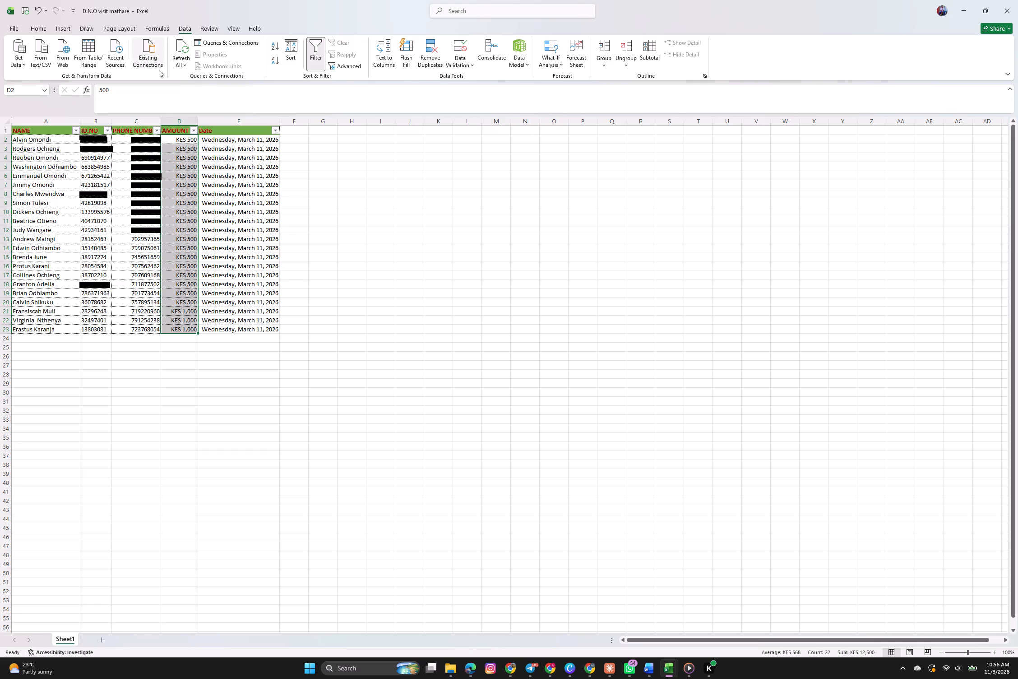
left_click(116, 27)
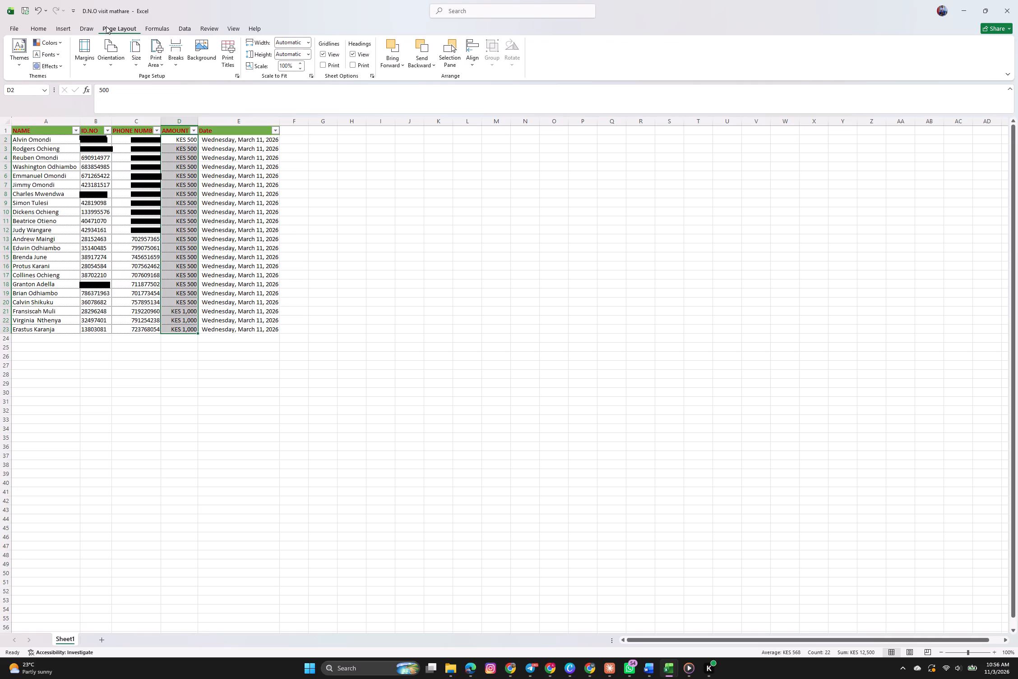
left_click(59, 27)
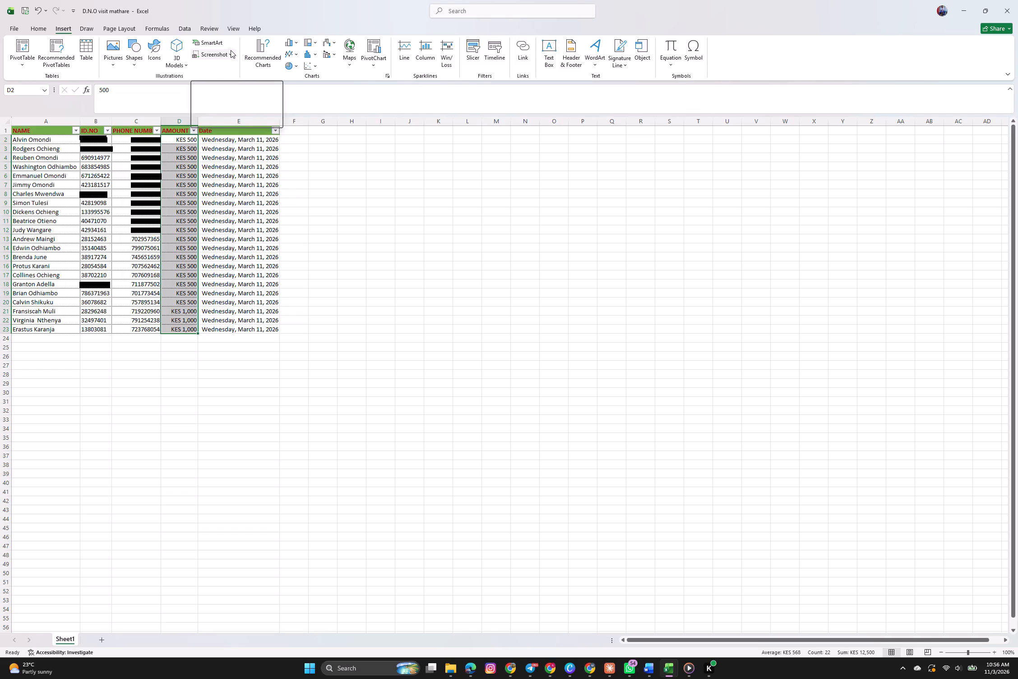
left_click(37, 25)
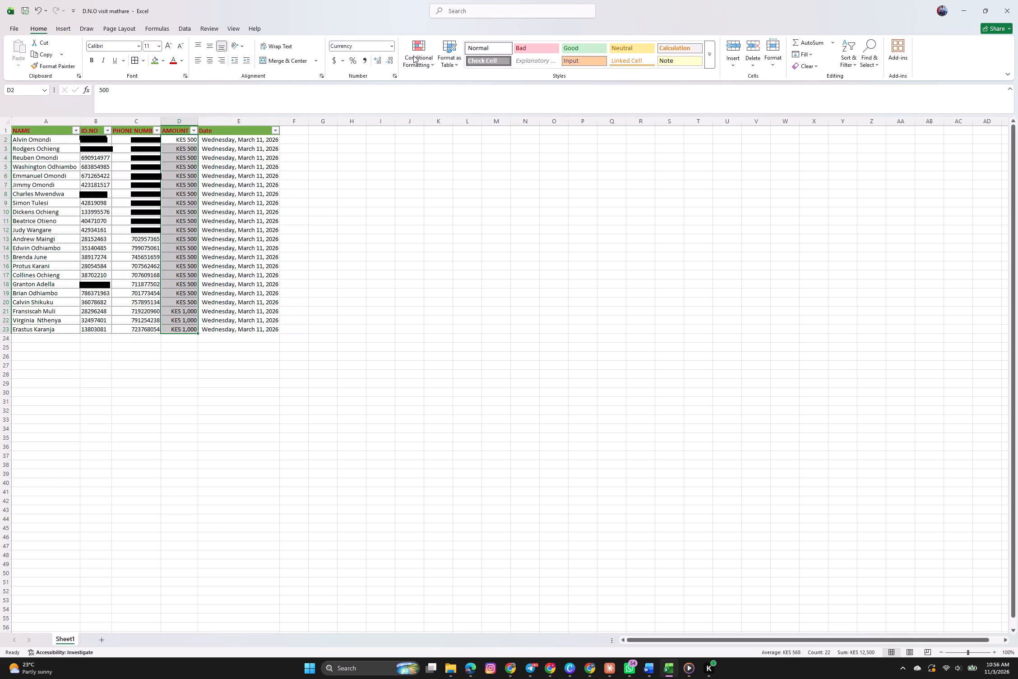
left_click(430, 61)
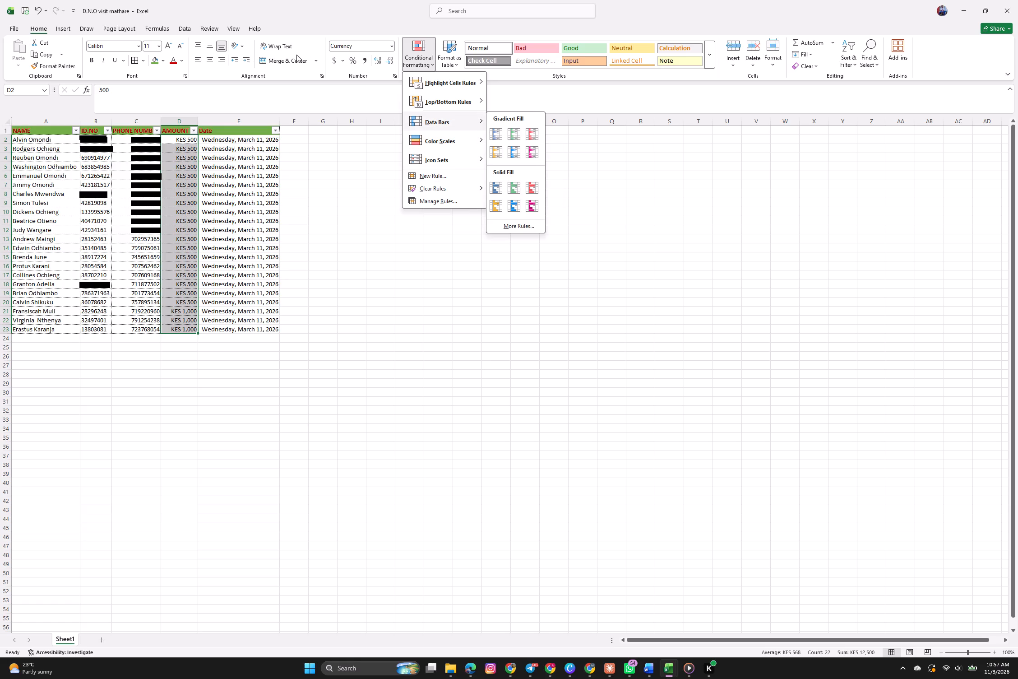
left_click(394, 75)
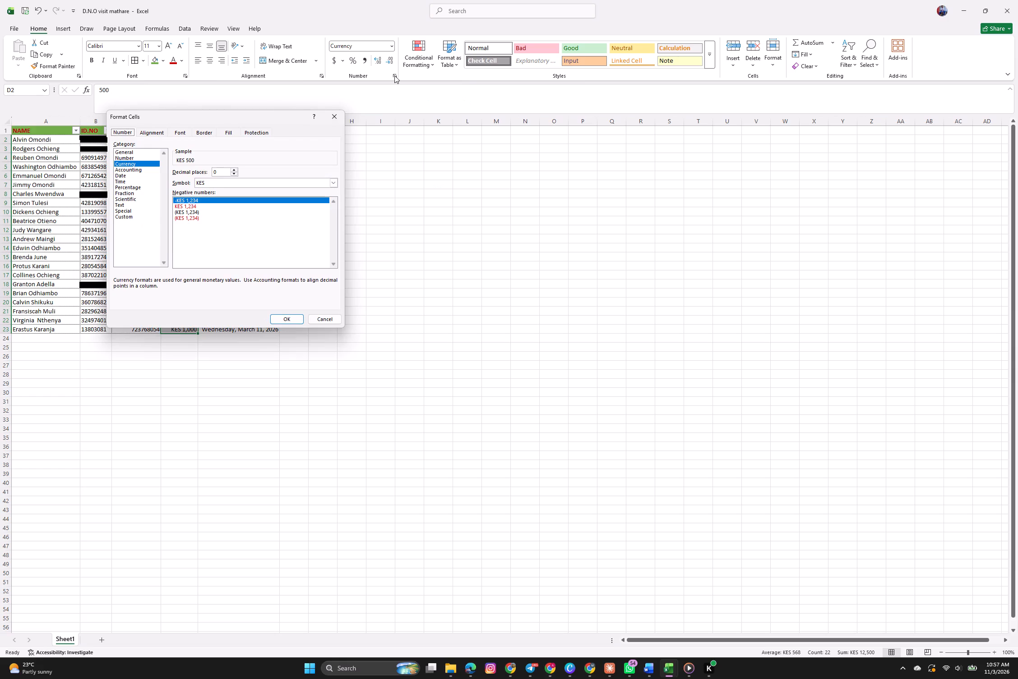
left_click(394, 75)
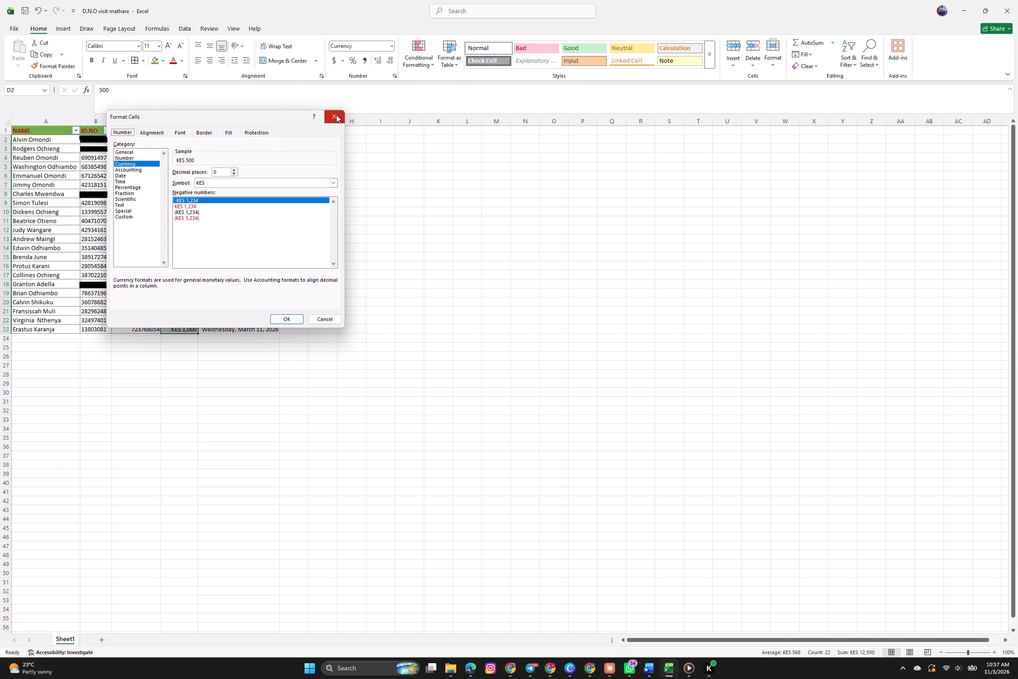
left_click(336, 115)
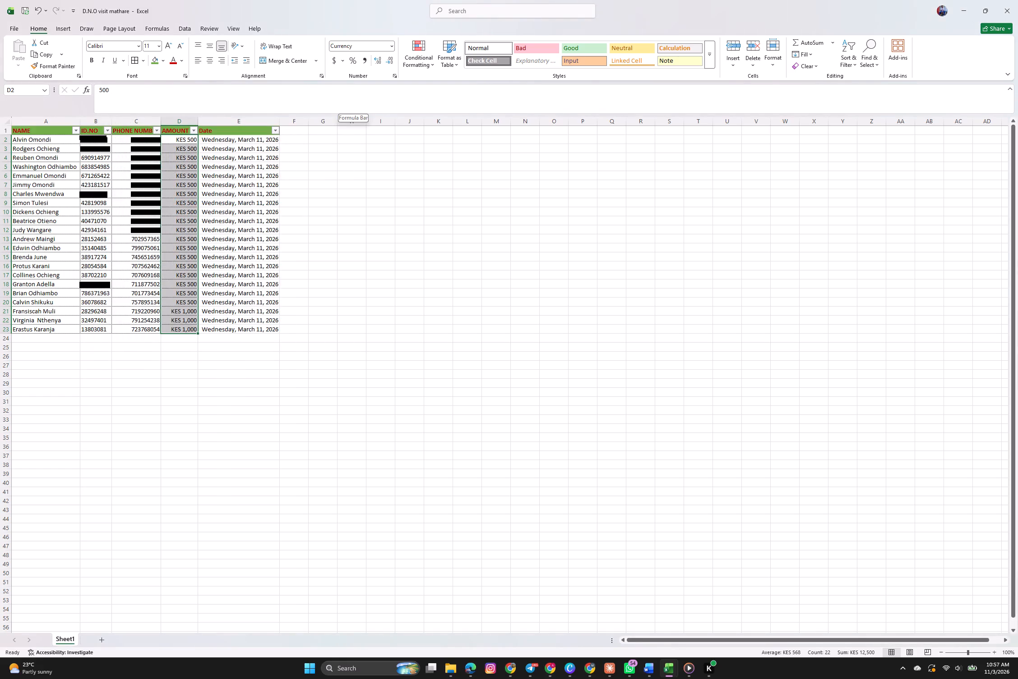
Look through the AutoSum, Recently Used, Financial, Text, Date & Time and Math & Trig functions and the data tools without applying any.
left_click(156, 26)
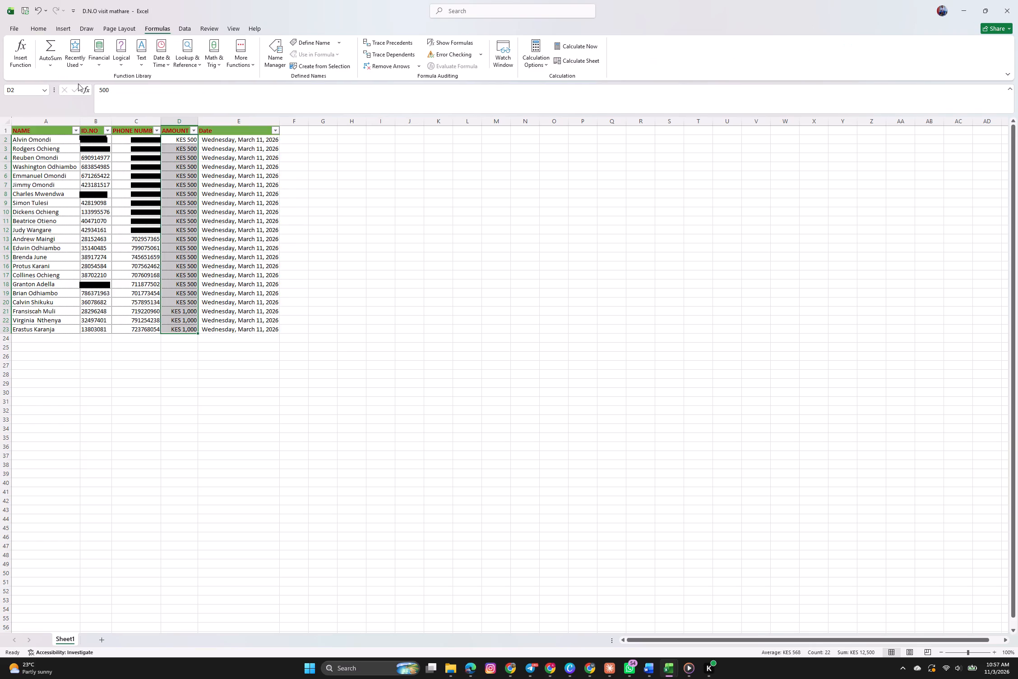
left_click(57, 65)
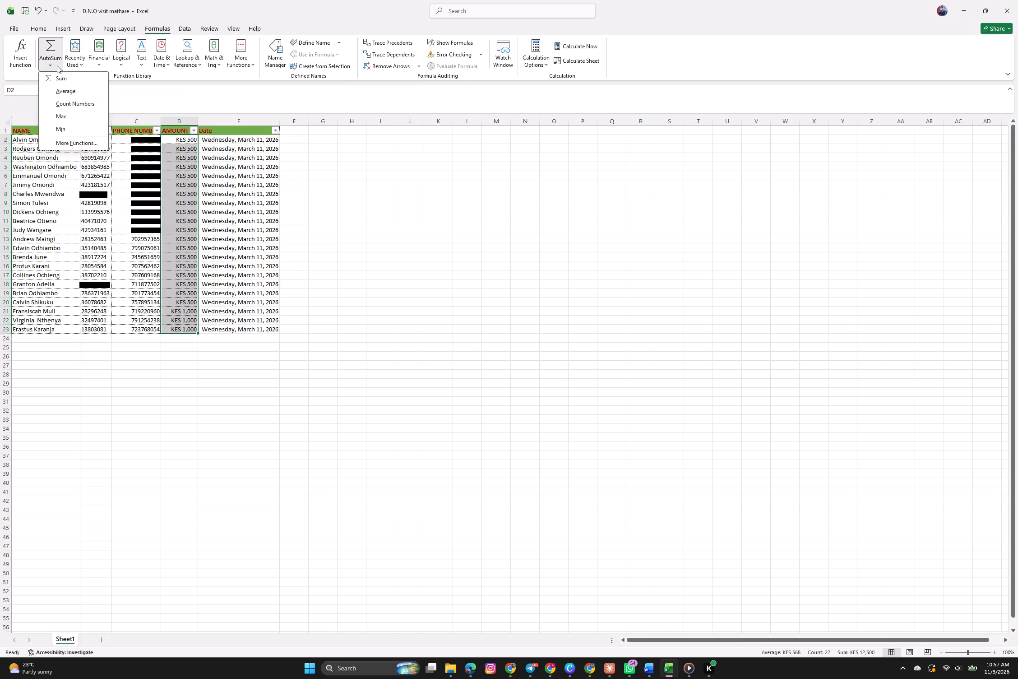
left_click(57, 65)
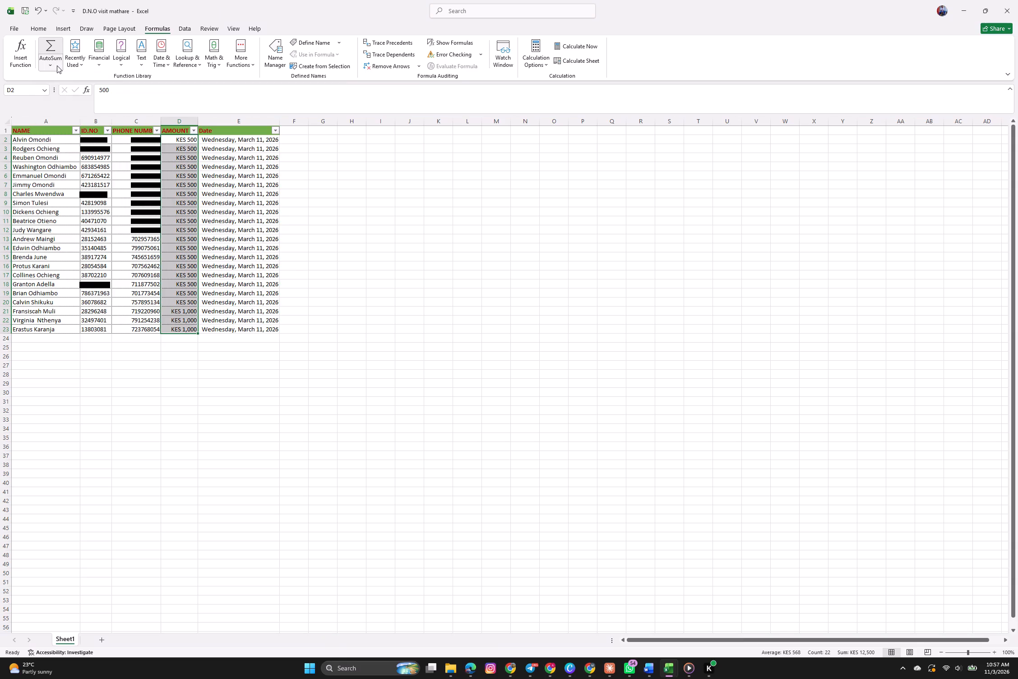
left_click(80, 60)
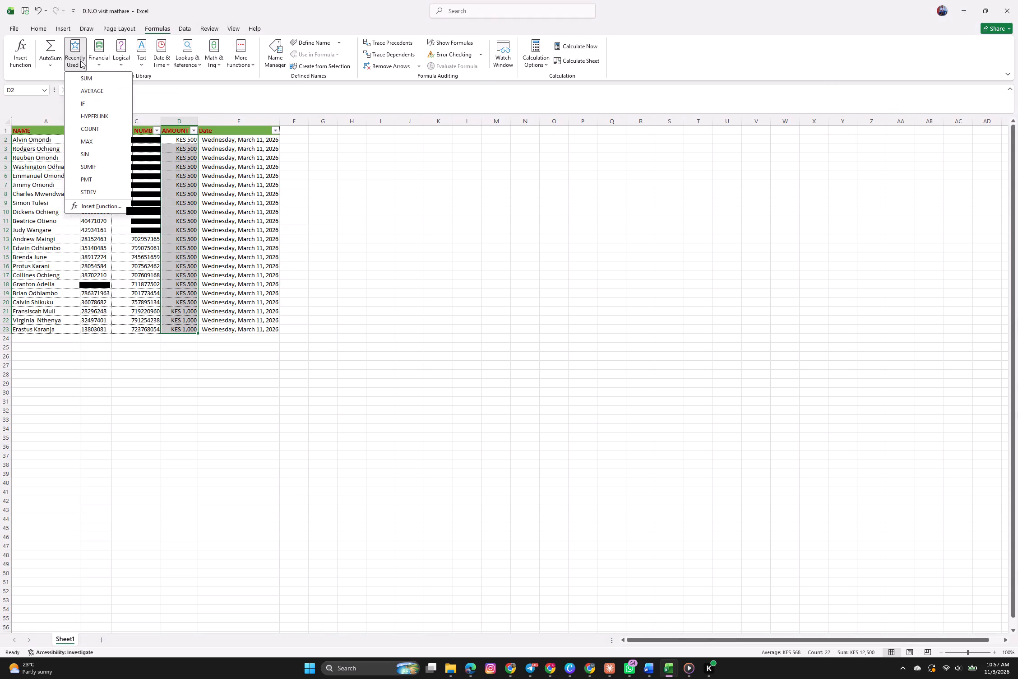
left_click(80, 60)
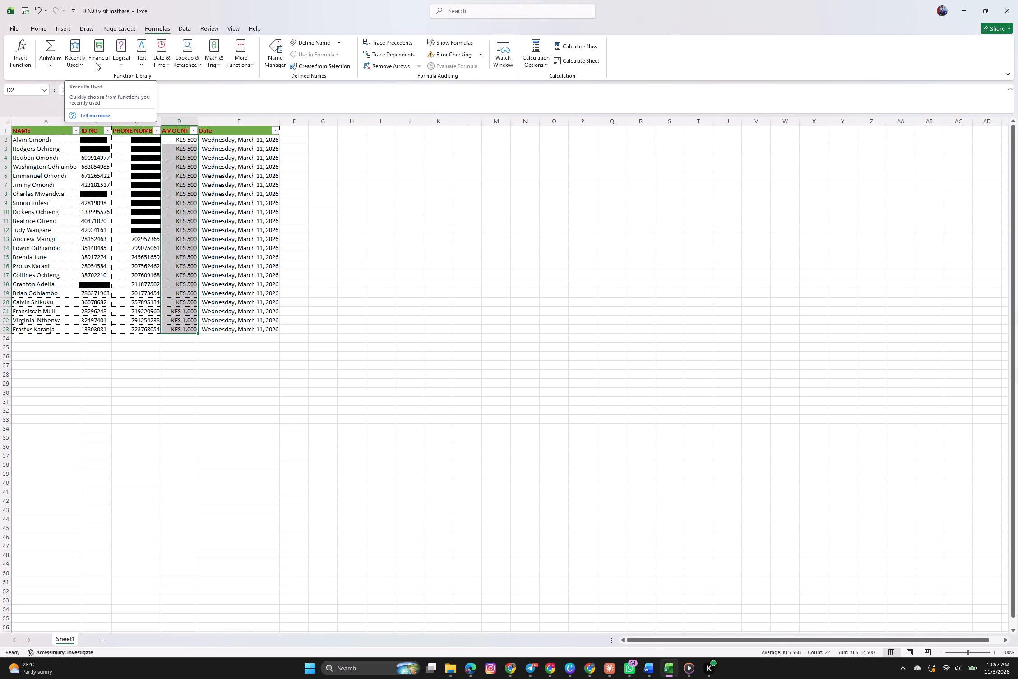
left_click(97, 63)
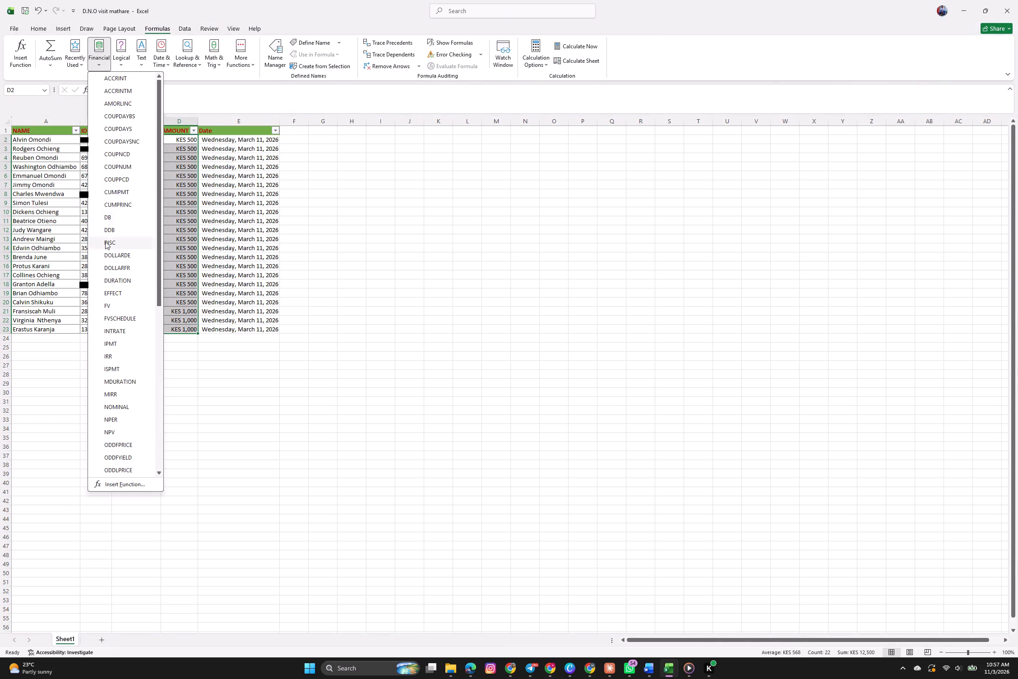
scroll(105, 242, "down", 8)
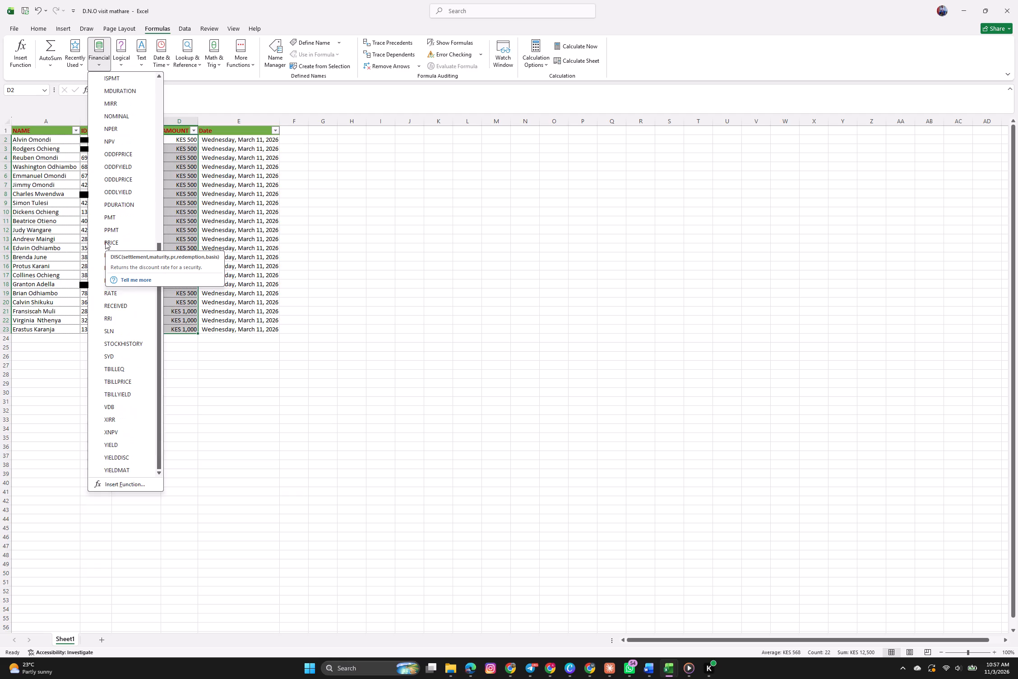
scroll(105, 242, "up", 5)
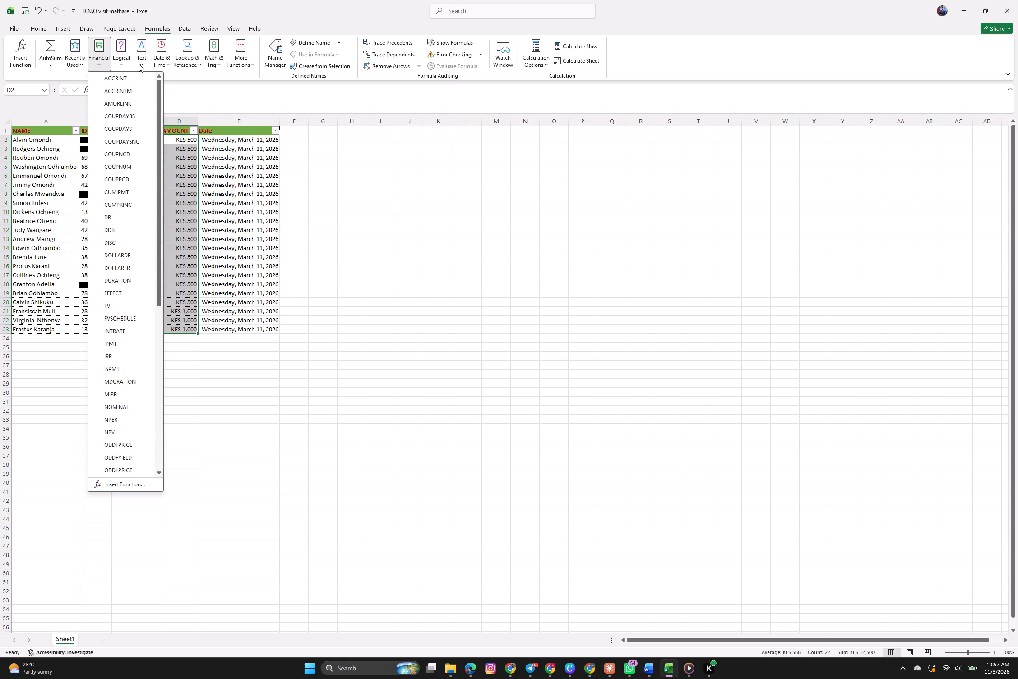
left_click(142, 62)
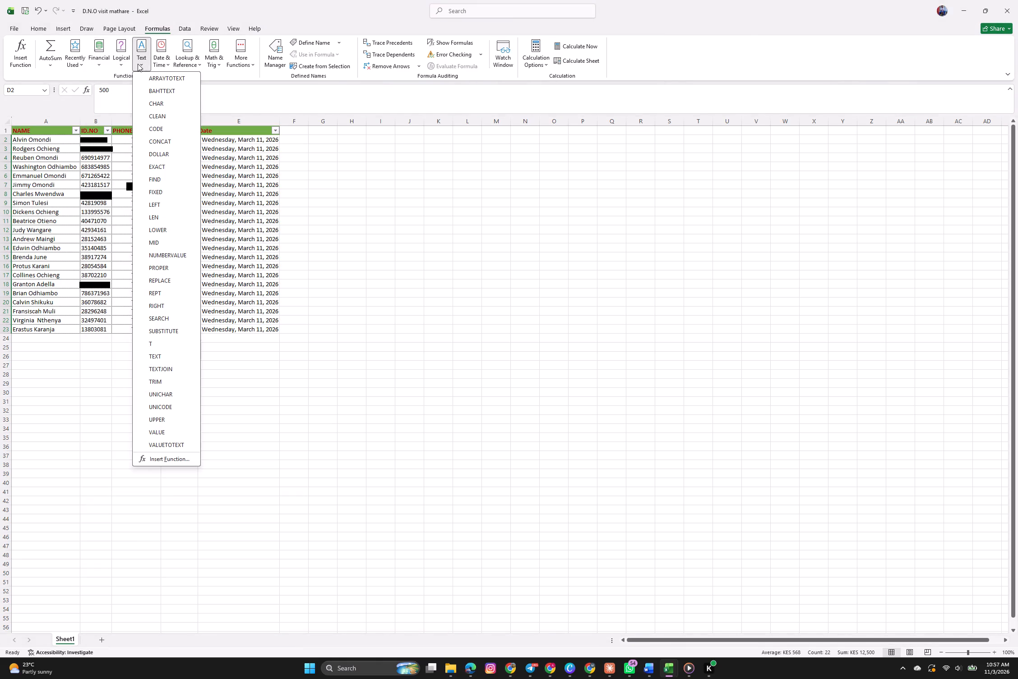
left_click(138, 65)
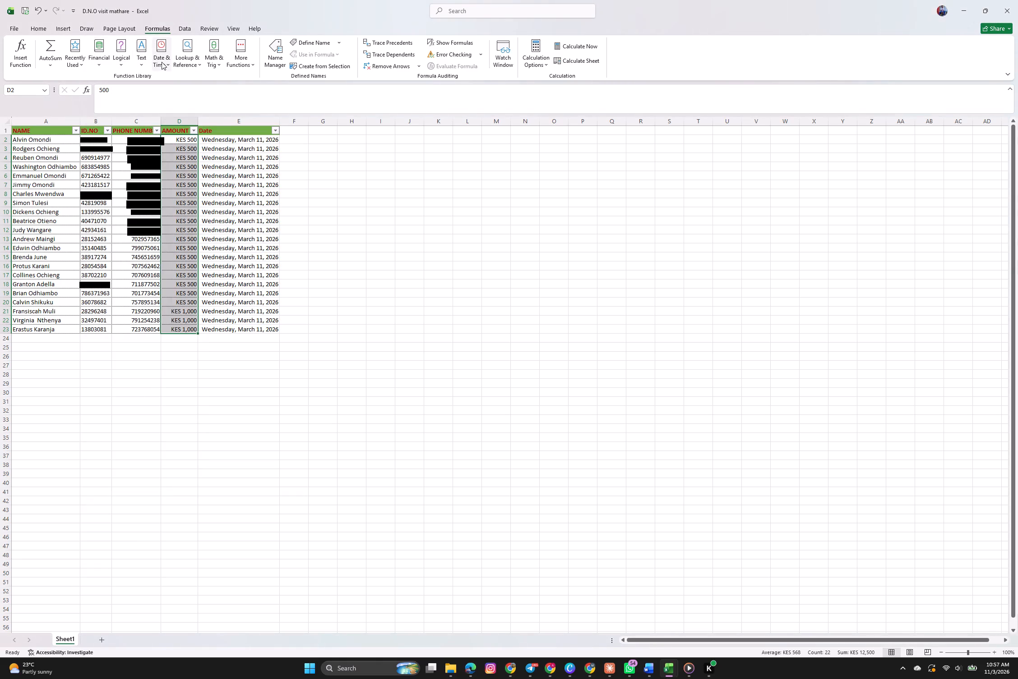
left_click(162, 62)
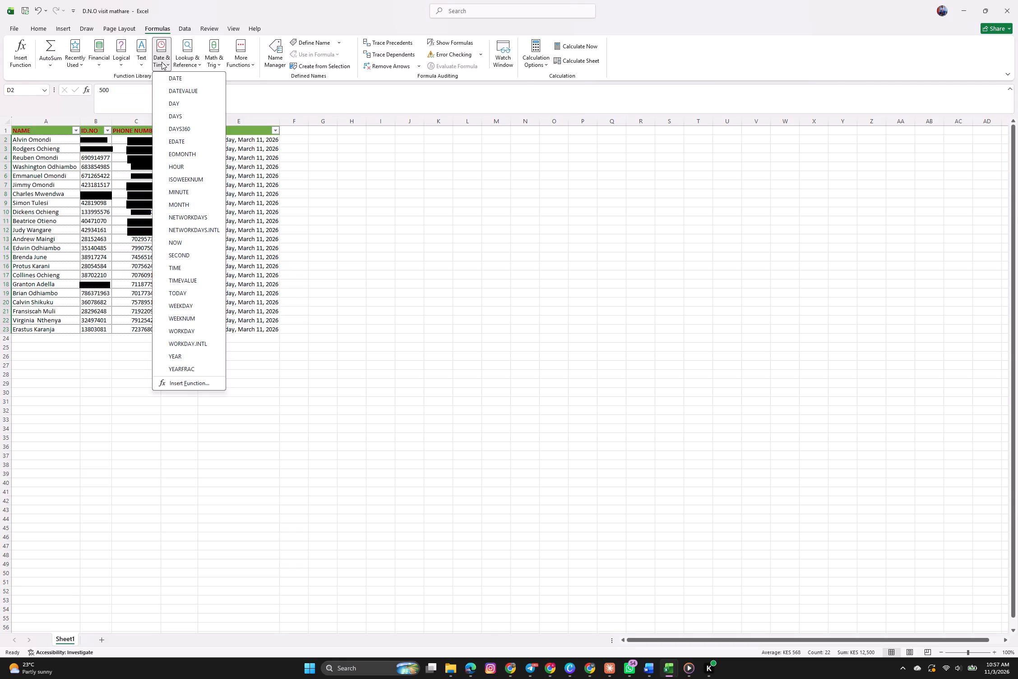
left_click(162, 62)
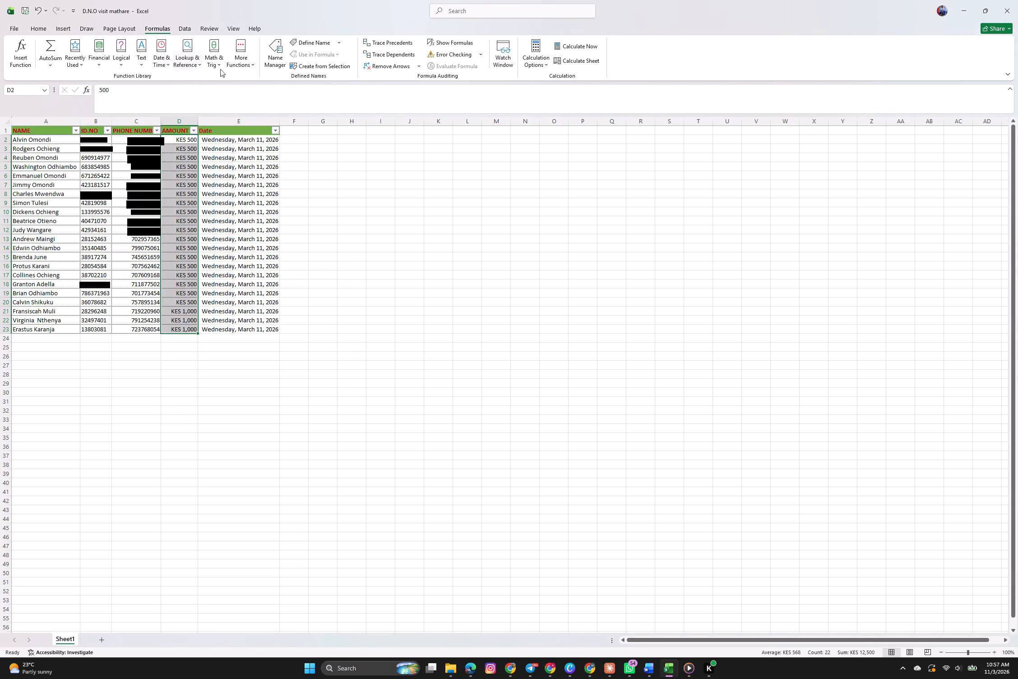
left_click(221, 64)
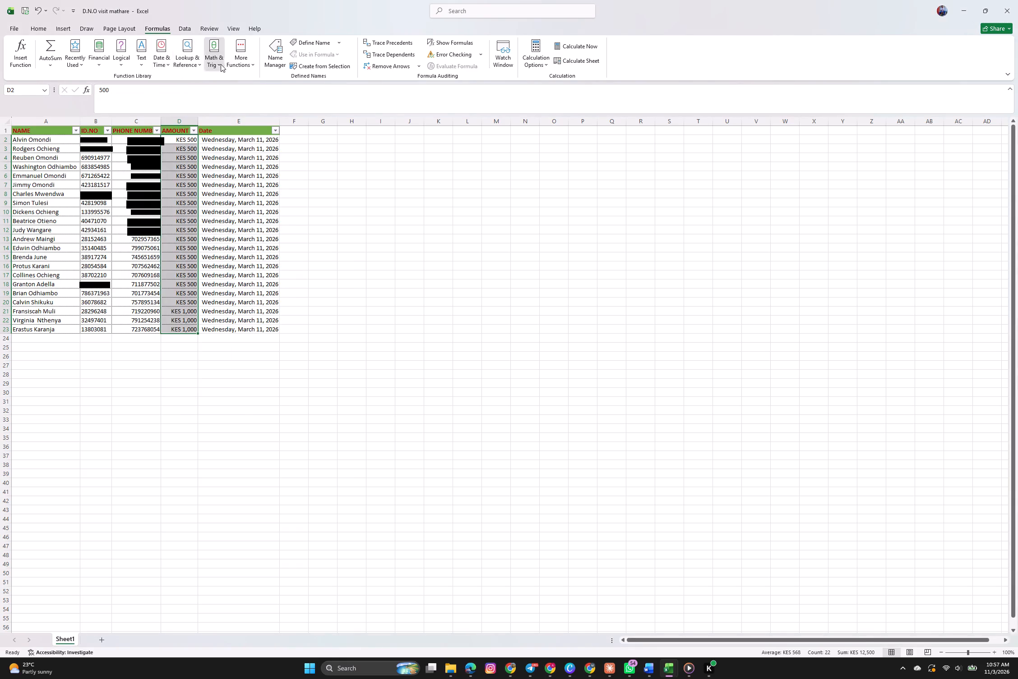
left_click(221, 64)
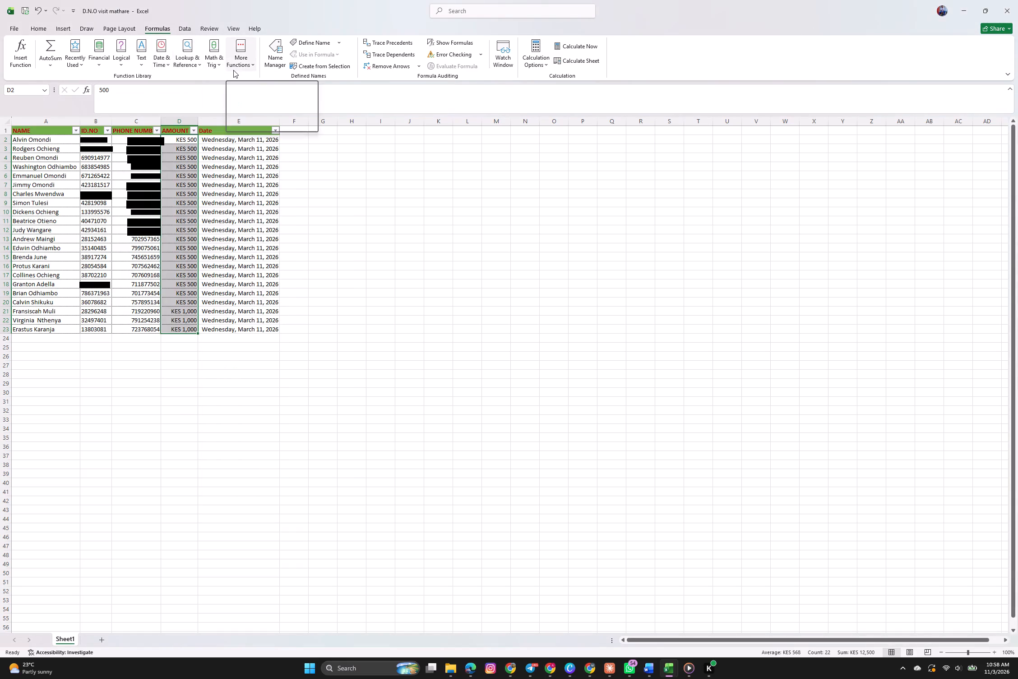
left_click(186, 26)
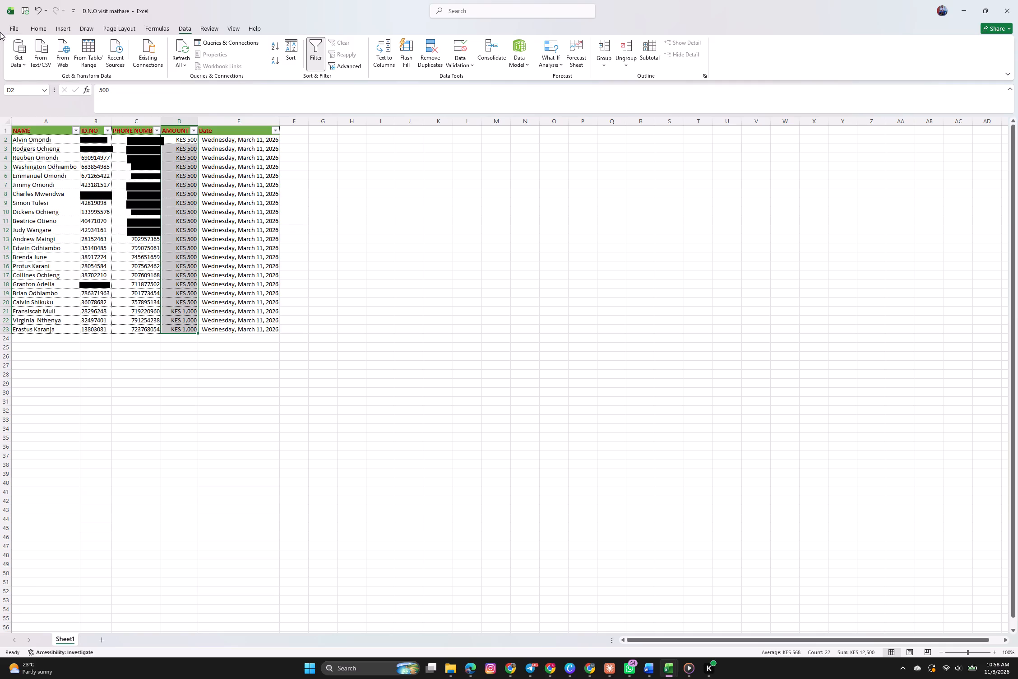
left_click(40, 24)
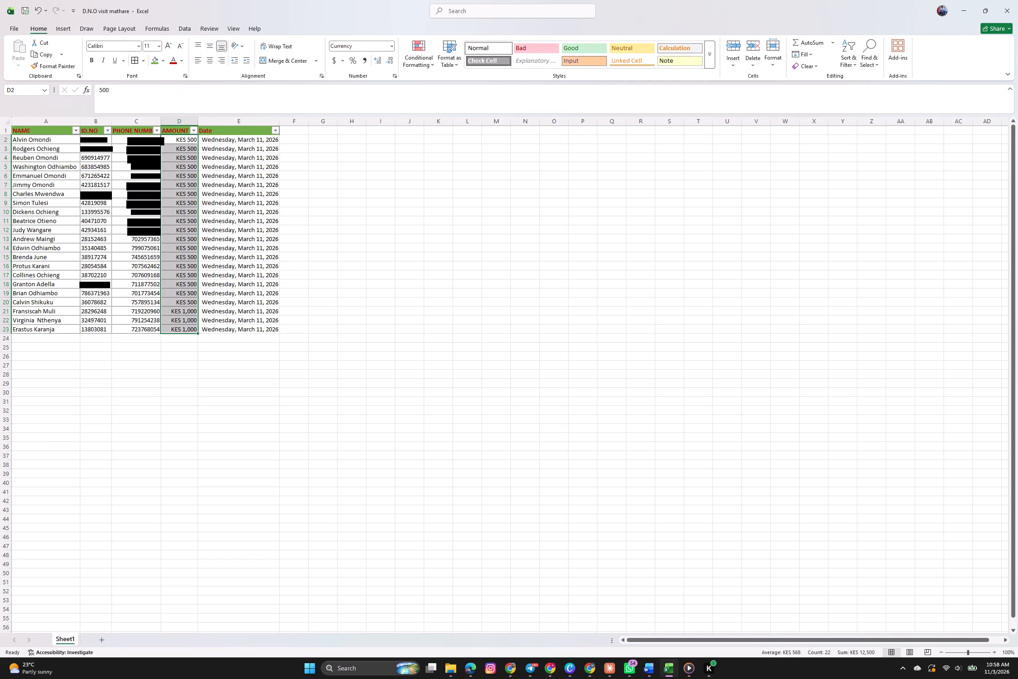
Select empty cell G9 and examine the PHONE NUMBER and AMOUNT columns' sort and filter options, including the AMOUNT number filters, without applying any.
left_click(321, 206)
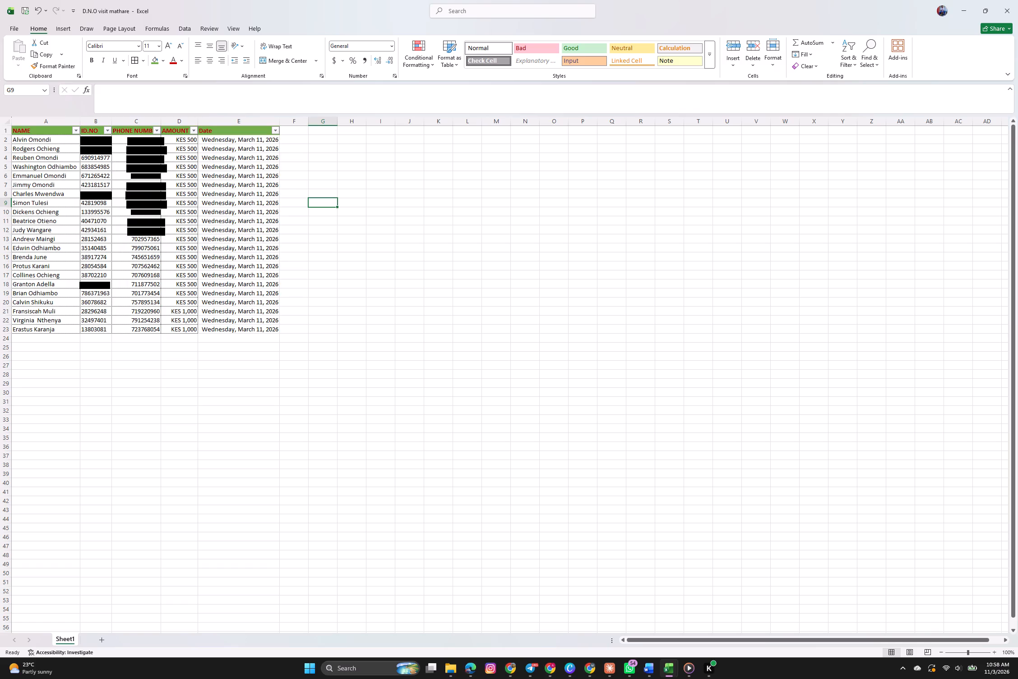
scroll(173, 295, "up", 1)
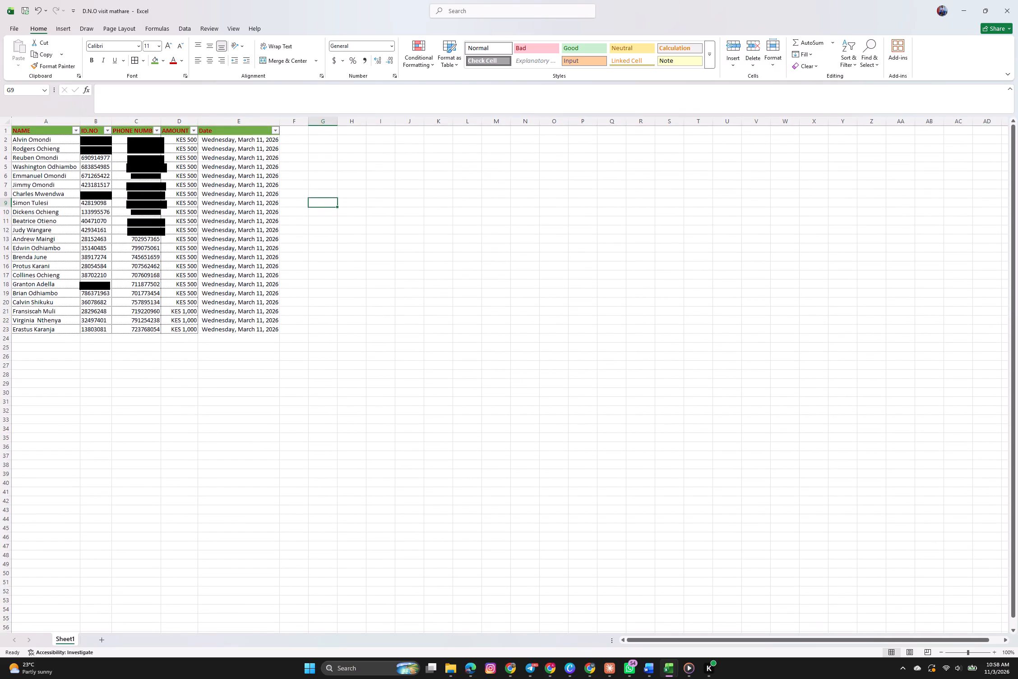
left_click(156, 130)
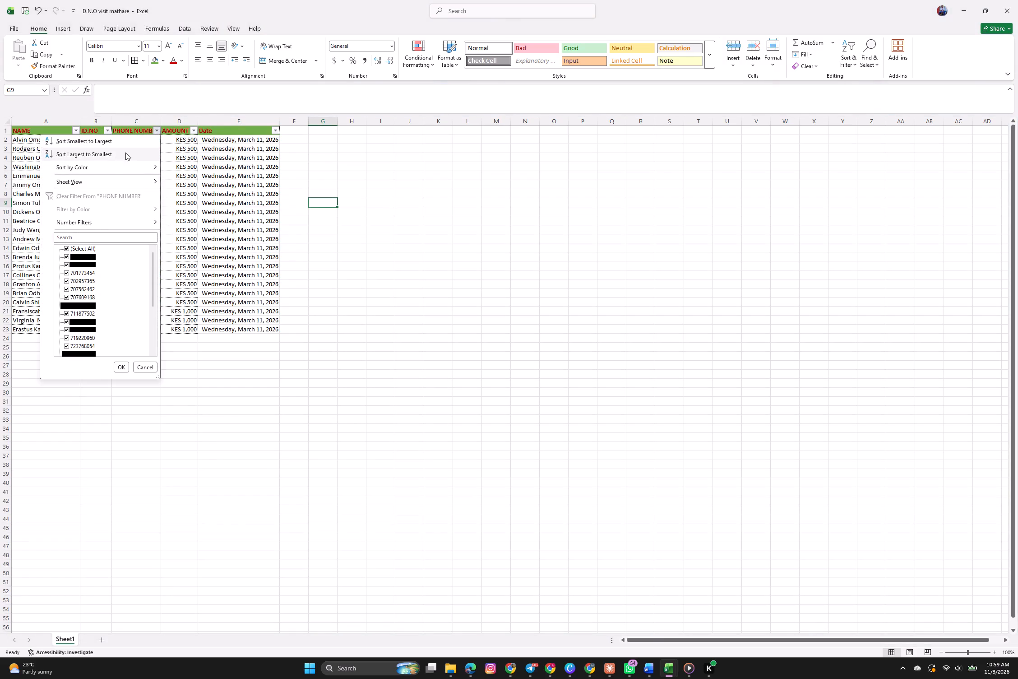
left_click(155, 129)
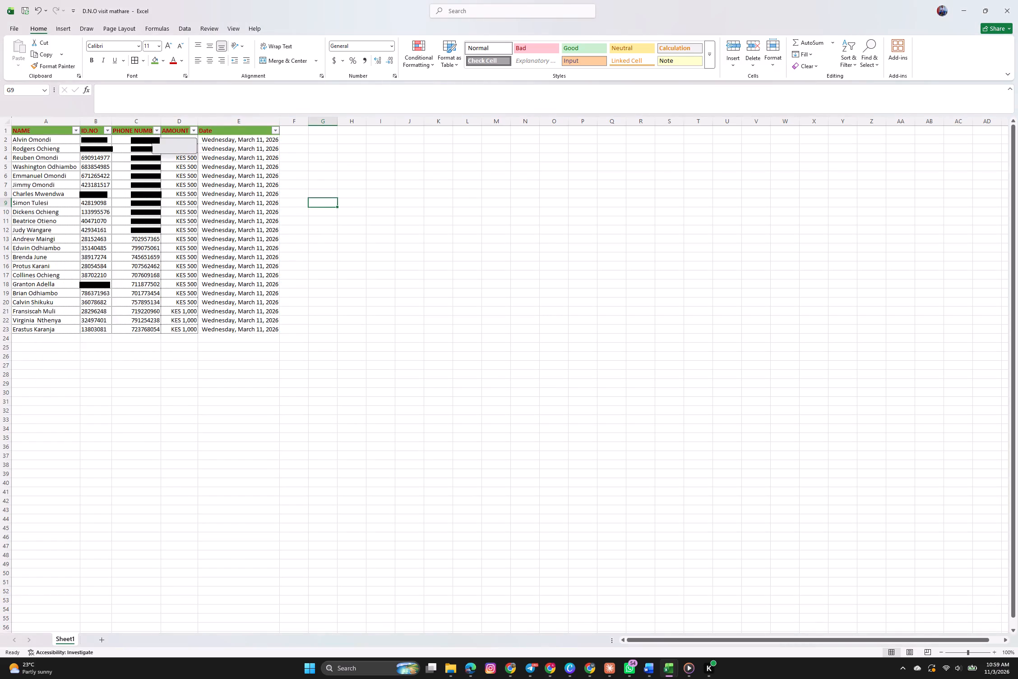
left_click(193, 131)
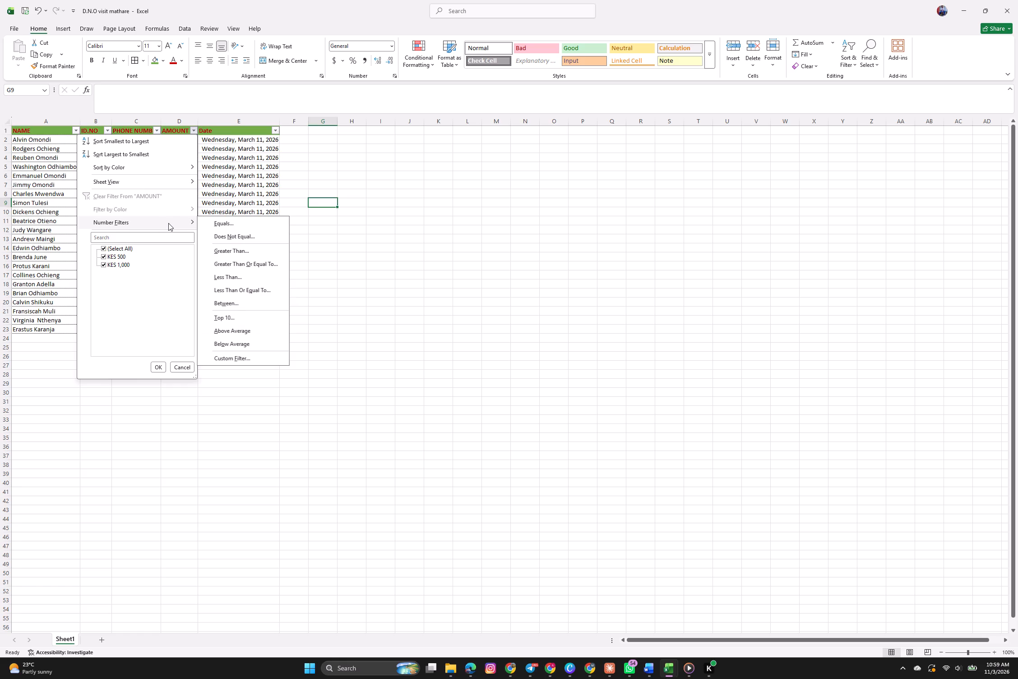
left_click(236, 437)
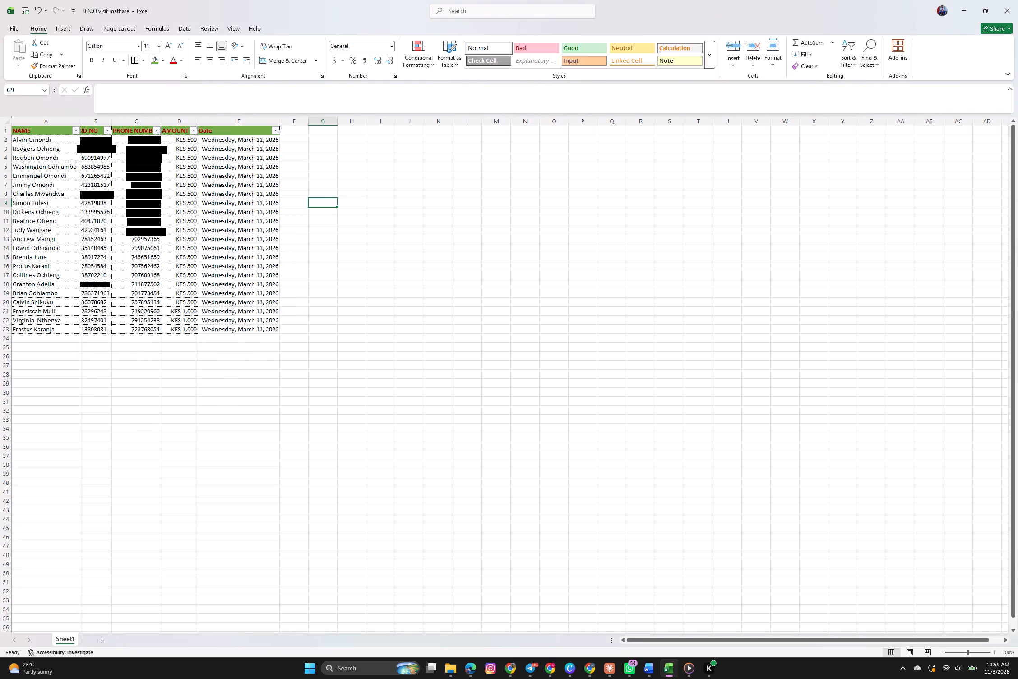
Turn off filtering for the header row A1:E1.
key("ctrl+shift+l")
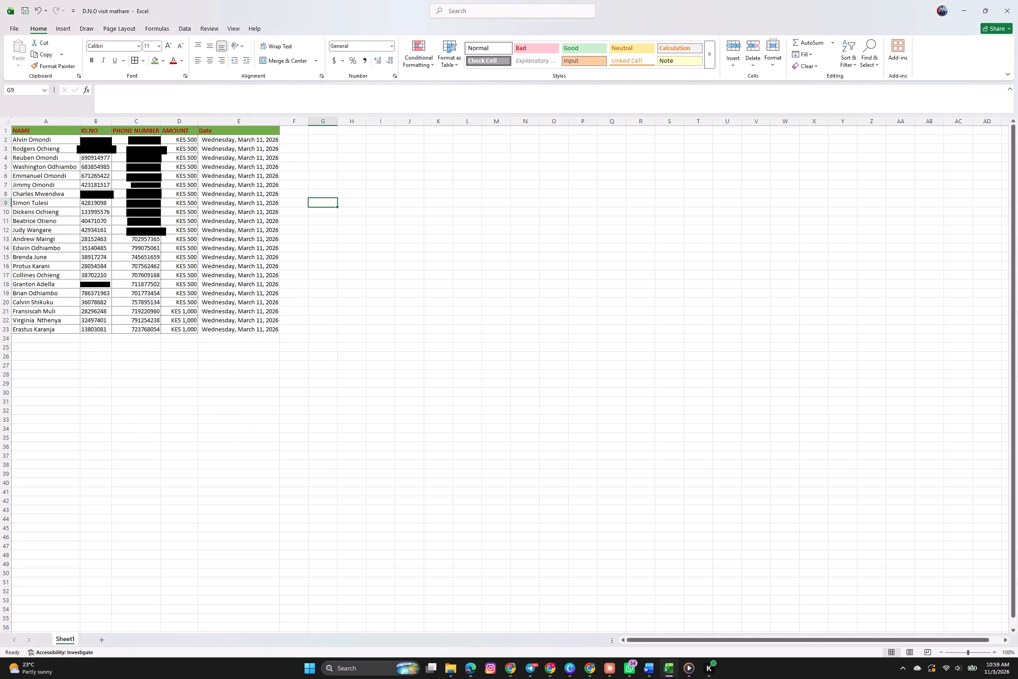
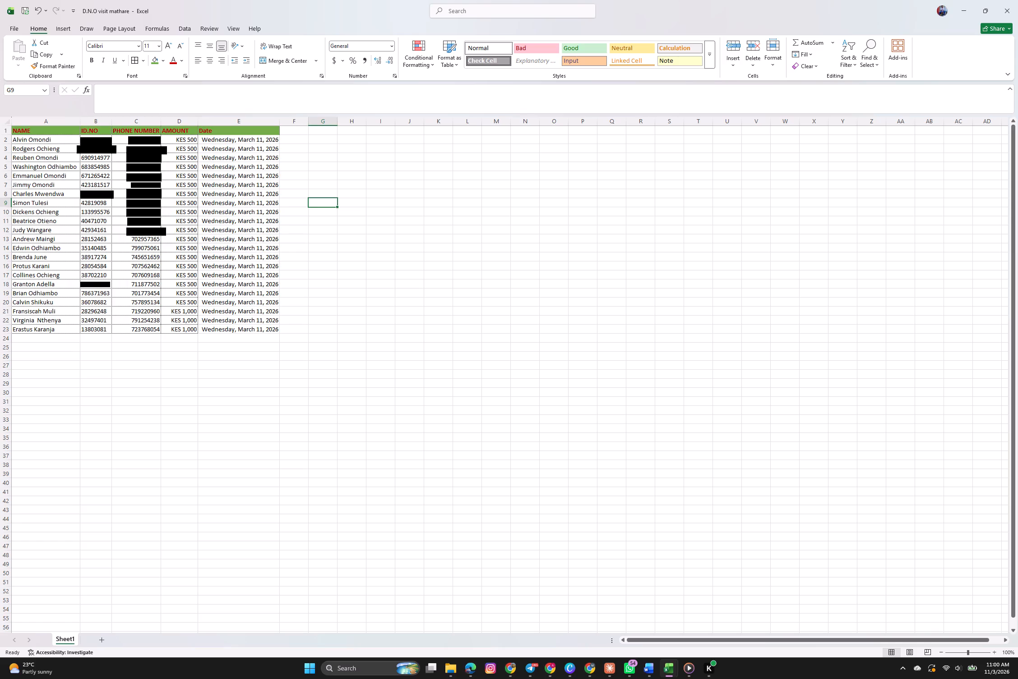
Select the data range A2:E23 and examine the PivotChart creation settings without creating a chart.
scroll(171, 249, "up", 2)
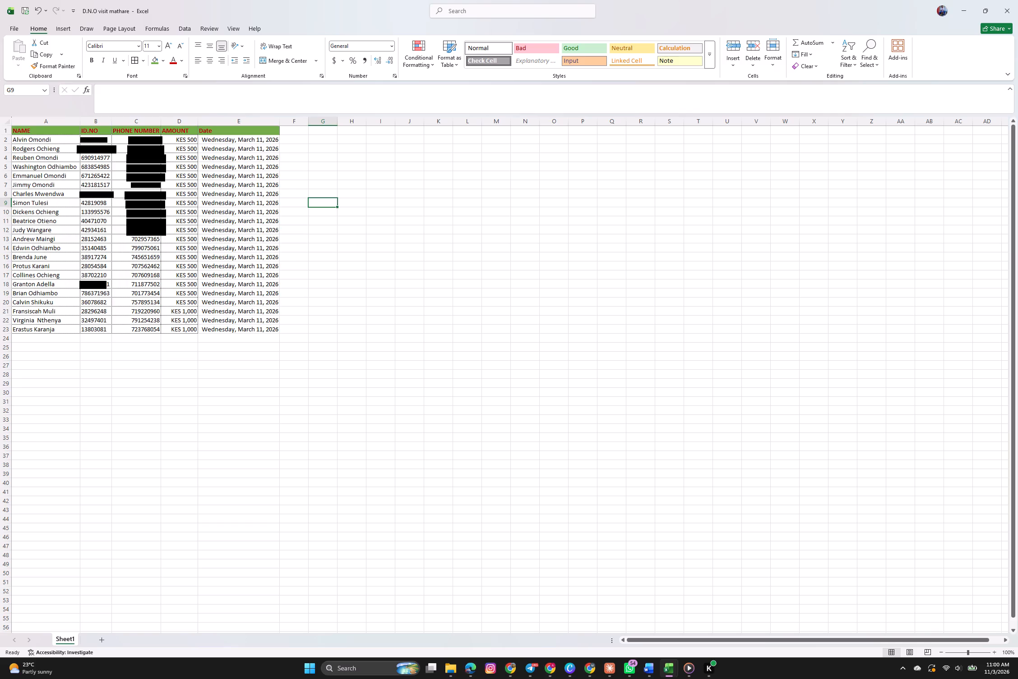
left_click_drag(14, 137, 276, 330)
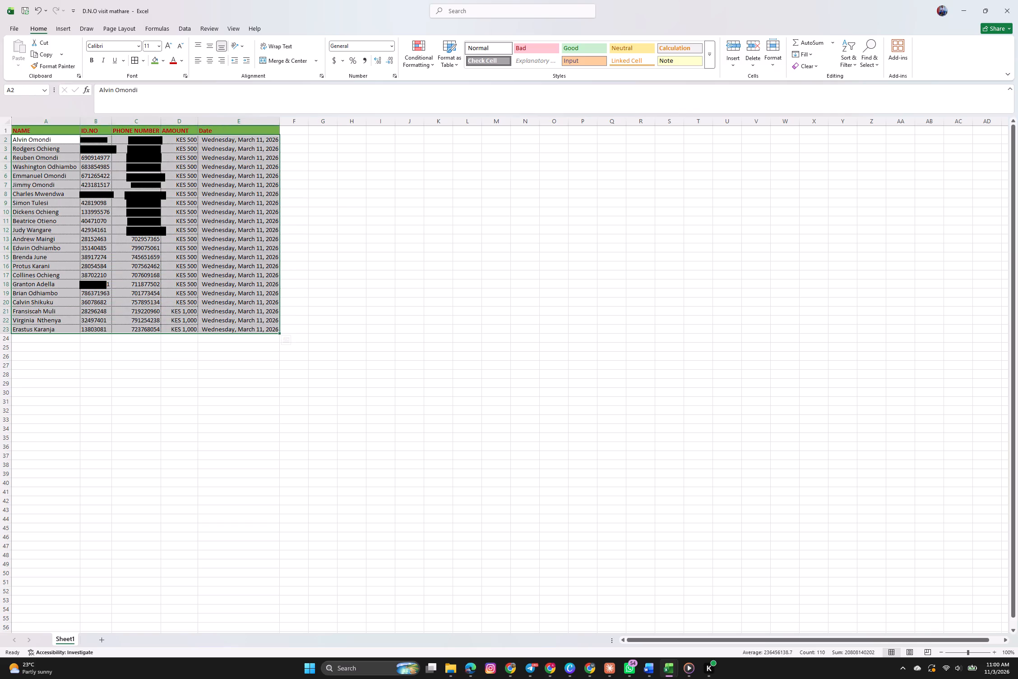
left_click(185, 25)
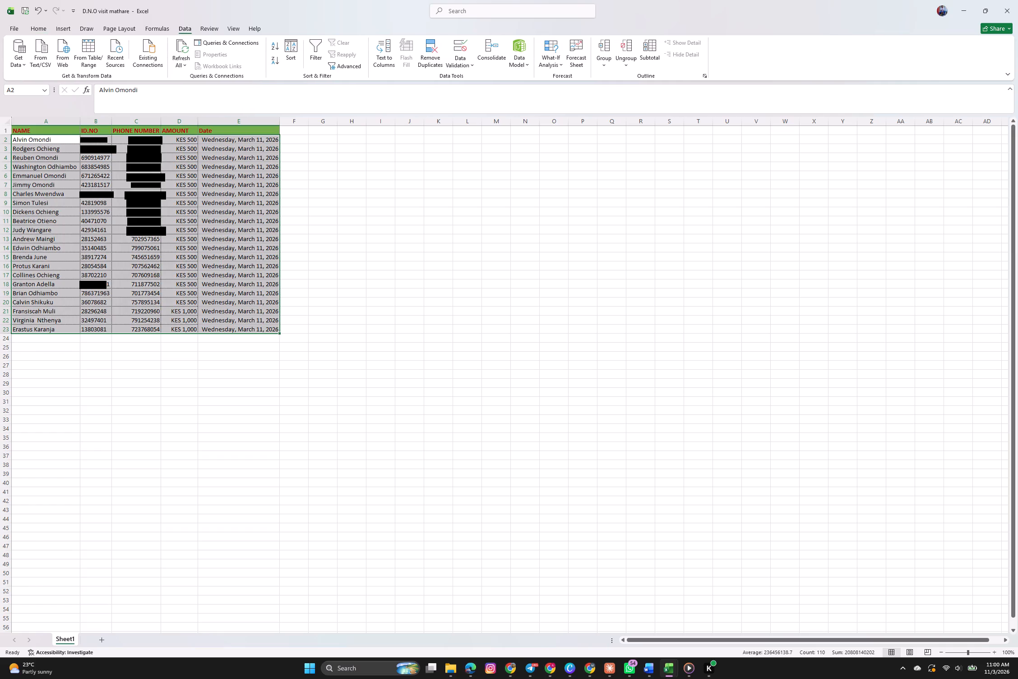
left_click(63, 24)
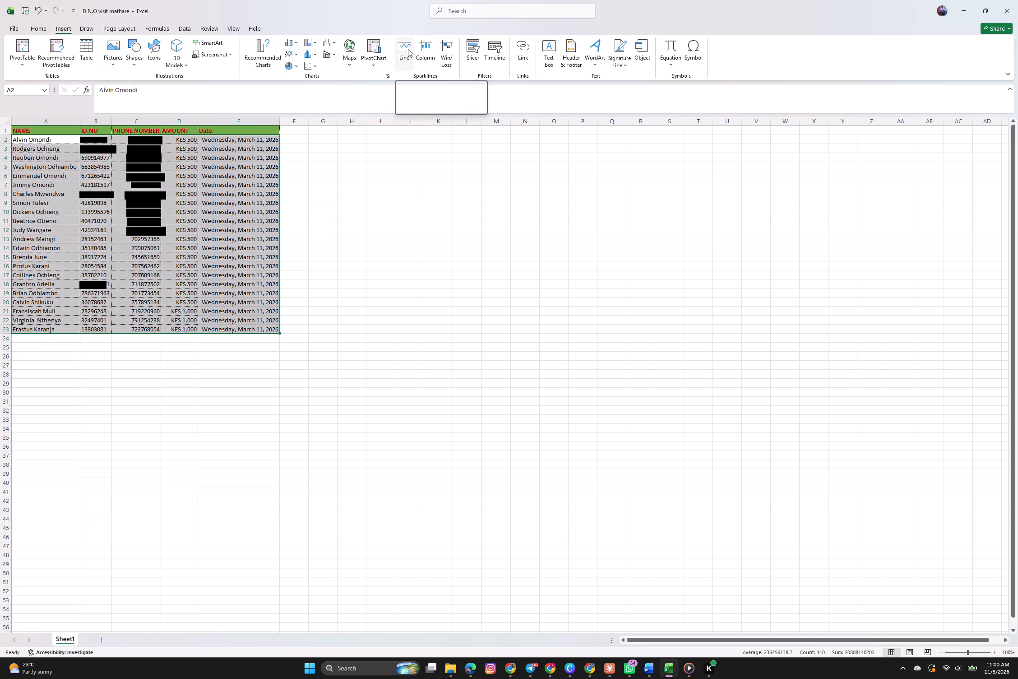
left_click(371, 61)
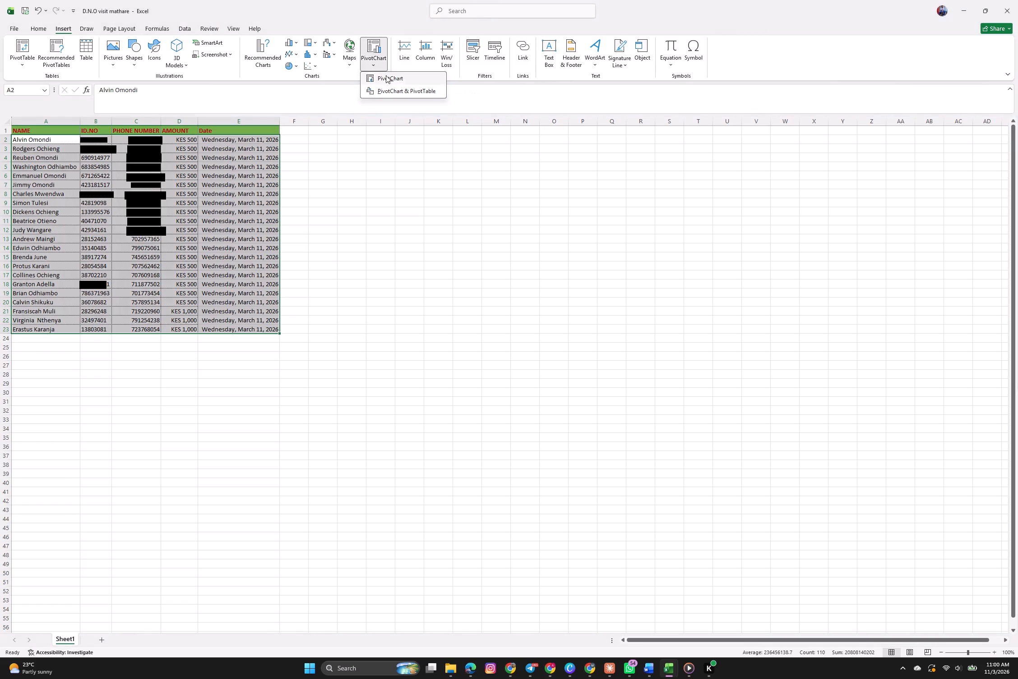
left_click(403, 79)
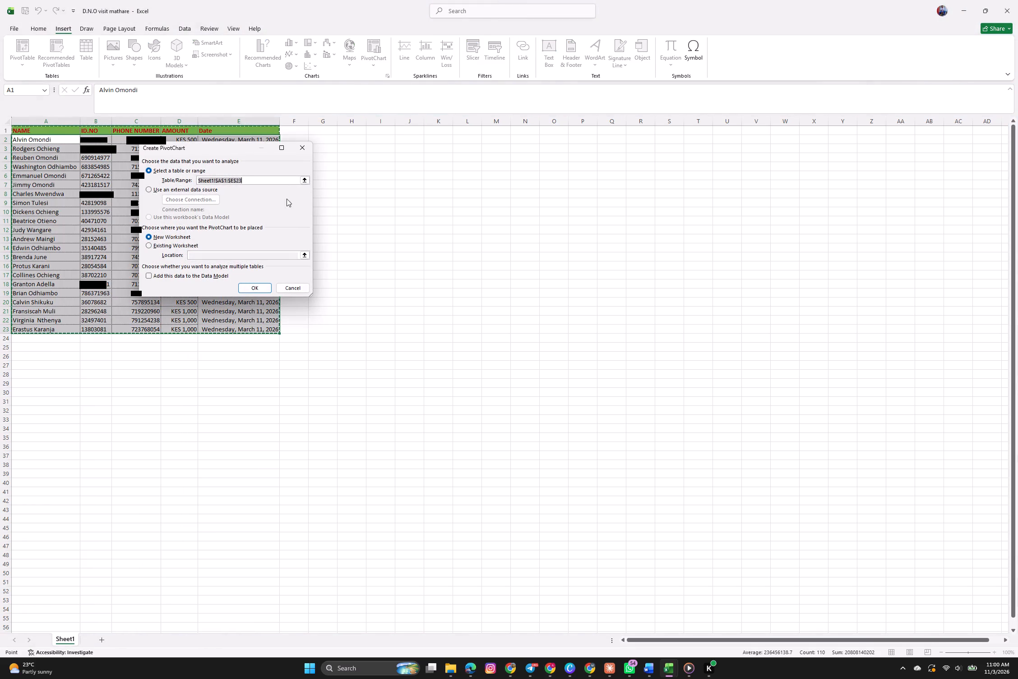
left_click(303, 149)
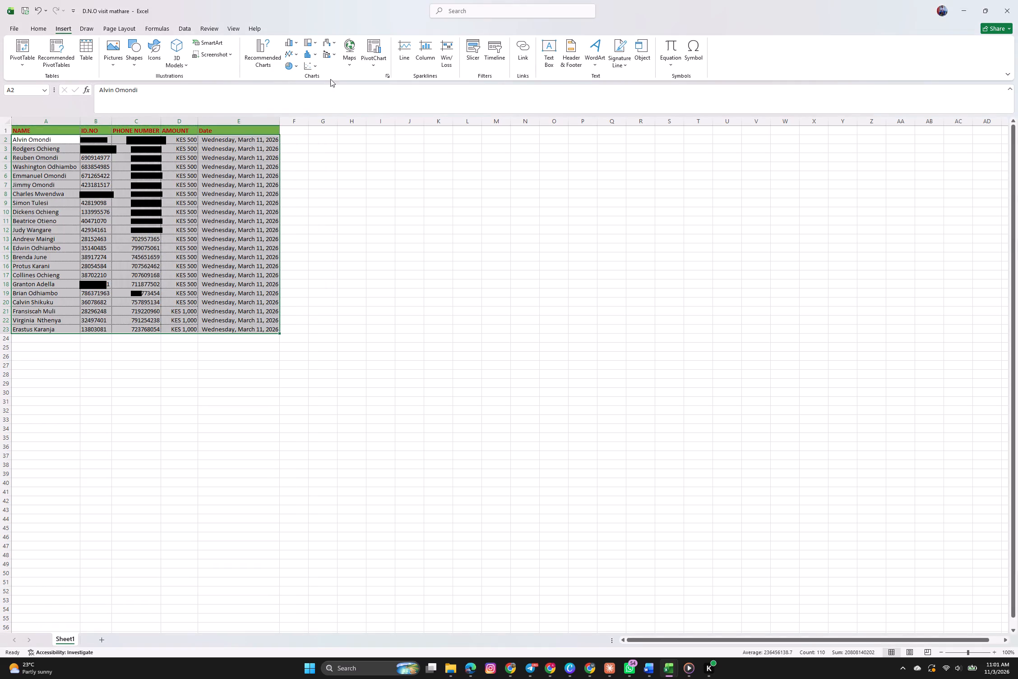
Preview the column, bar, combo and line chart types for A2:E23 without inserting any, and clear the range selection.
left_click(295, 41)
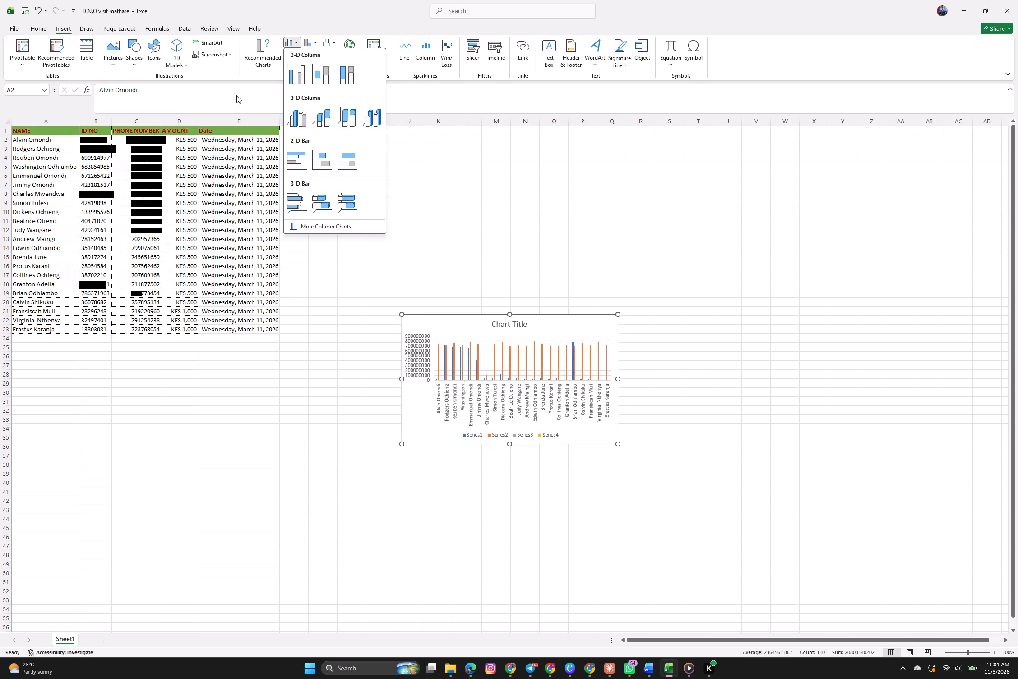
left_click(257, 96)
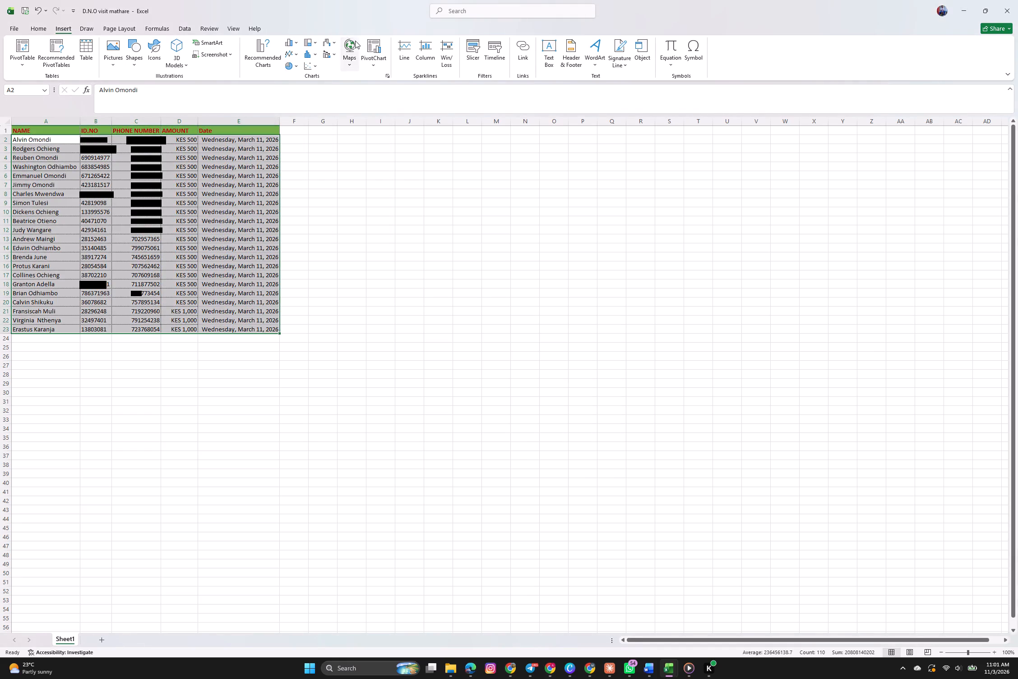
left_click(332, 55)
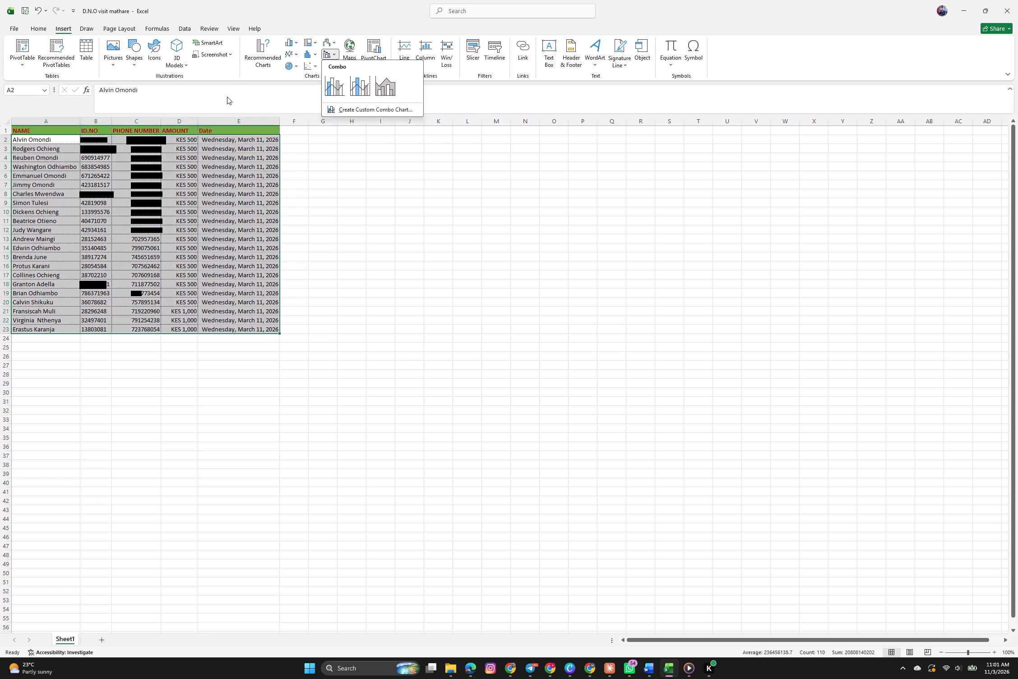
left_click(296, 54)
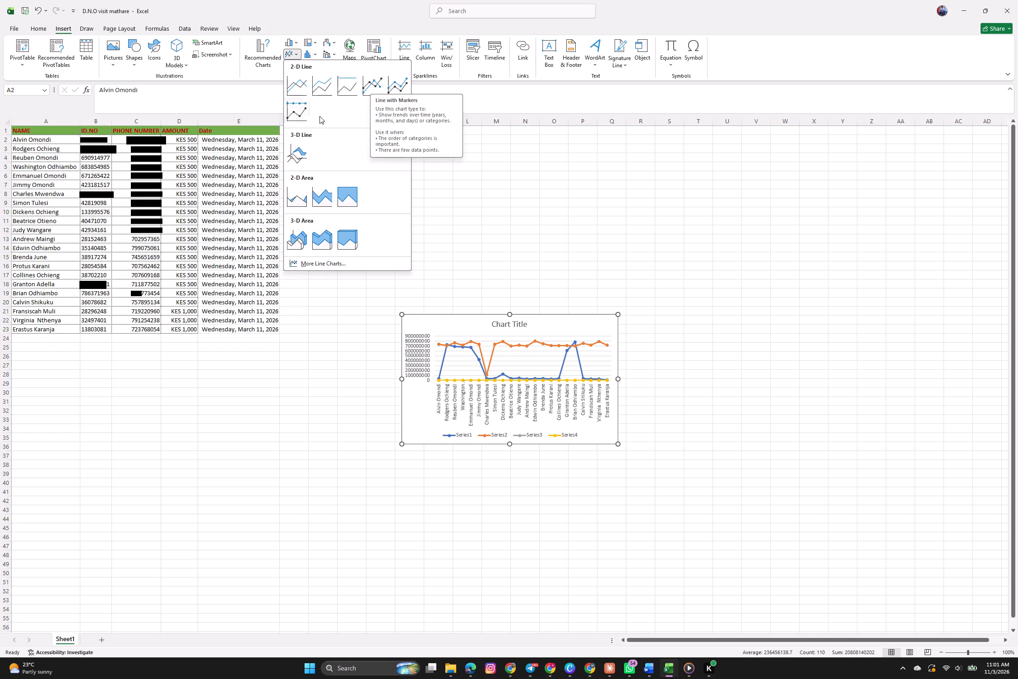
left_click(74, 111)
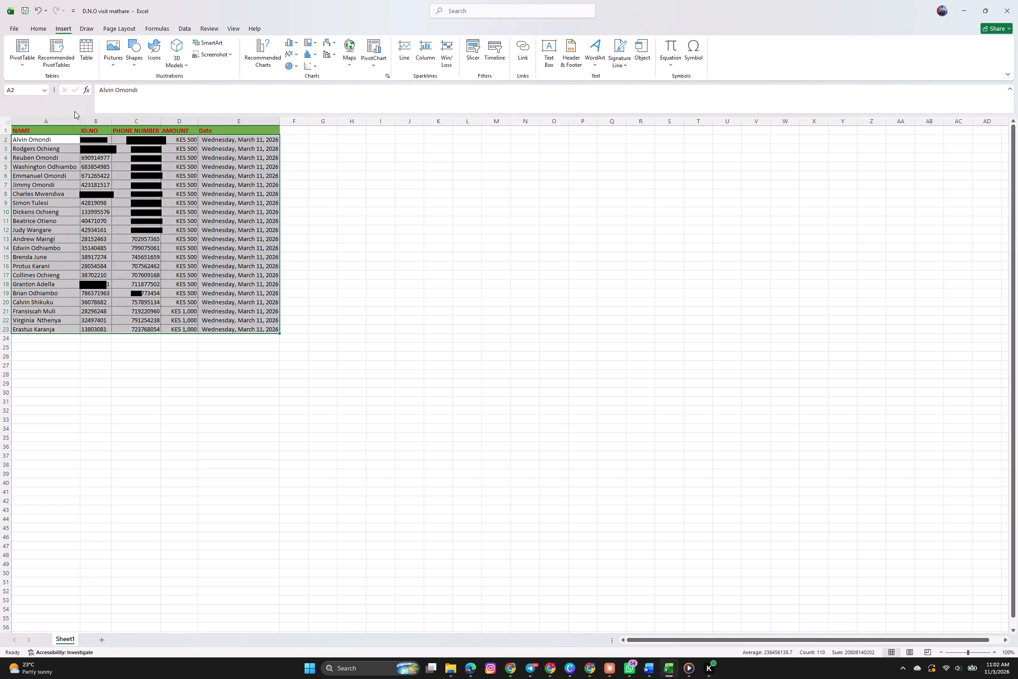
left_click(74, 111)
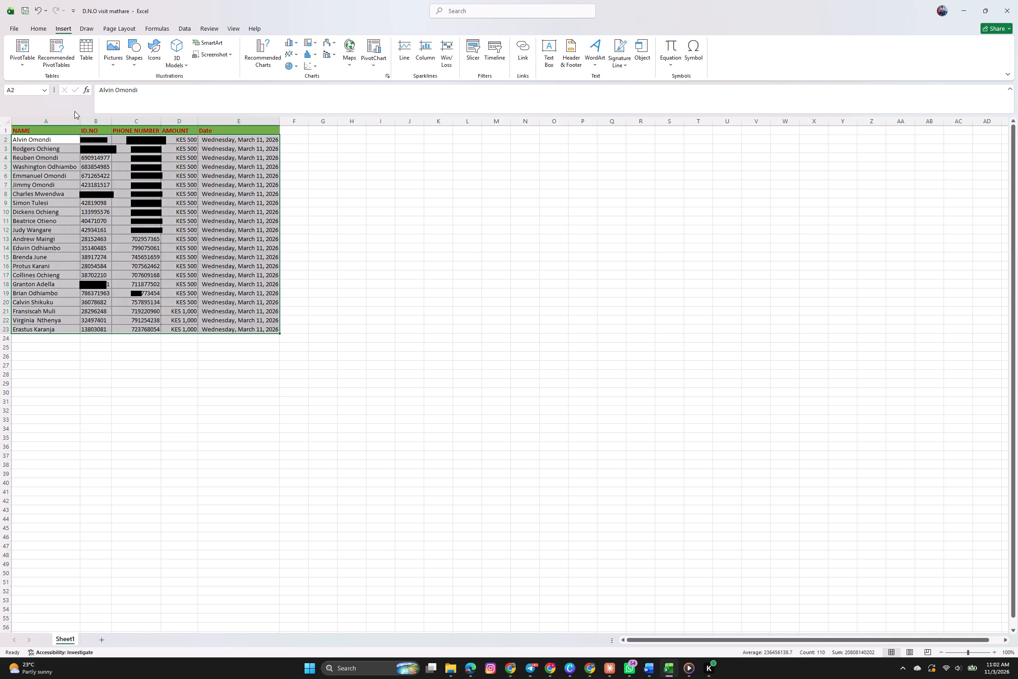
double_click(74, 111)
left_click(206, 372)
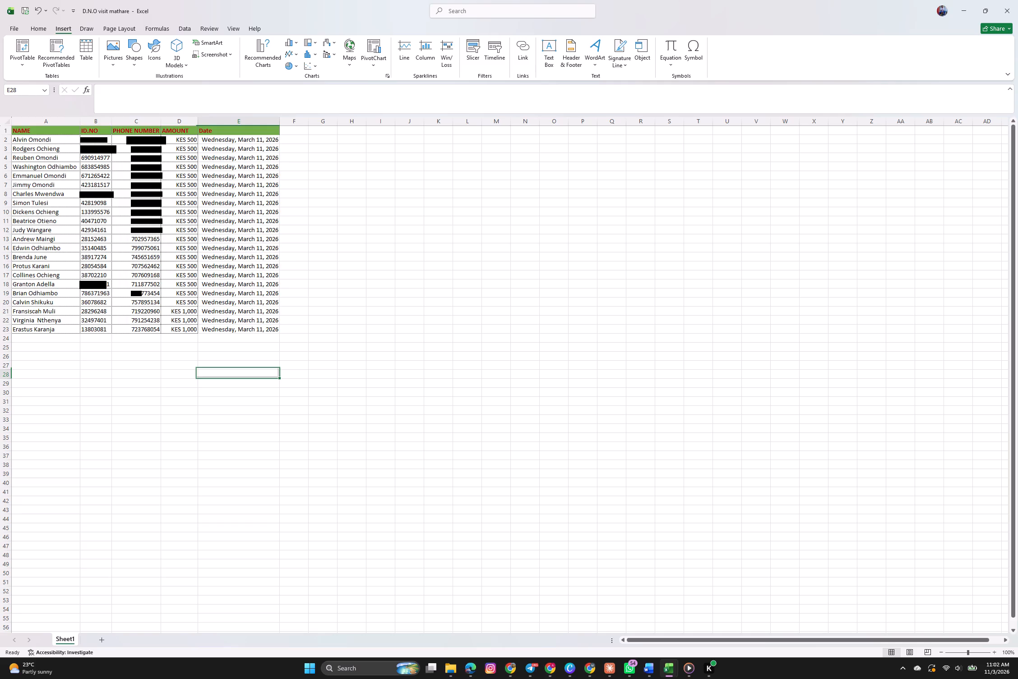
Select the AMOUNT values D2:D23 and examine the Create Table settings without creating a table.
left_click_drag(170, 137, 184, 321)
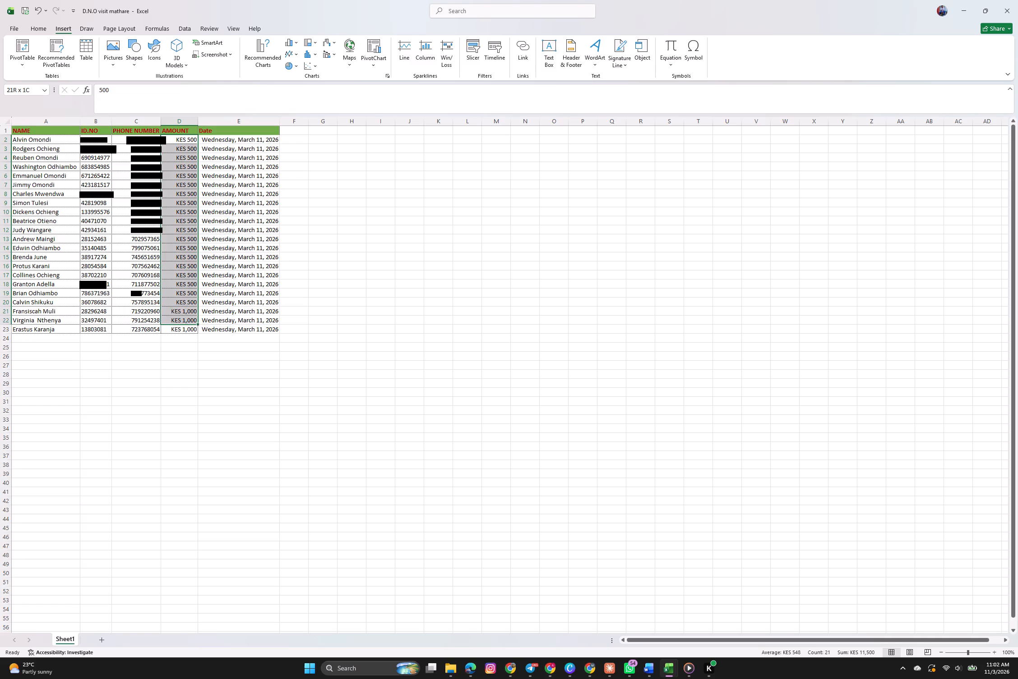
left_click_drag(184, 321, 185, 326)
left_click(84, 42)
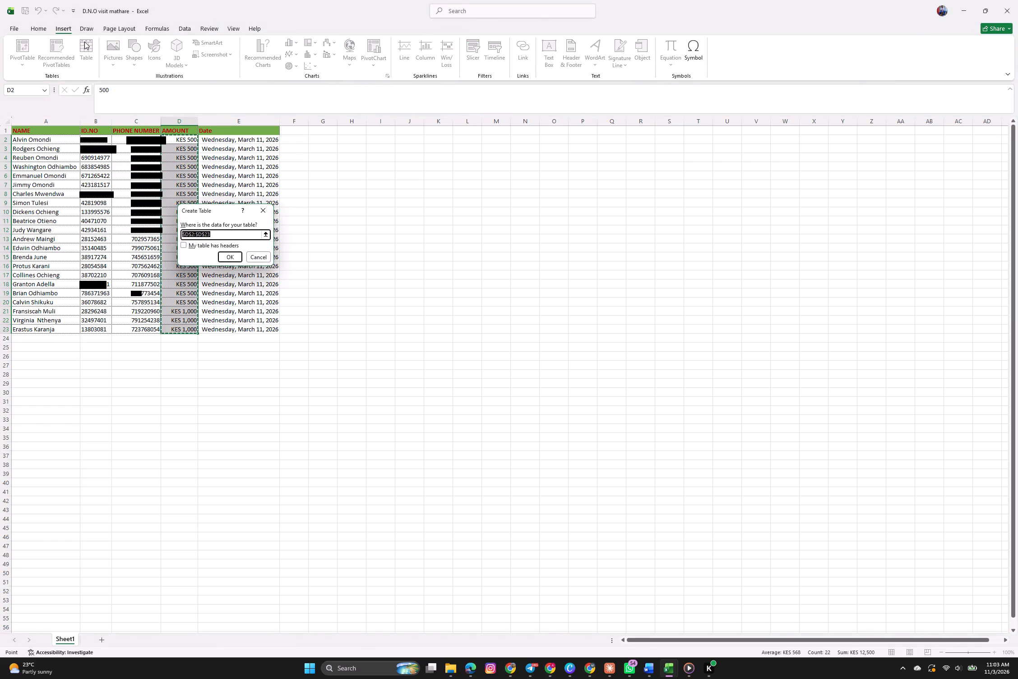
left_click(264, 212)
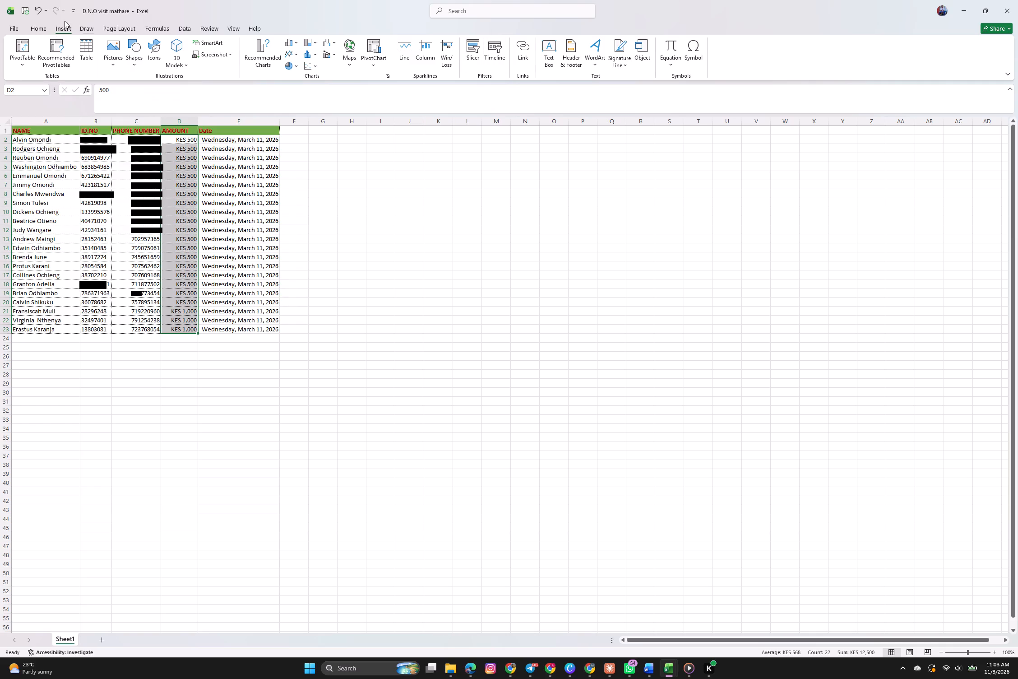
View the conditional formatting rule types for the selected AMOUNT values without applying any.
left_click(32, 25)
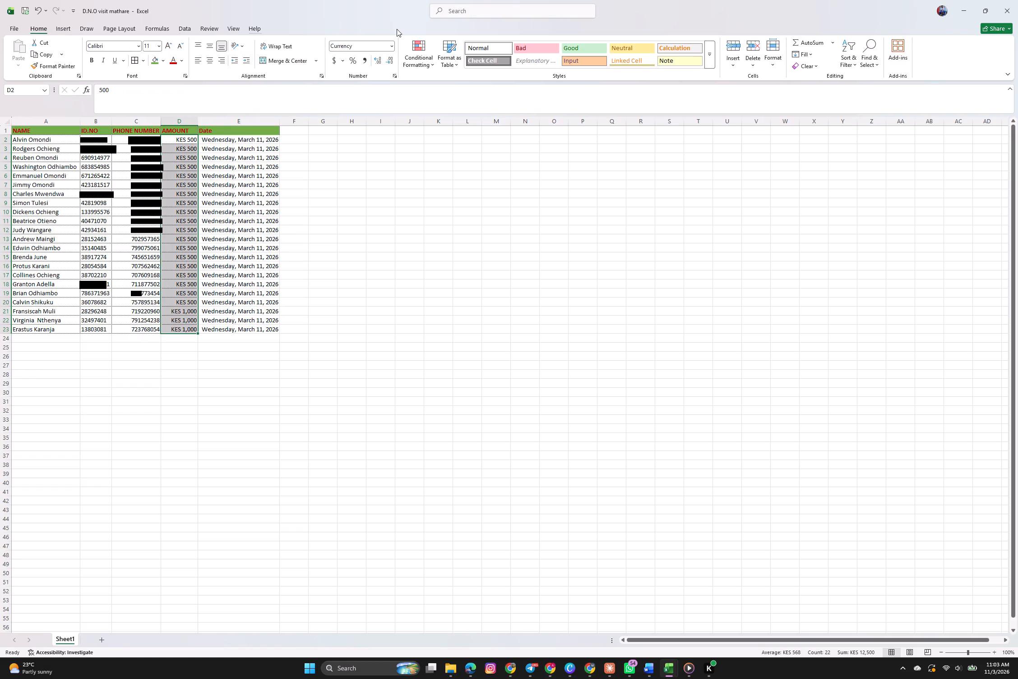
left_click(432, 63)
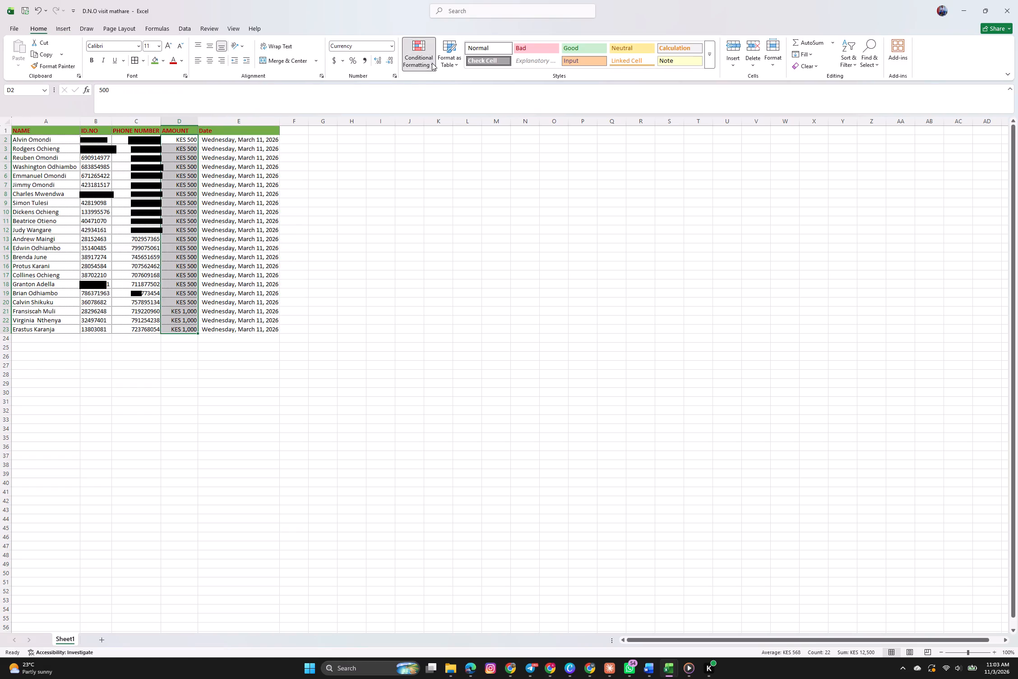
left_click(456, 63)
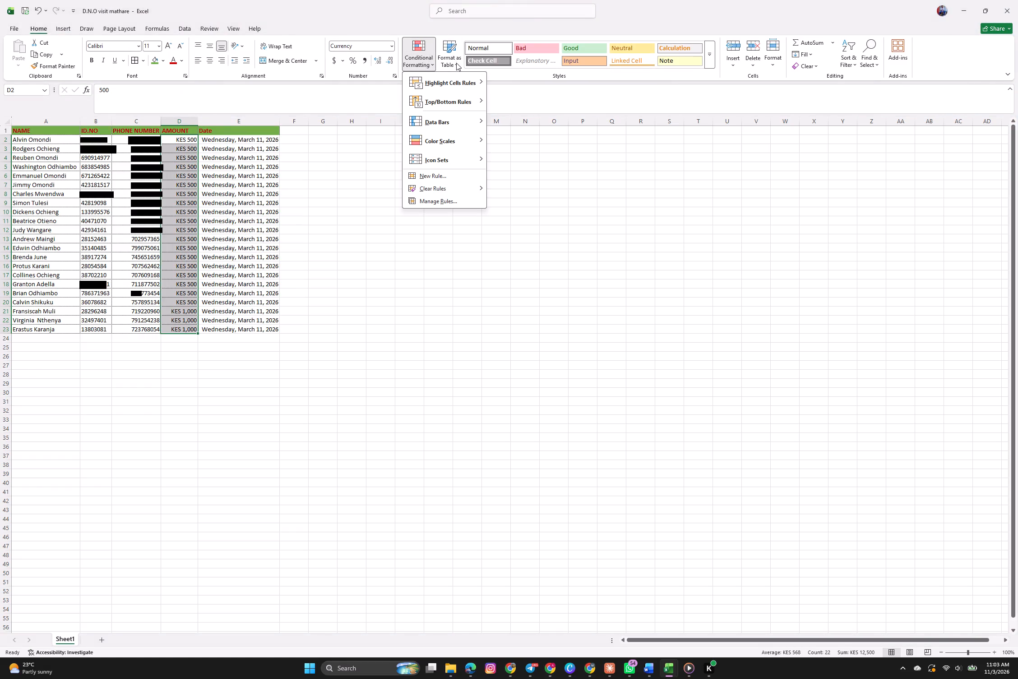
left_click(456, 63)
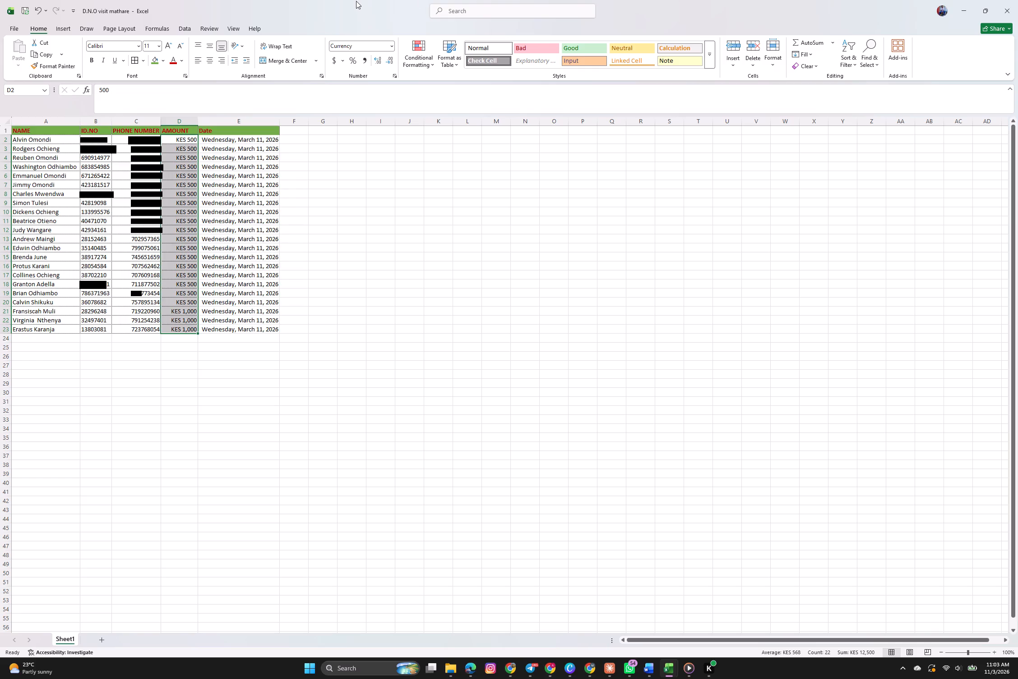
Examine the number formats and the Format Cells number, alignment, font, border and fill settings for the AMOUNT values without changing them.
left_click(391, 47)
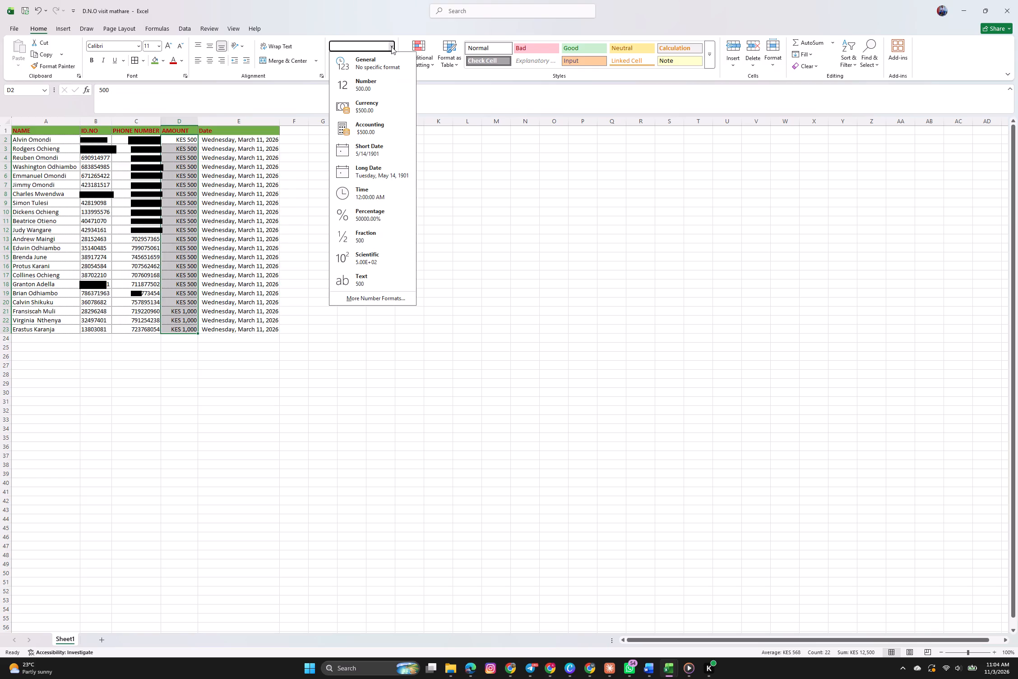
left_click(374, 296)
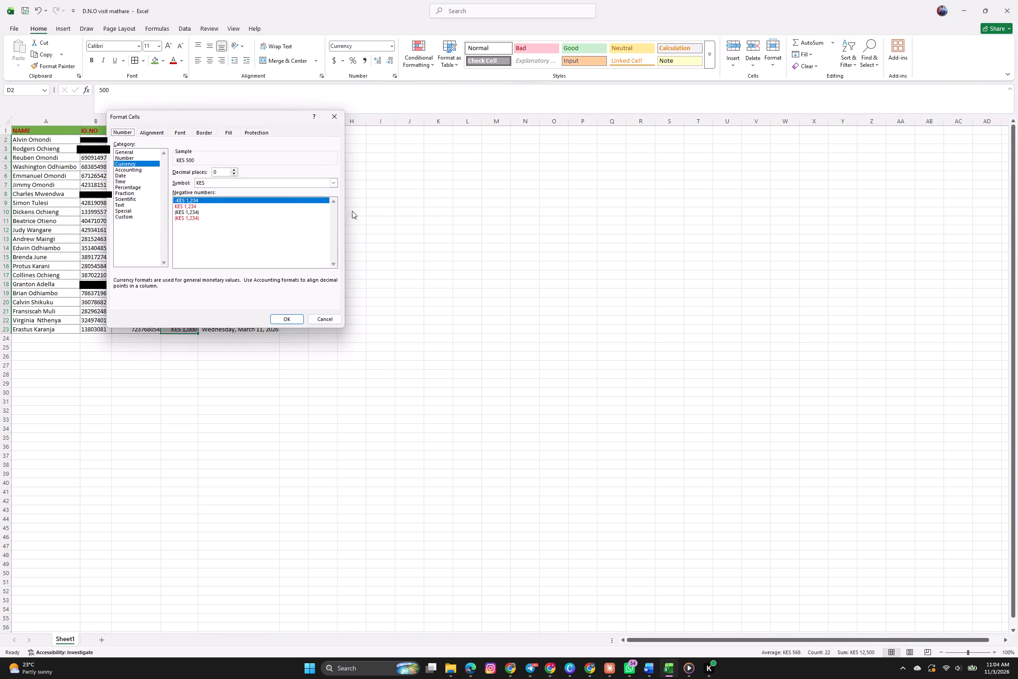
scroll(138, 183, "up", 1)
left_click(155, 132)
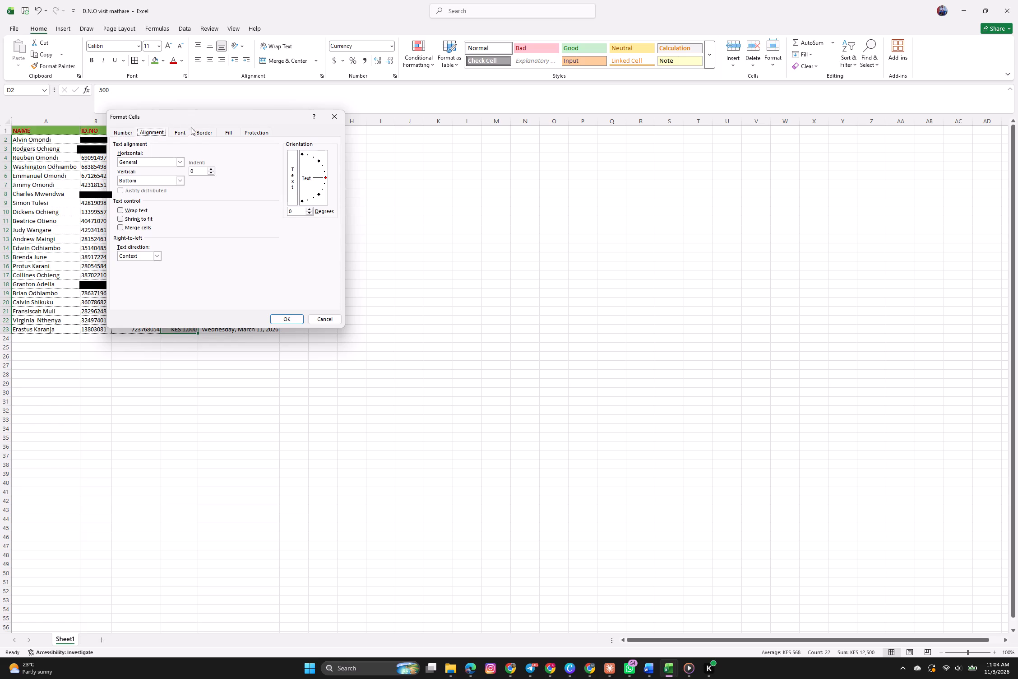
left_click(185, 130)
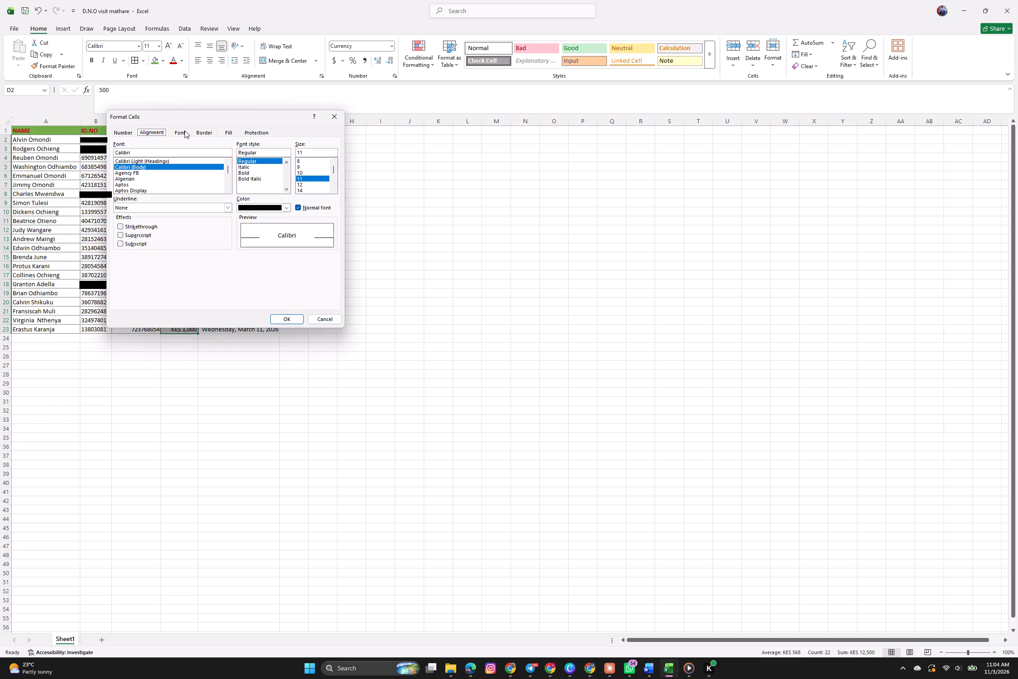
left_click(204, 132)
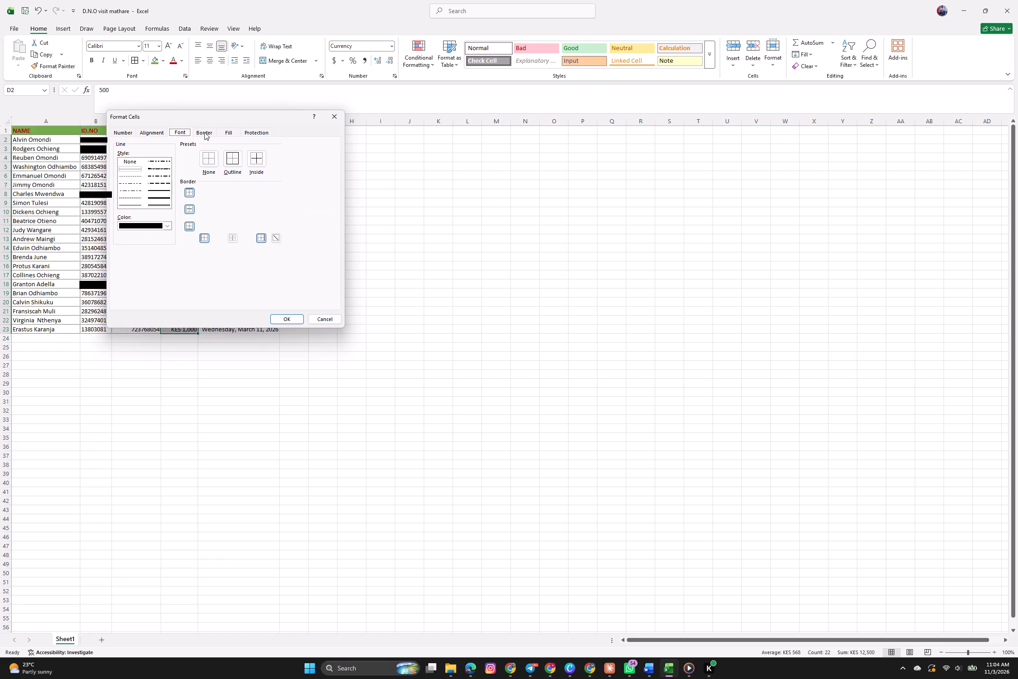
left_click(233, 129)
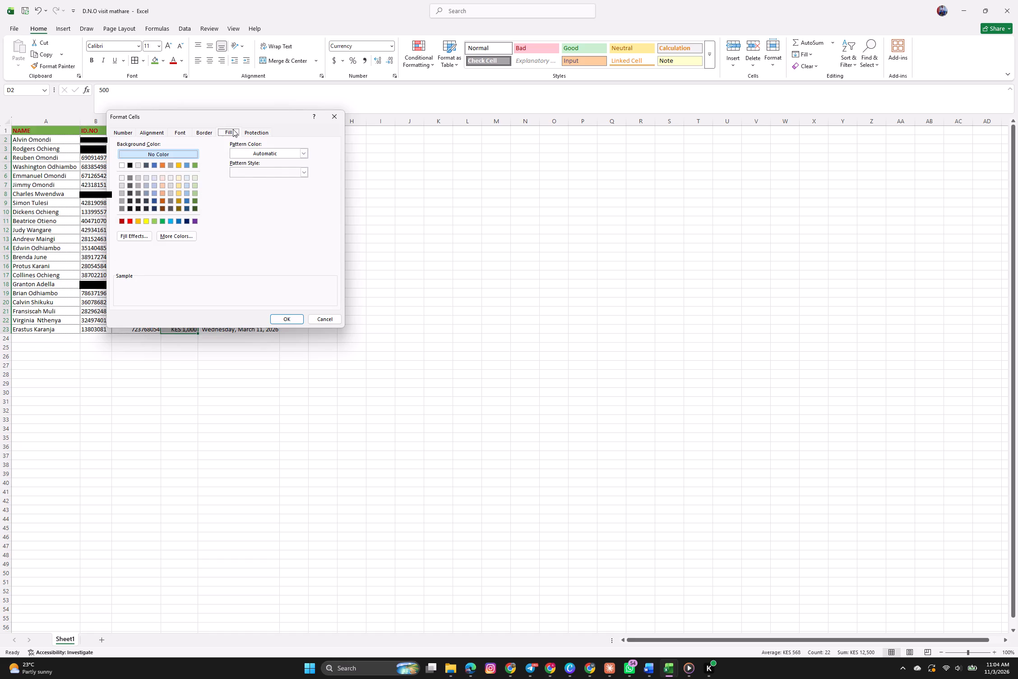
left_click(340, 115)
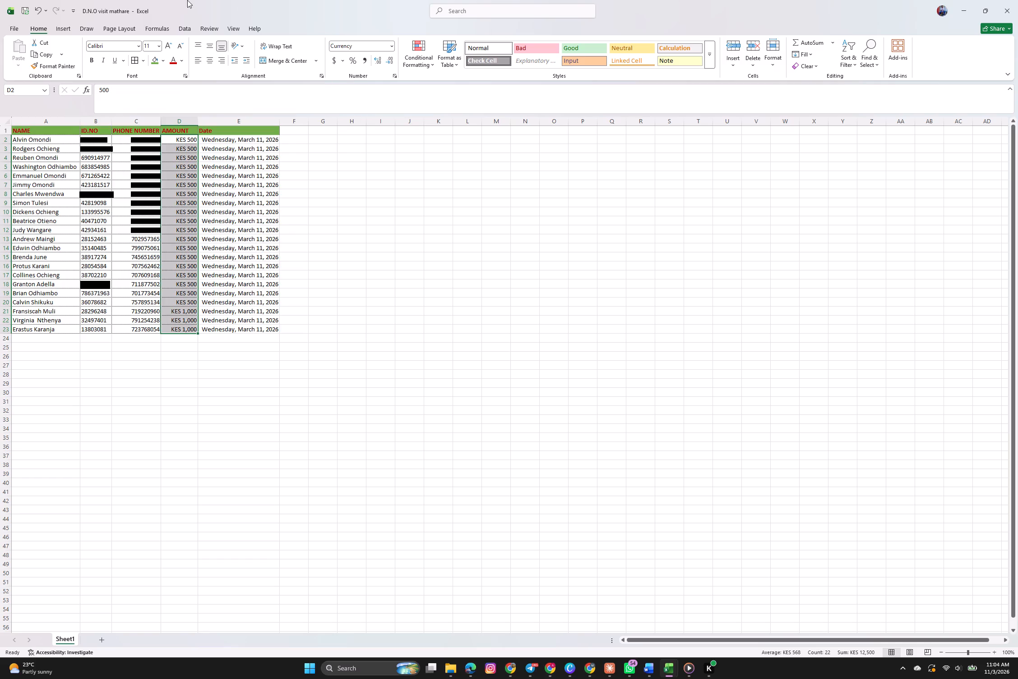
Look over the formula tools and the workbook's calculation options without changing the calculation mode.
left_click(157, 28)
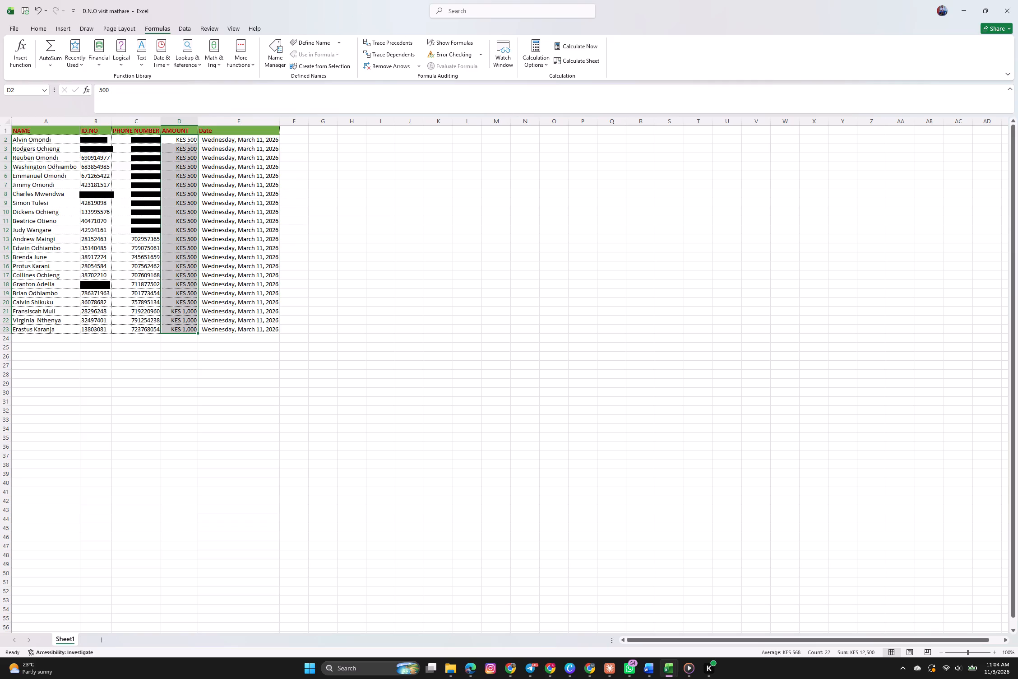
left_click(545, 65)
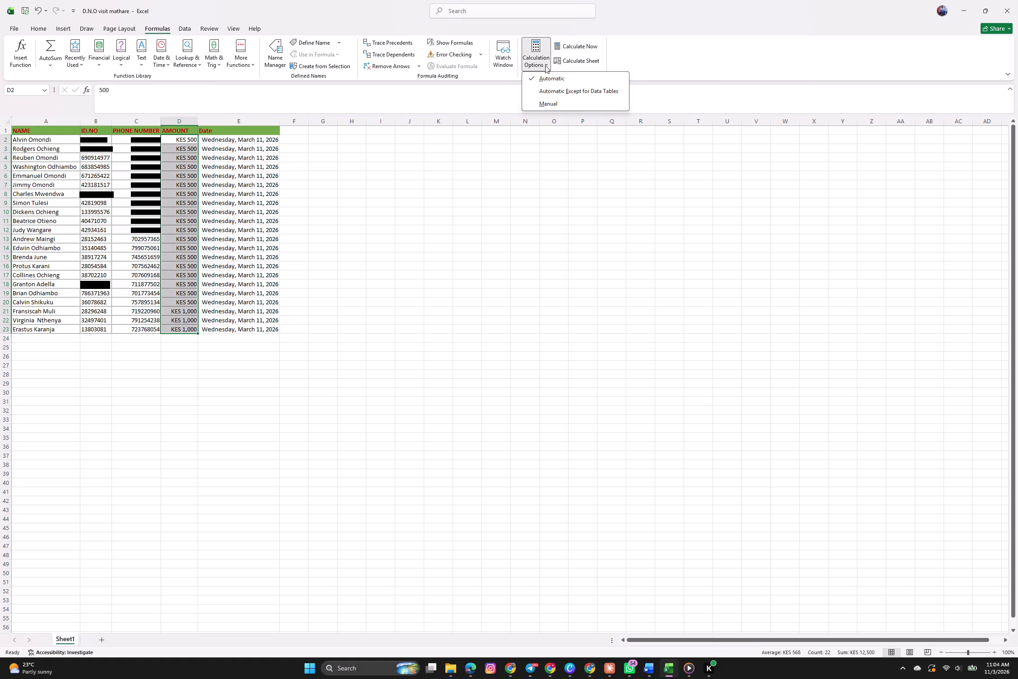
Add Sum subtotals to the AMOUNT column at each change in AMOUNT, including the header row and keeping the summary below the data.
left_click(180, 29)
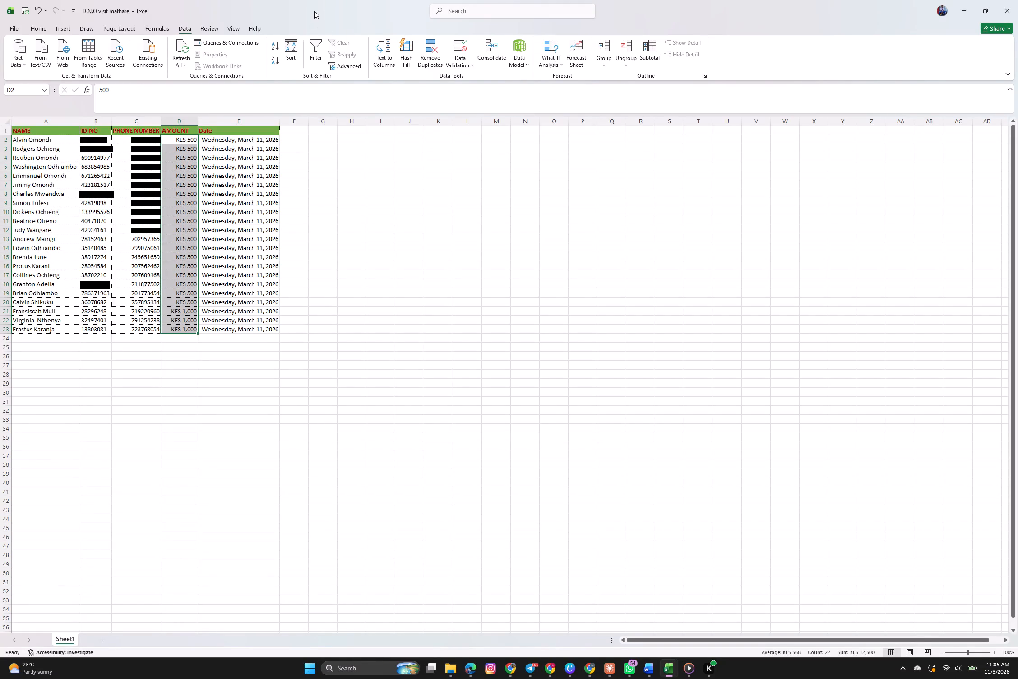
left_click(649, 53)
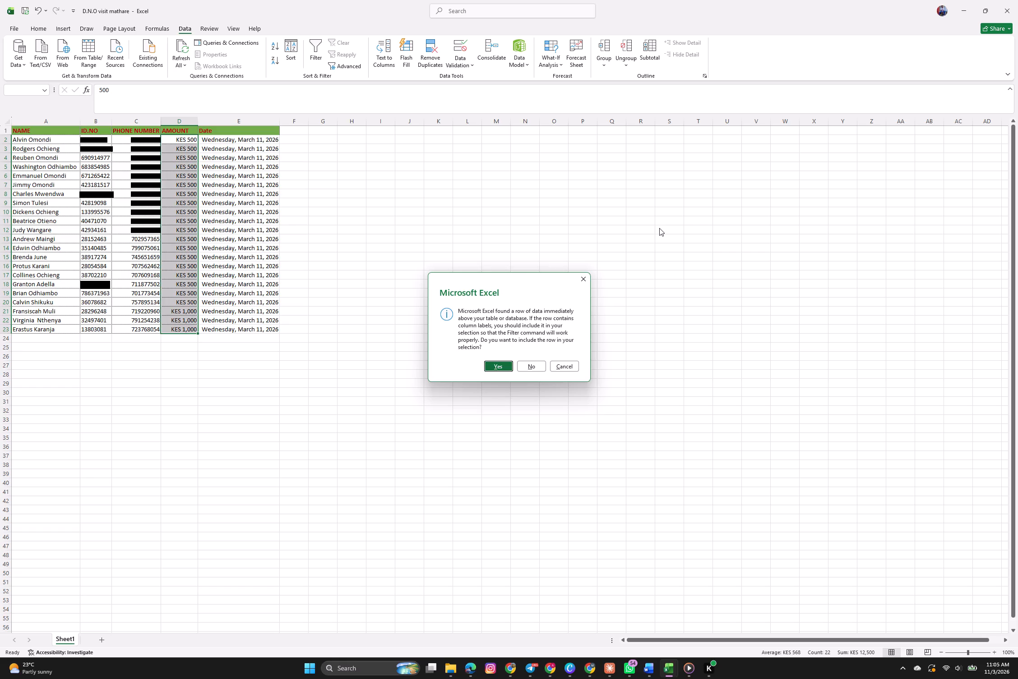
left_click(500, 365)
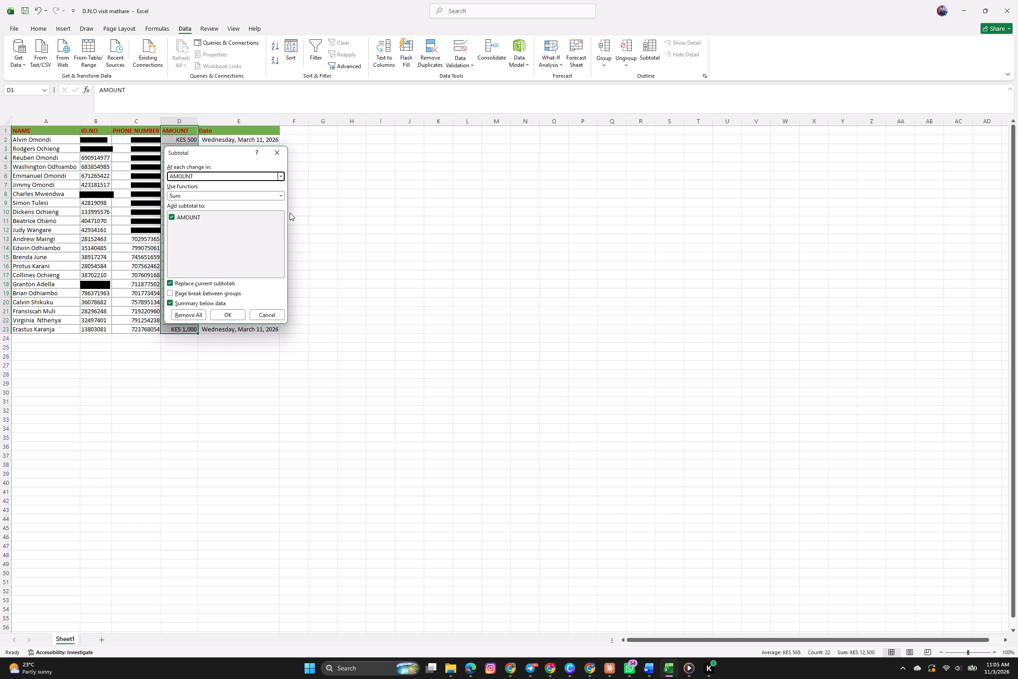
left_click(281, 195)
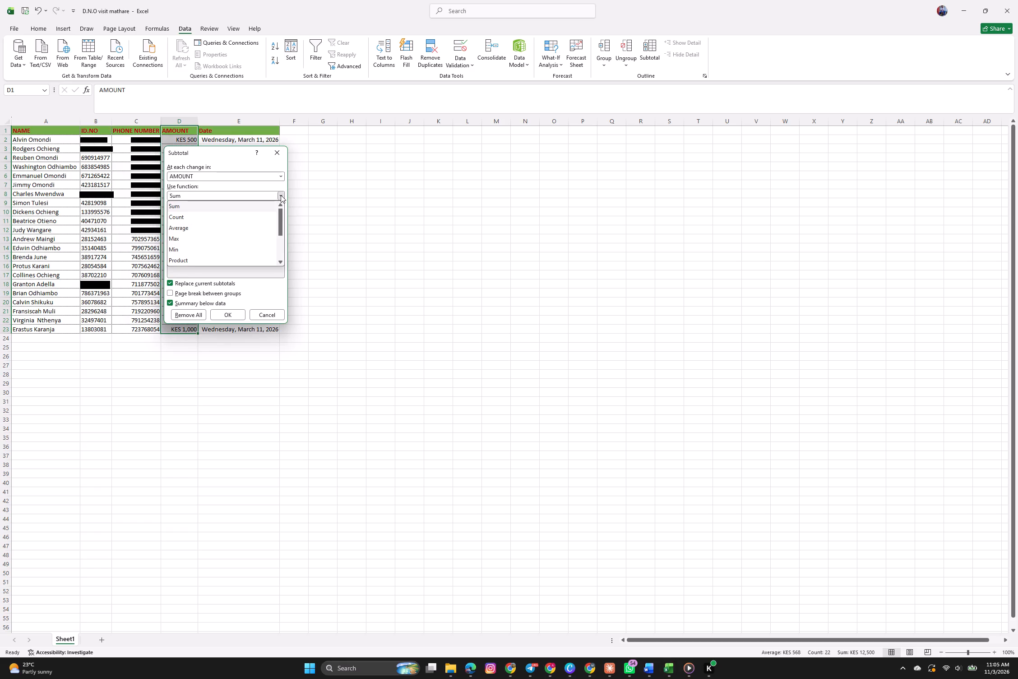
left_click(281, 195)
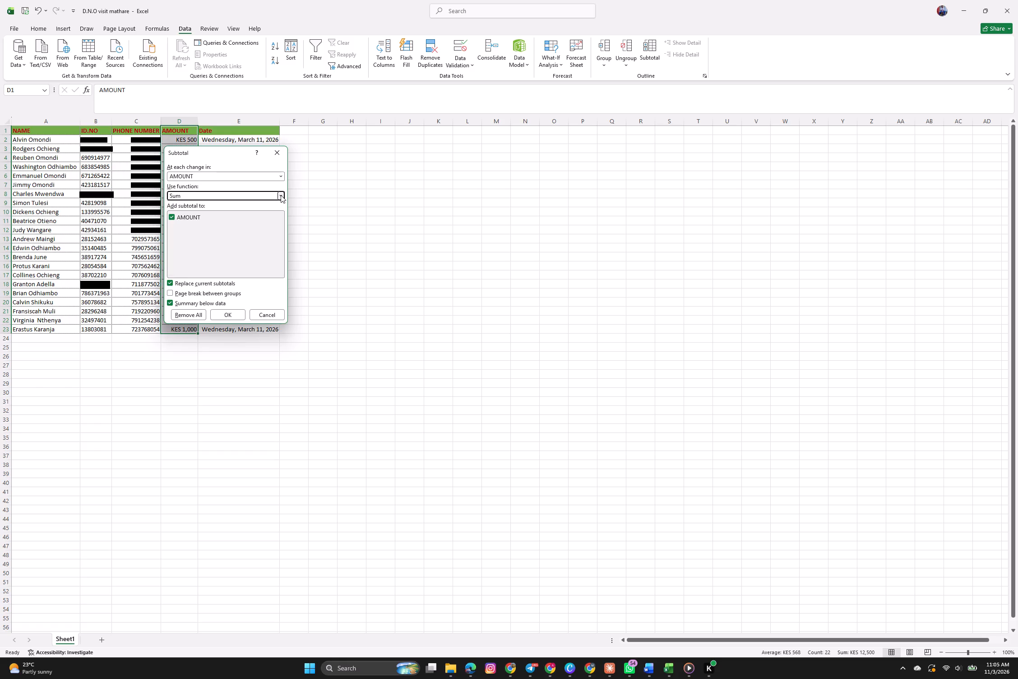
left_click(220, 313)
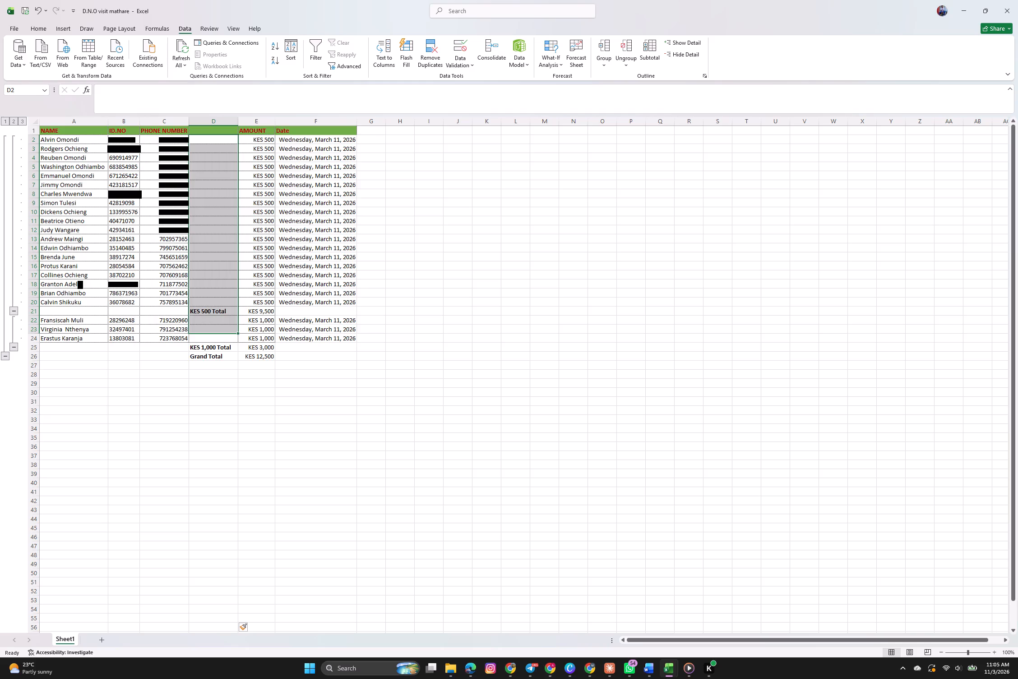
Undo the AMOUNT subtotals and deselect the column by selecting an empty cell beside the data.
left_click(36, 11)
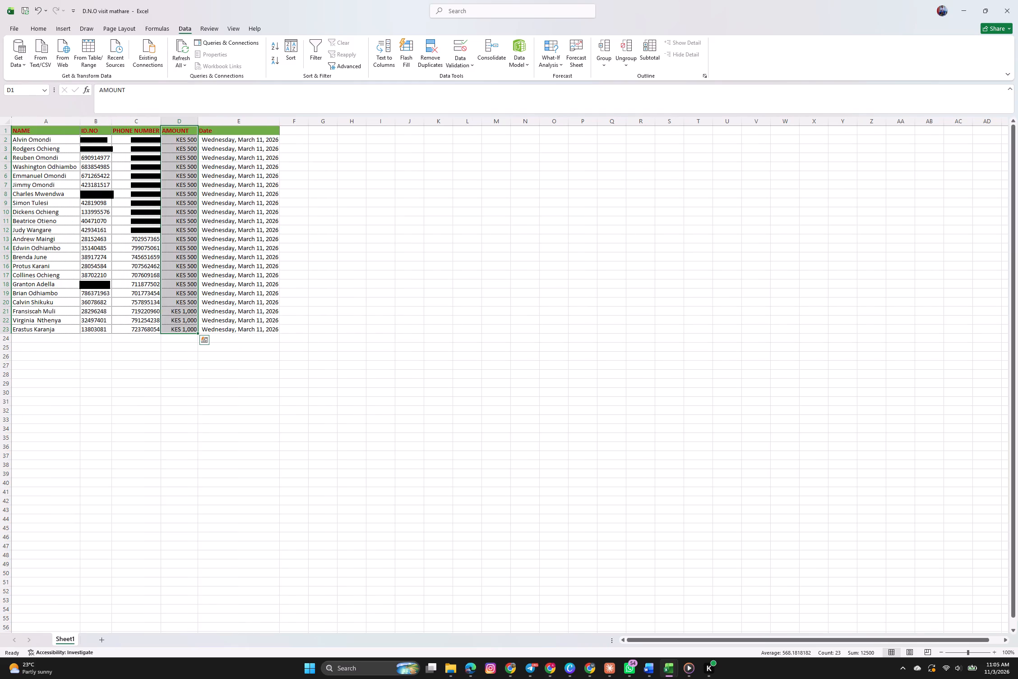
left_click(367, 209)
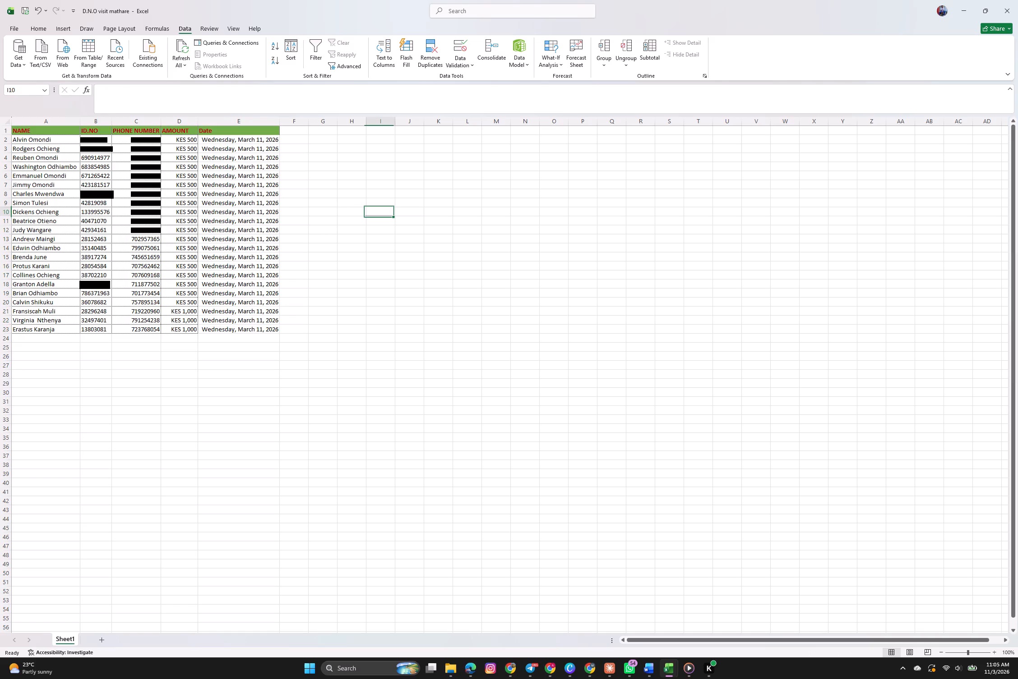
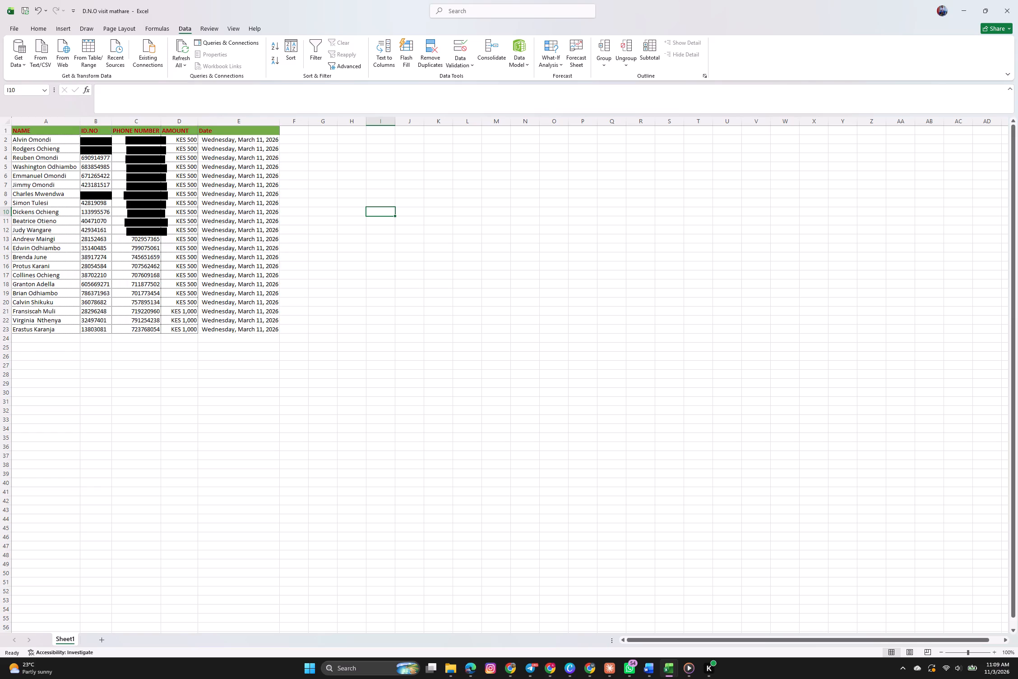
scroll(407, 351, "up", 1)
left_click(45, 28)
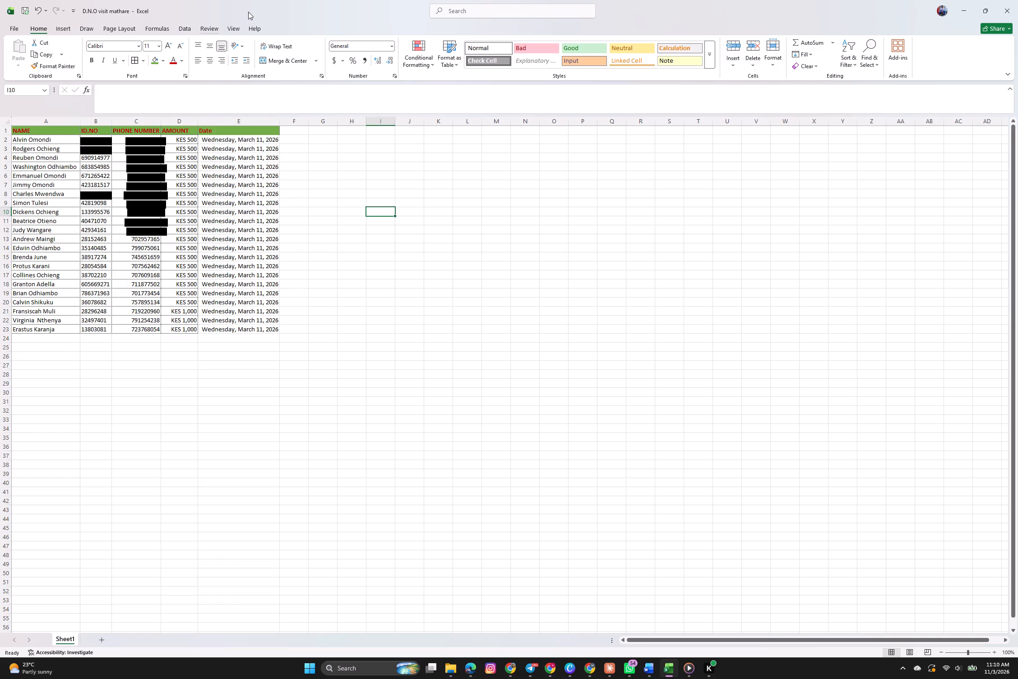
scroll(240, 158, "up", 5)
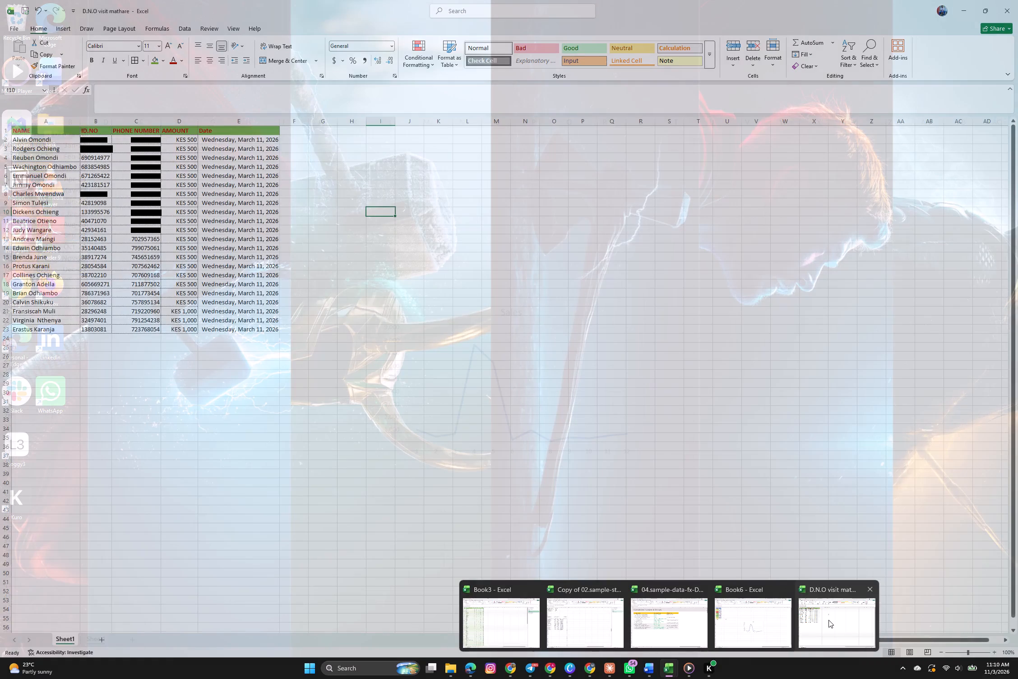
Switch to the Copy of 02.sample-staff-data workbook and examine the filtered staff table on the Staff (2) sheet.
left_click(571, 615)
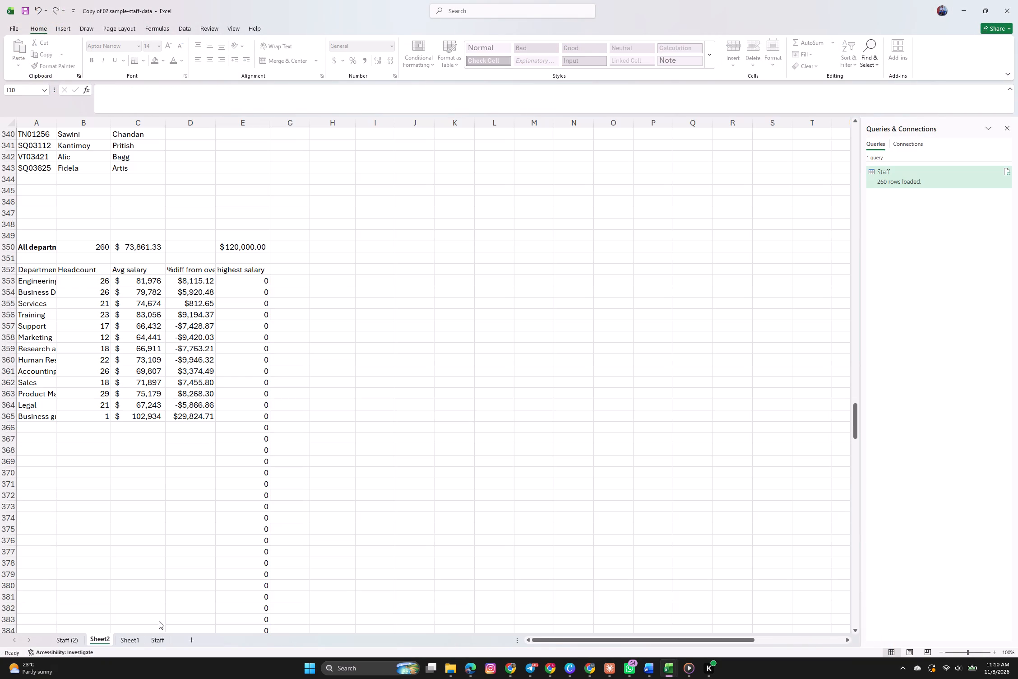
left_click(71, 639)
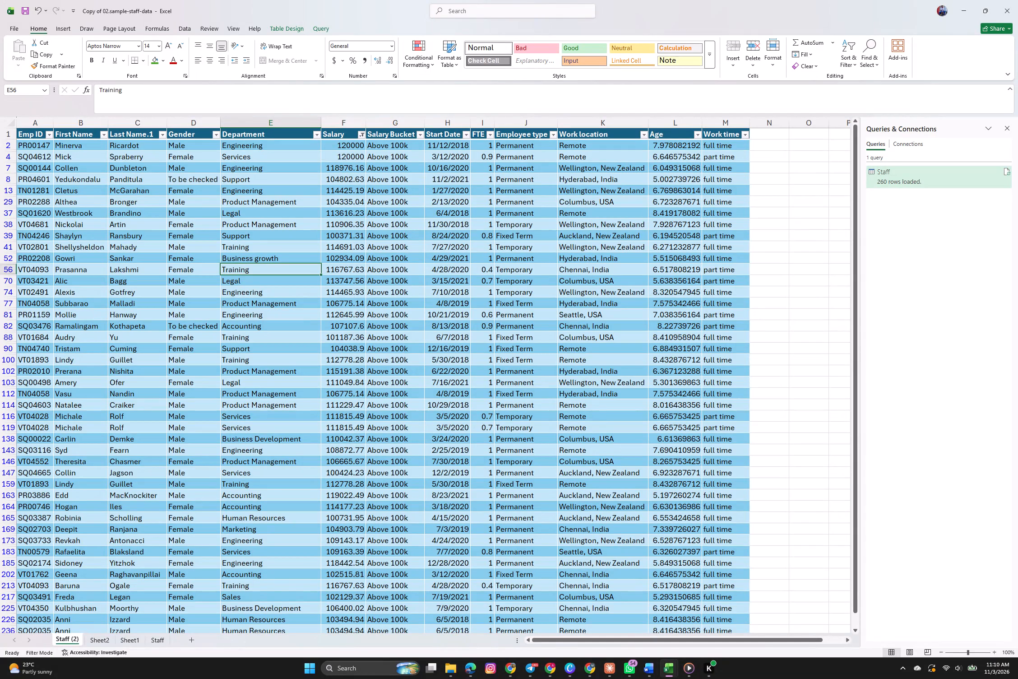
scroll(305, 526, "down", 2)
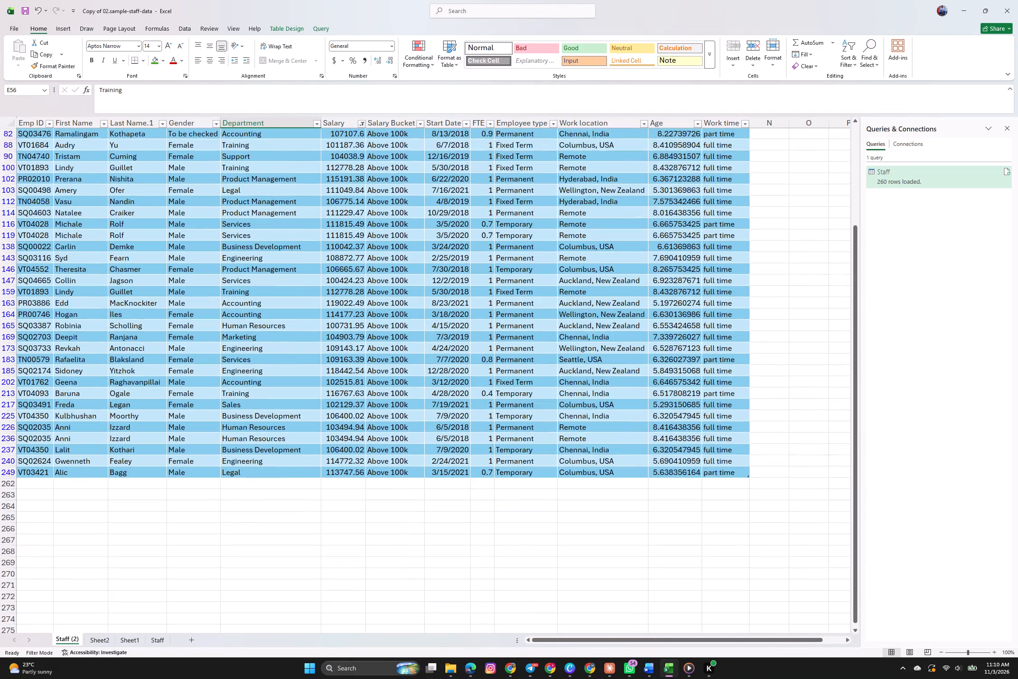
scroll(305, 526, "down", 2)
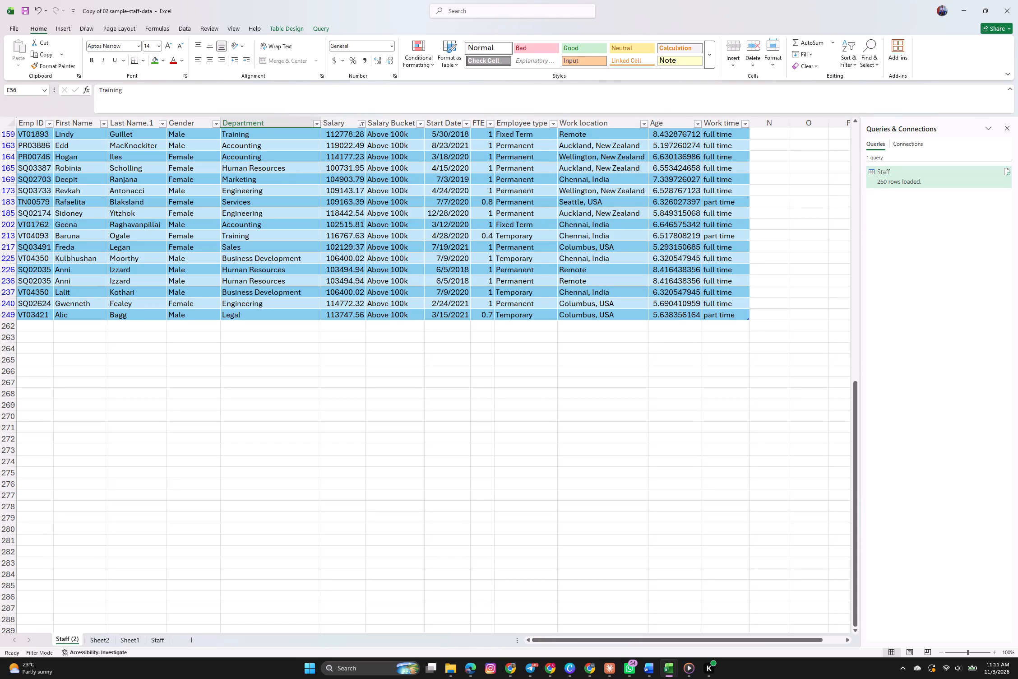
scroll(354, 502, "up", 1)
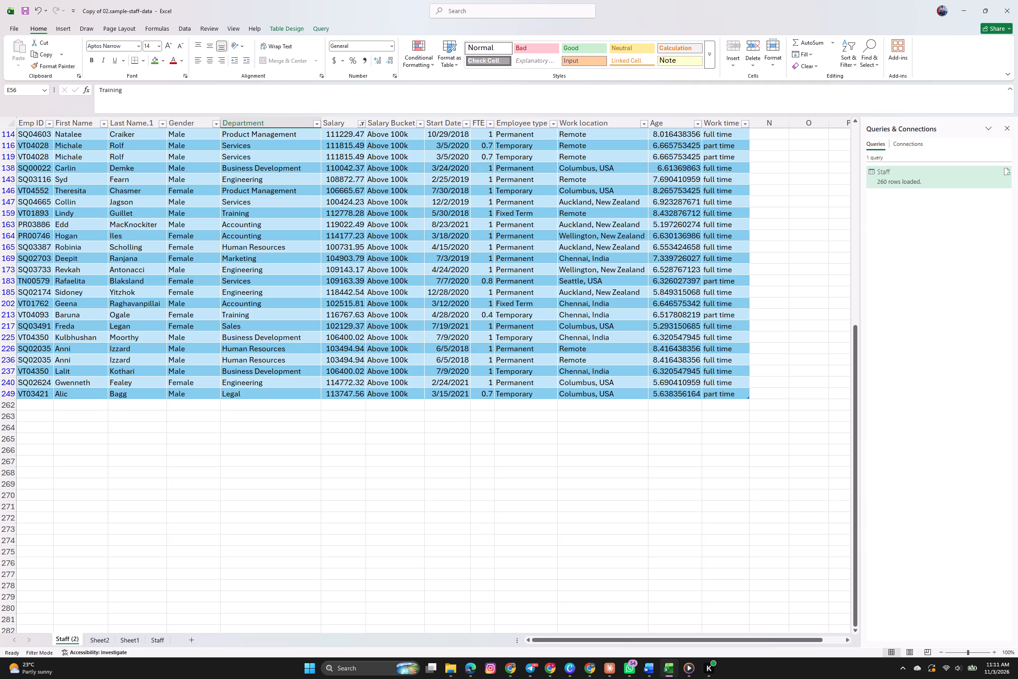
scroll(360, 465, "up", 2)
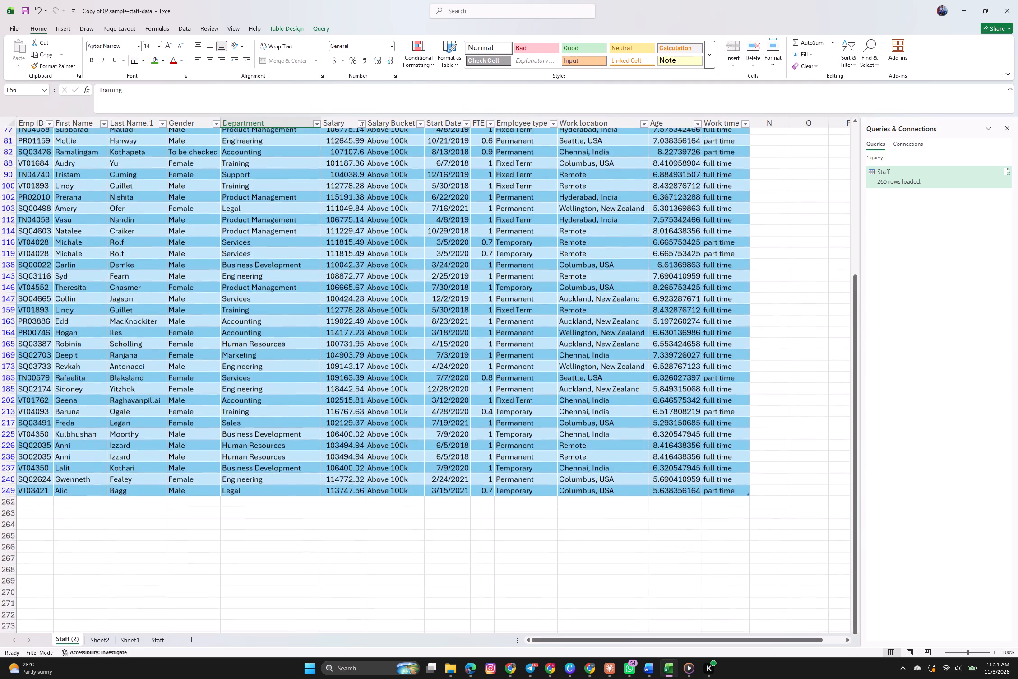
scroll(360, 465, "up", 2)
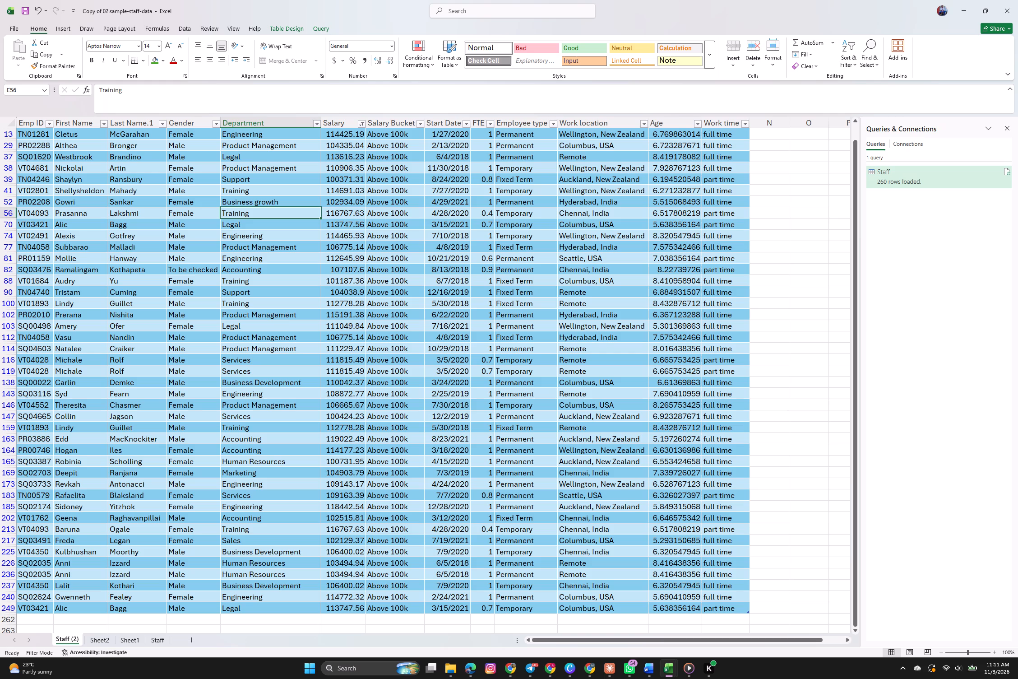
Turn off filtering on the Staff (2) table and look through the unfiltered rows.
left_click(538, 306)
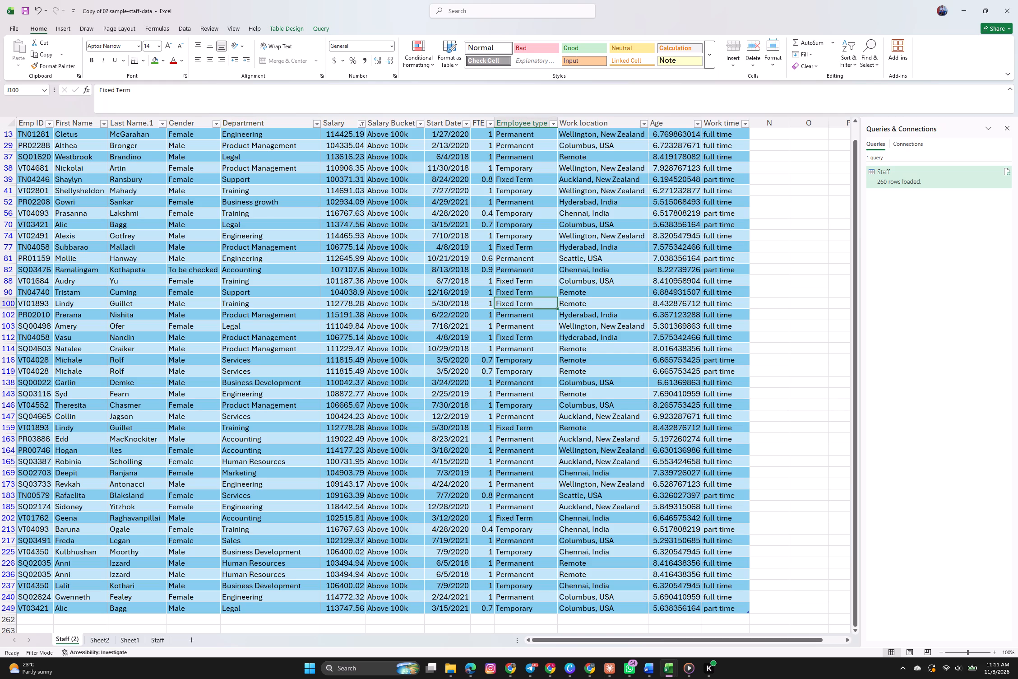
key("ctrl+shift+l")
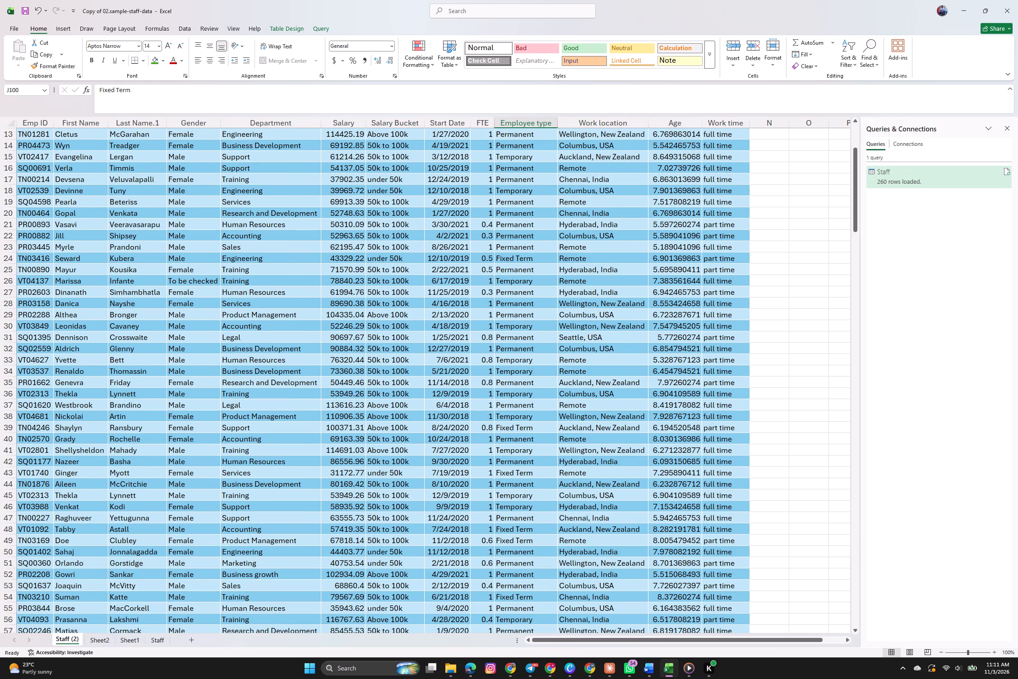
scroll(486, 272, "down", 2)
scroll(486, 272, "up", 1)
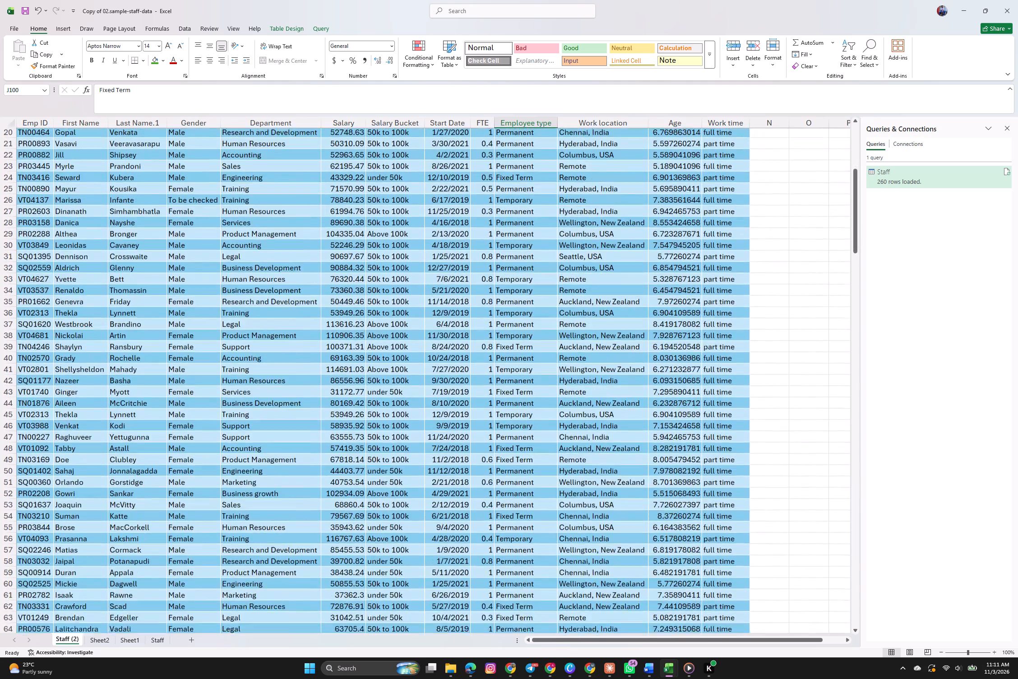
scroll(486, 272, "up", 6)
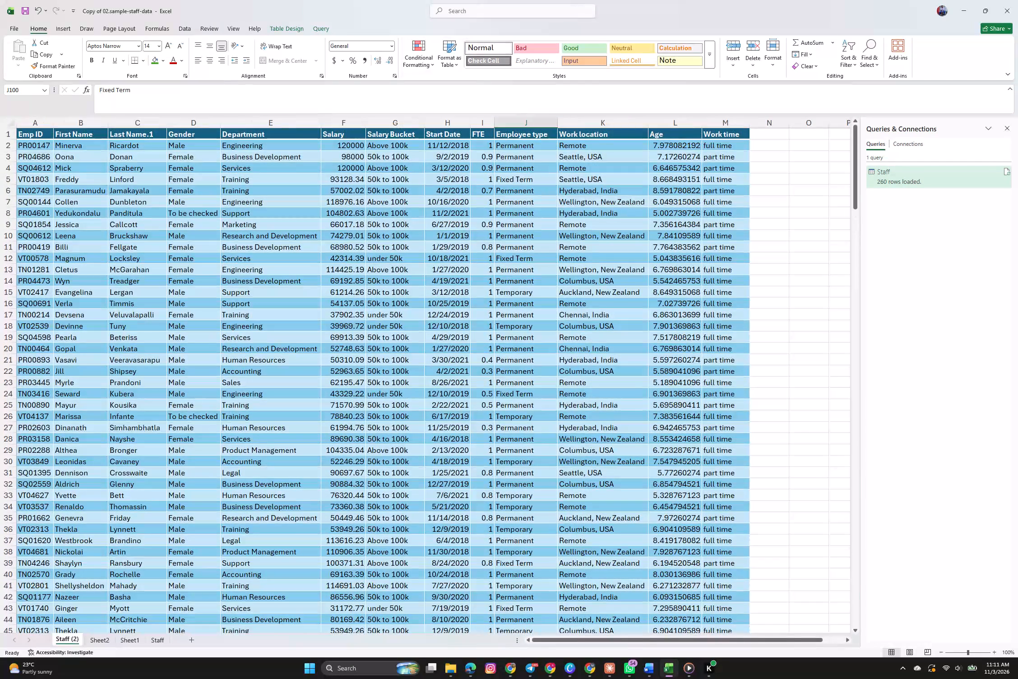
scroll(486, 272, "down", 4)
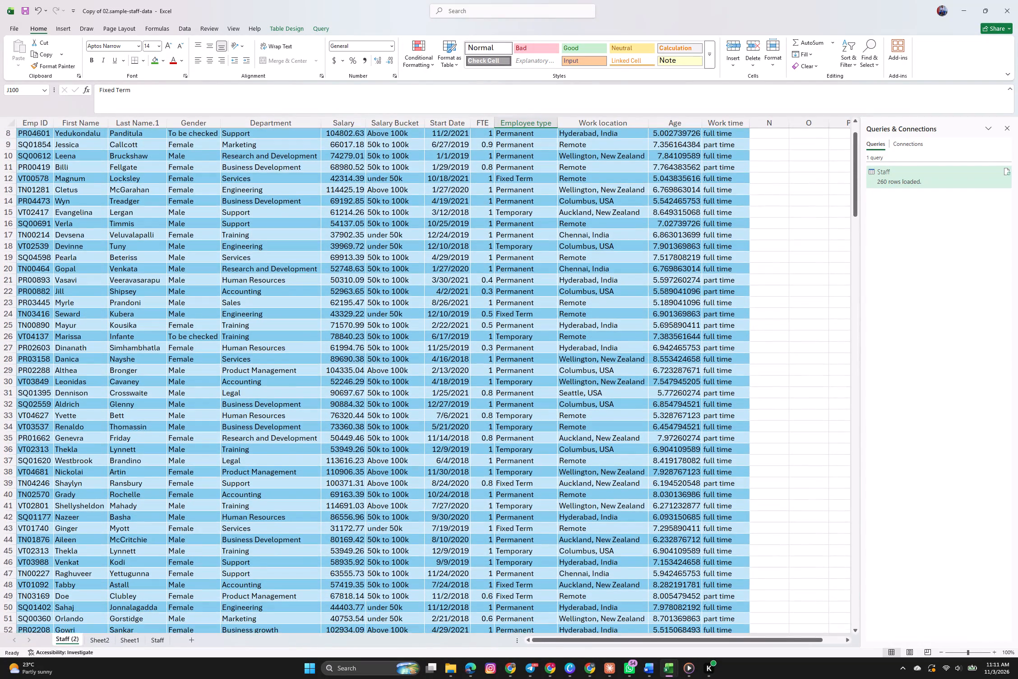
scroll(486, 272, "down", 2)
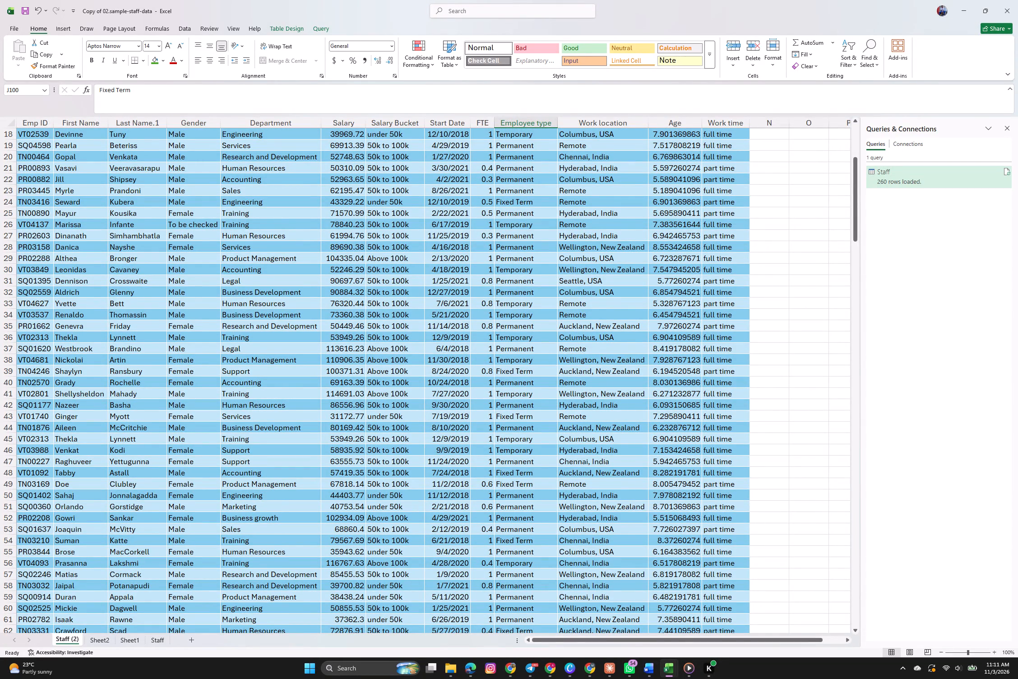
scroll(140, 207, "up", 7)
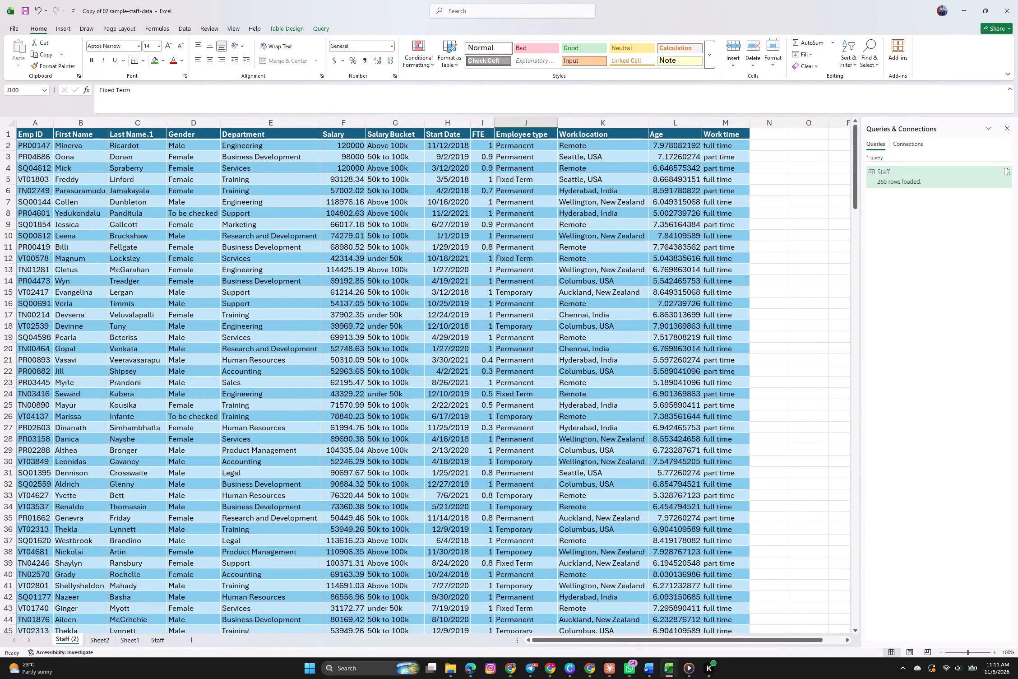
Copy the whole staff table on Staff (2), from the Emp ID header in A1 through Work time in row 261.
left_click_drag(27, 134, 326, 391)
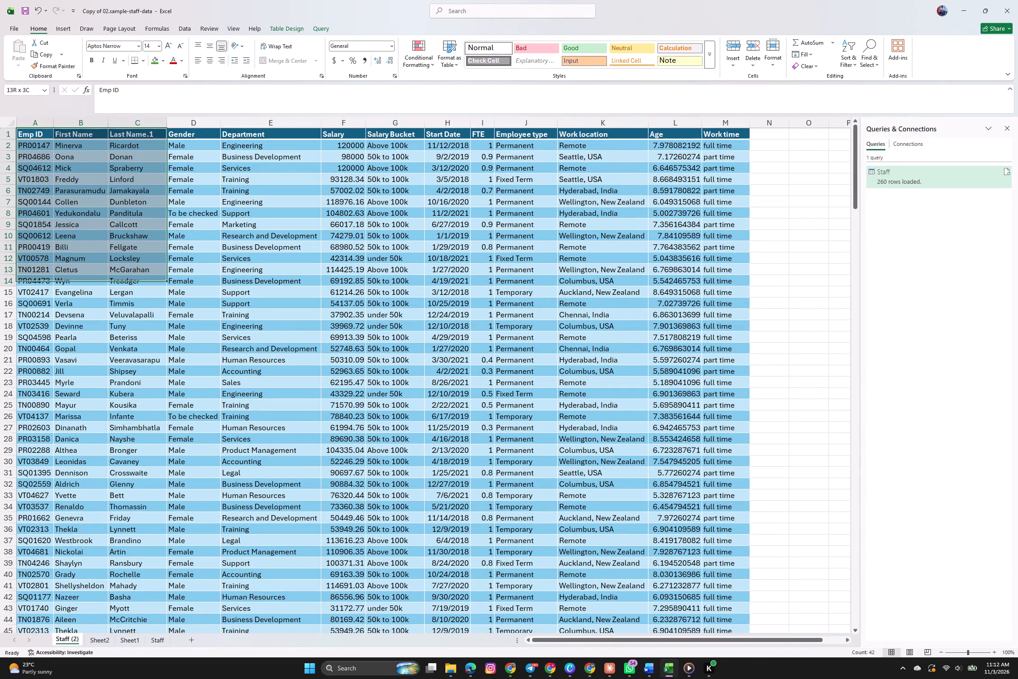
left_click_drag(326, 391, 647, 610)
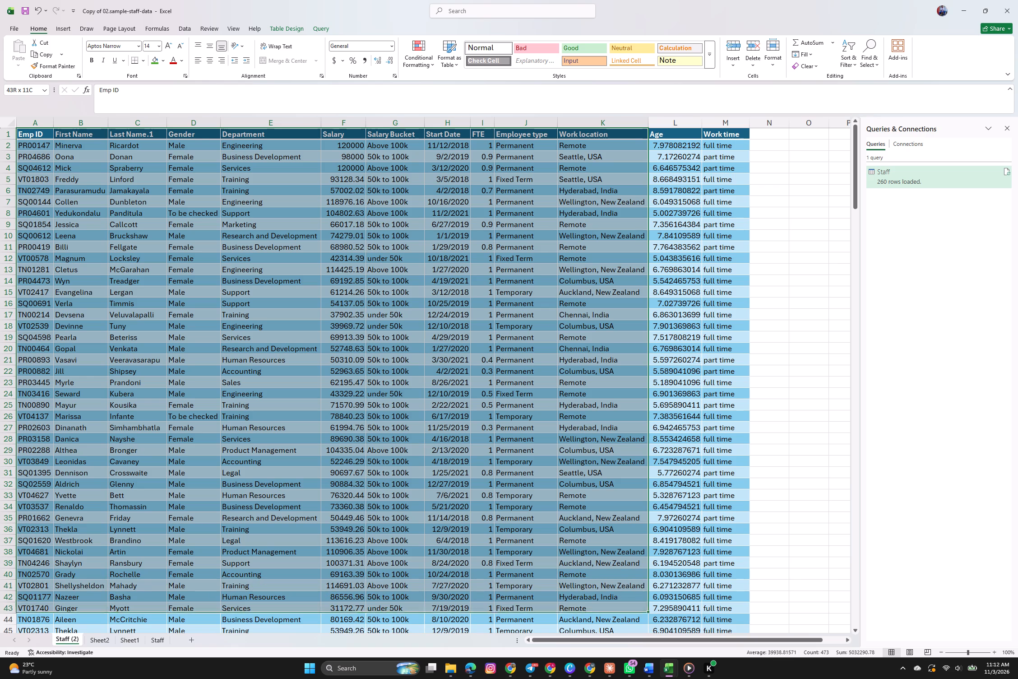
left_click_drag(647, 610, 716, 628)
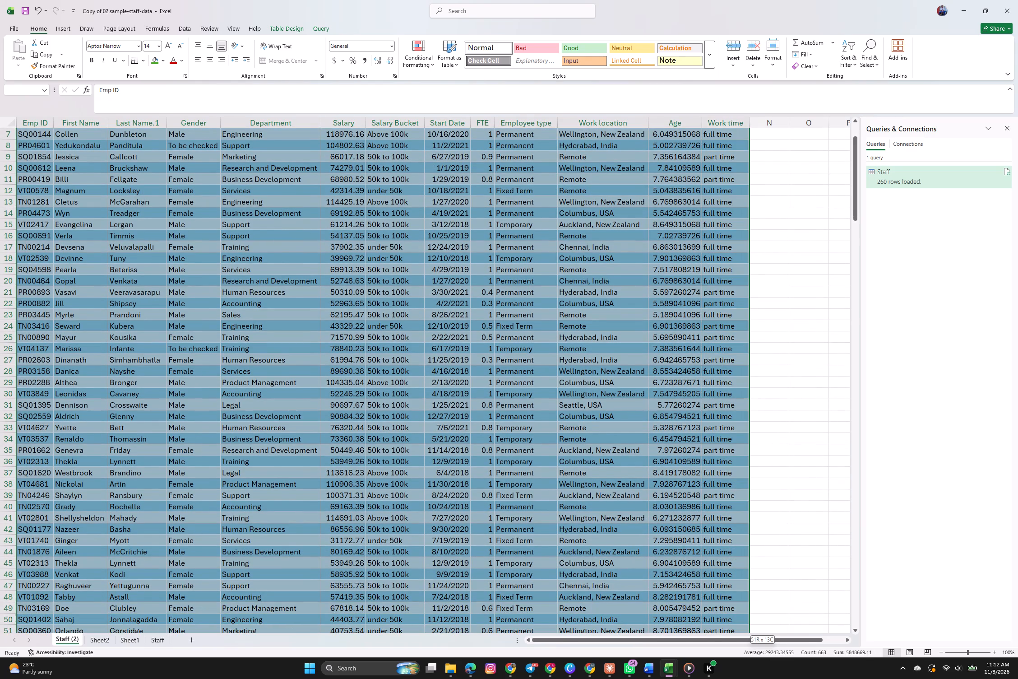
left_click_drag(716, 628, 730, 678)
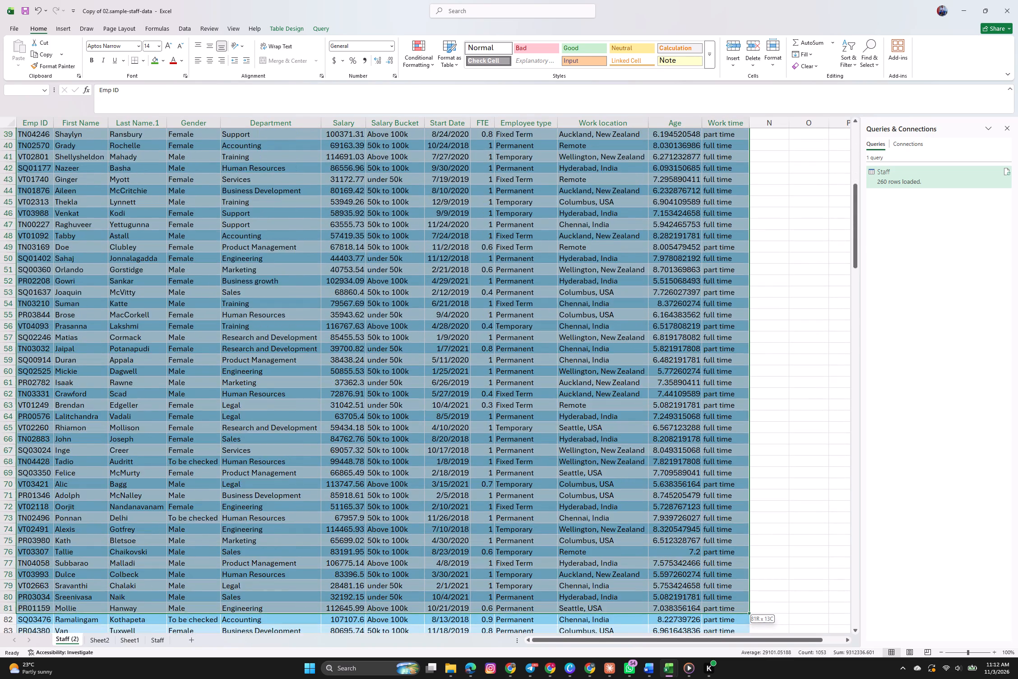
left_click_drag(730, 678, 729, 678)
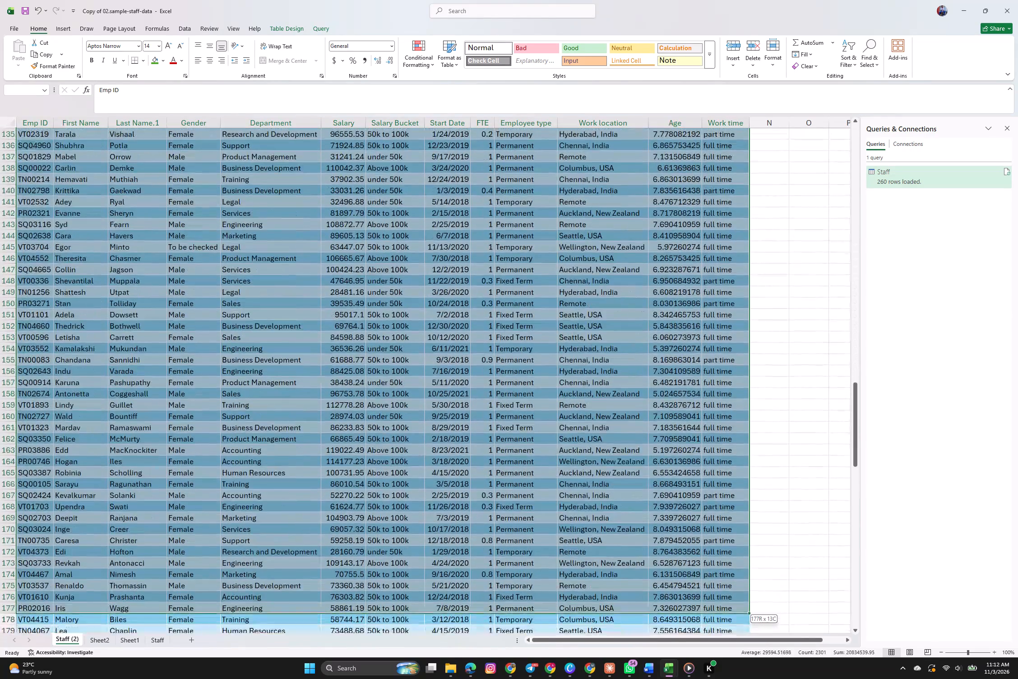
left_click_drag(729, 678, 729, 678)
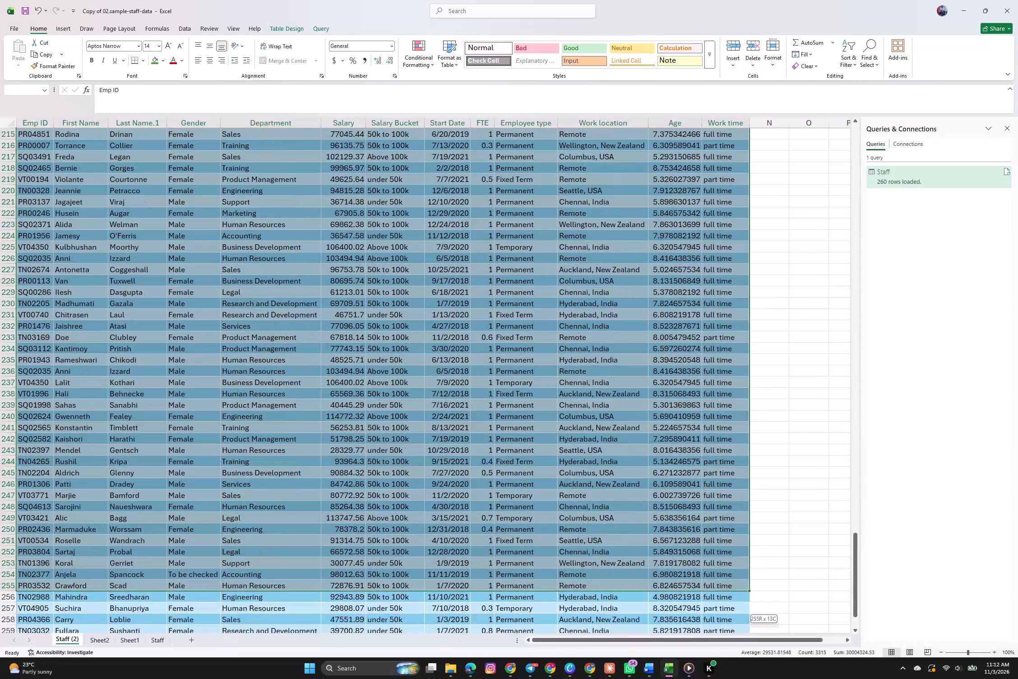
left_click_drag(729, 678, 736, 637)
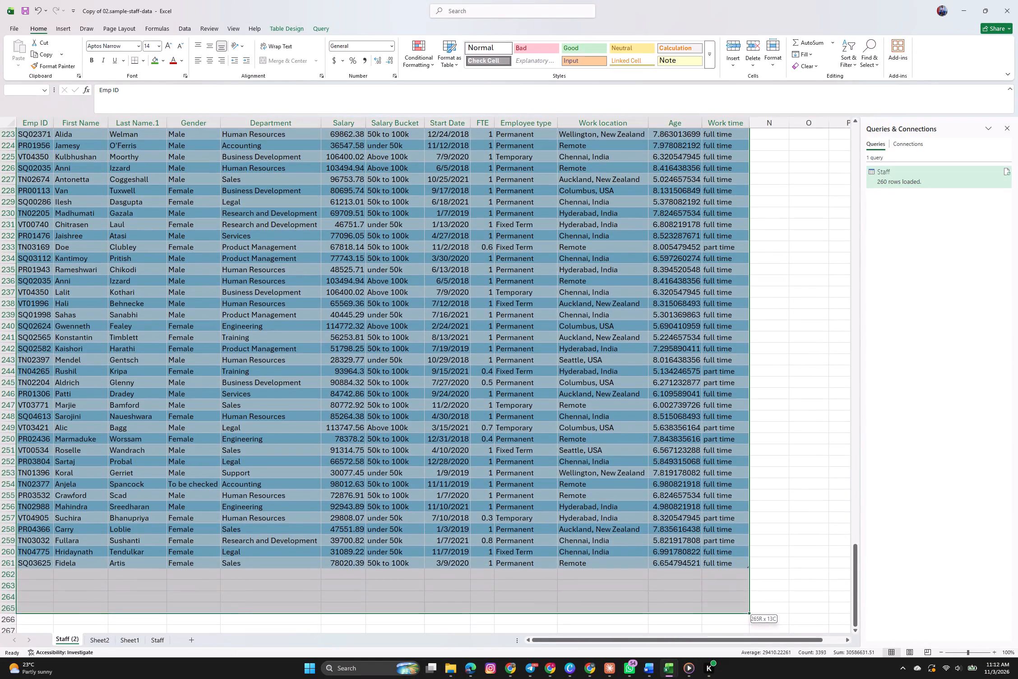
left_click_drag(736, 637, 730, 535)
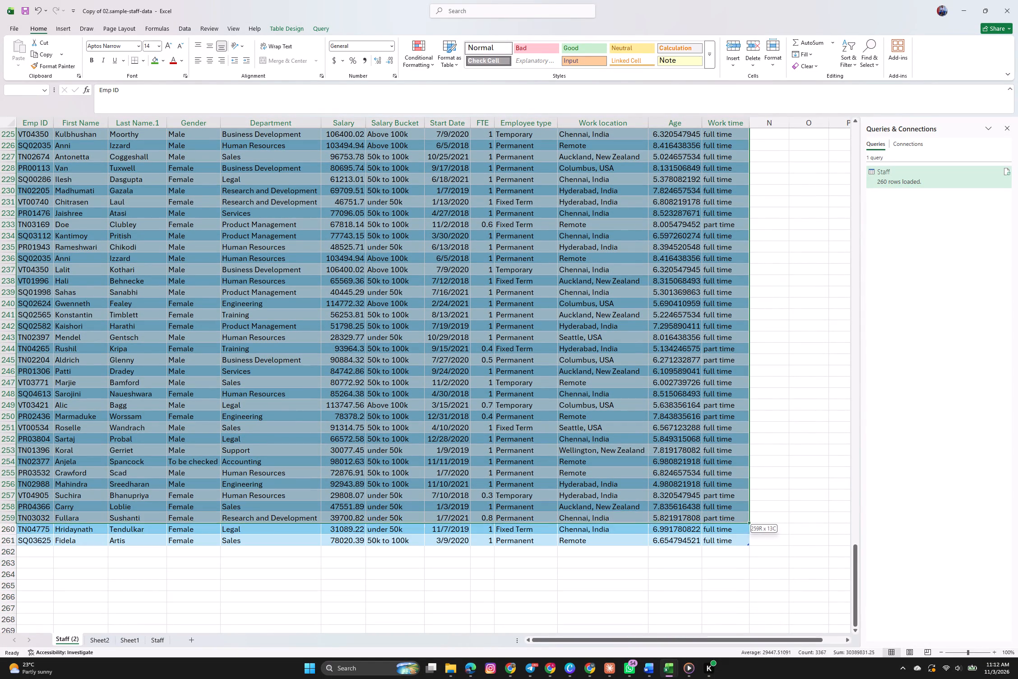
left_click_drag(730, 535, 735, 538)
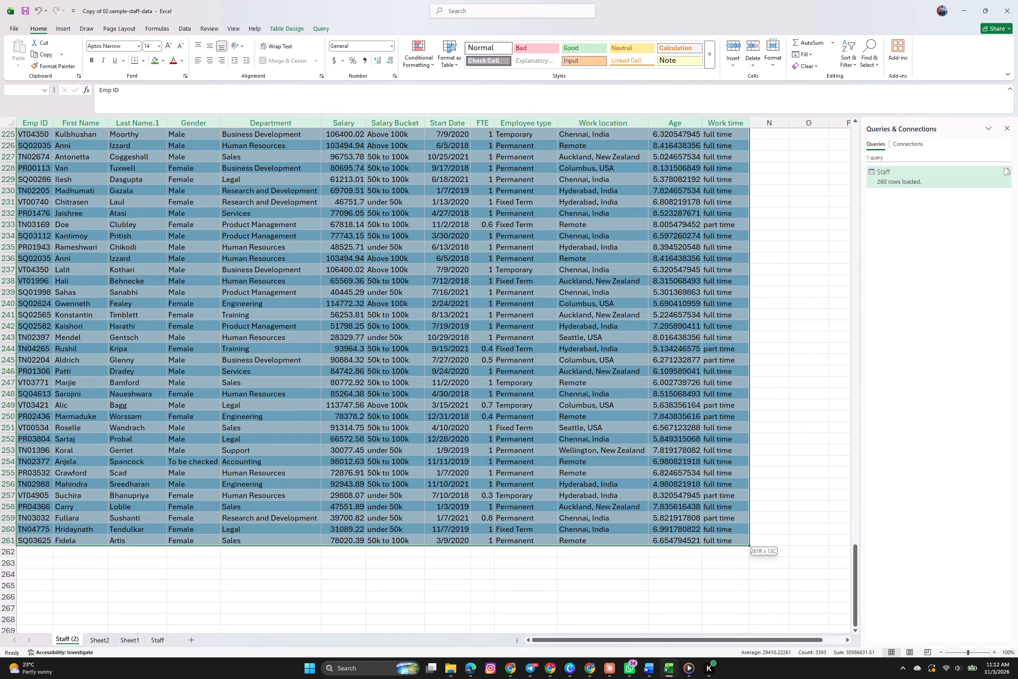
left_click_drag(735, 538, 735, 539)
key("ctrl+c")
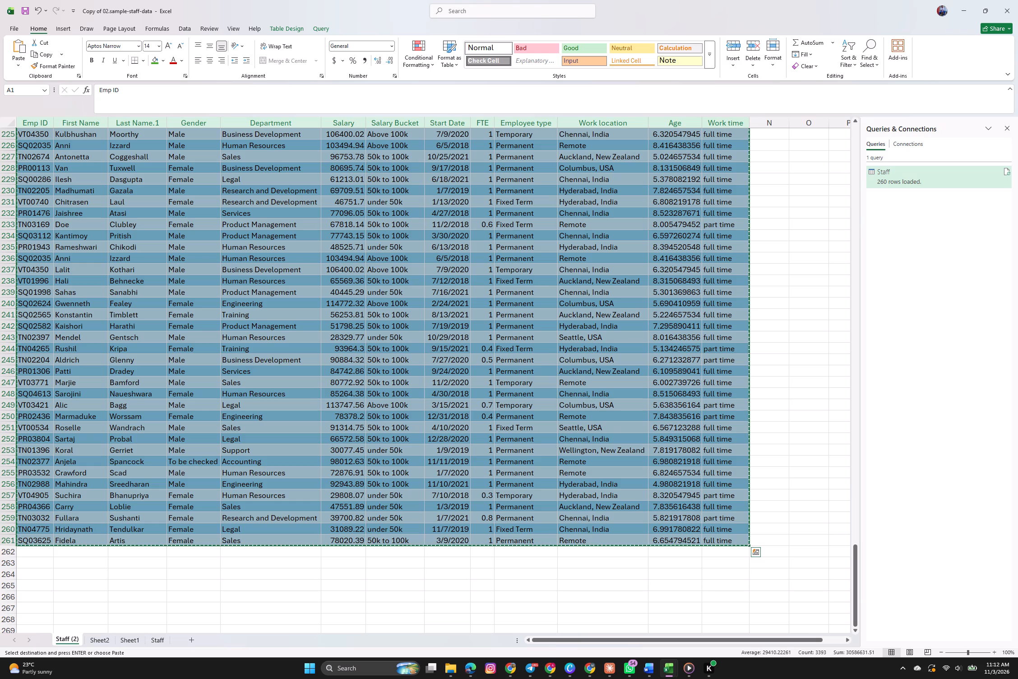
left_click(553, 403)
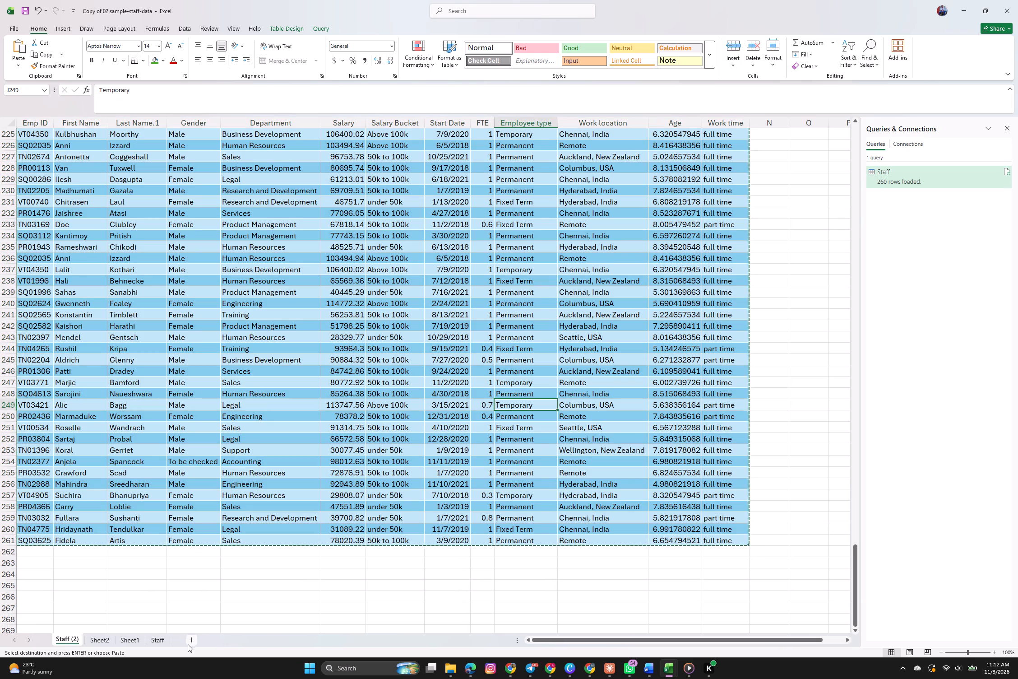
Add a new worksheet, paste the copied staff data as values only from cell A1, and check the pasted rows.
left_click(190, 638)
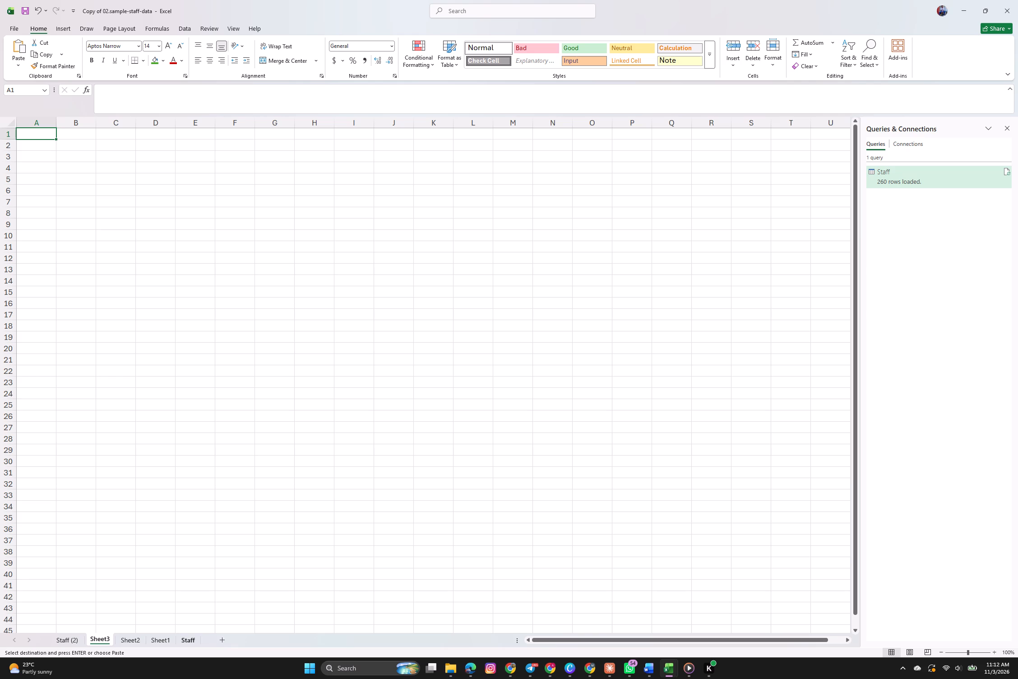
right_click(48, 136)
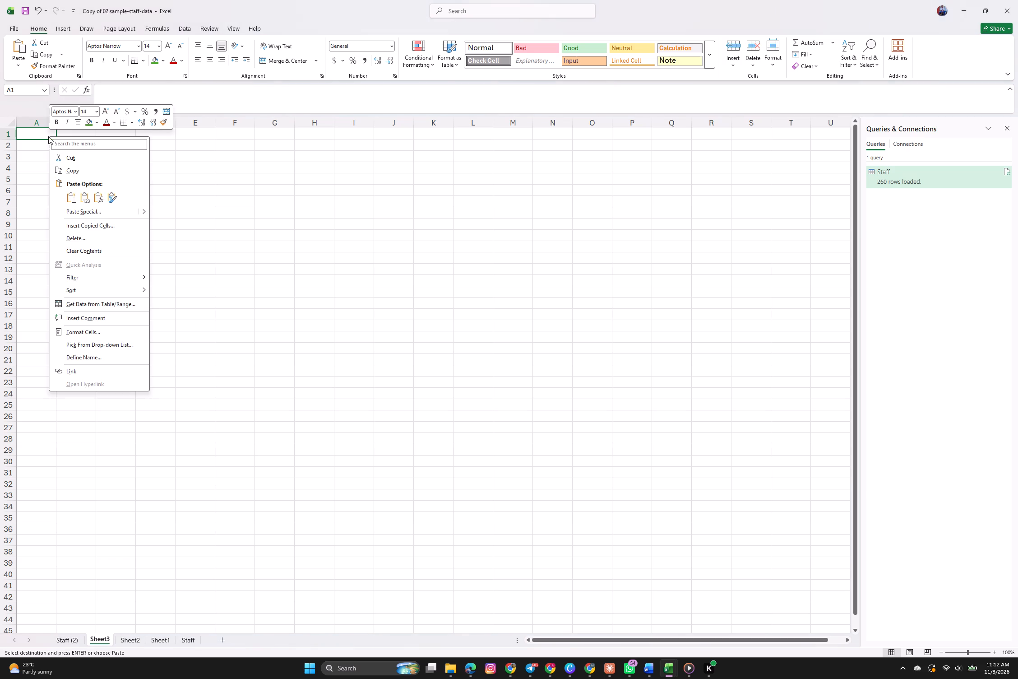
left_click(87, 198)
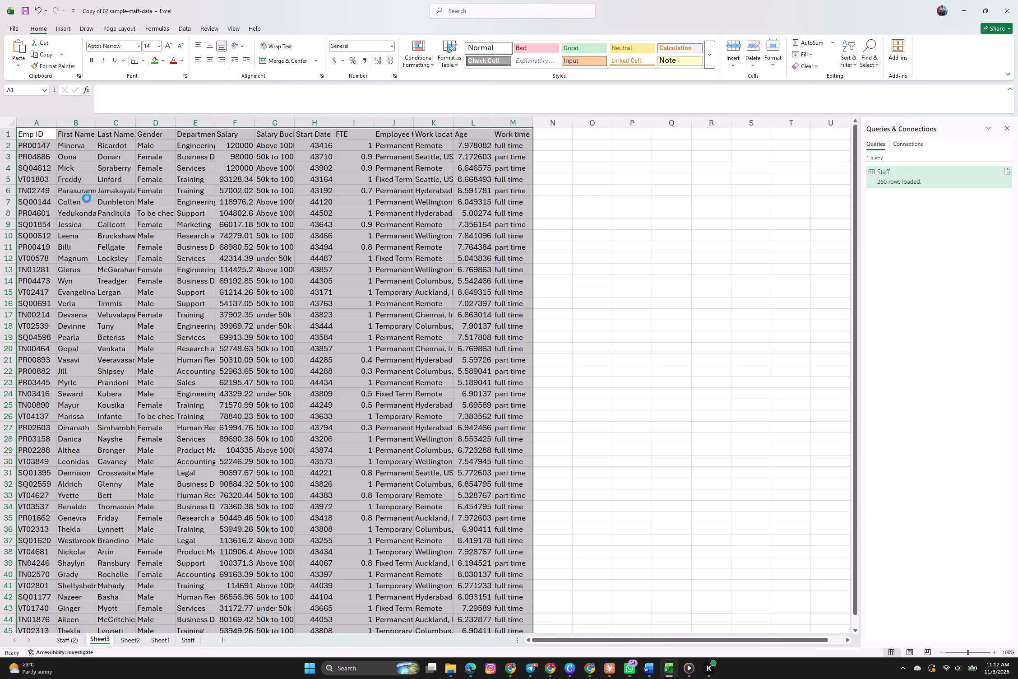
scroll(305, 401, "down", 4)
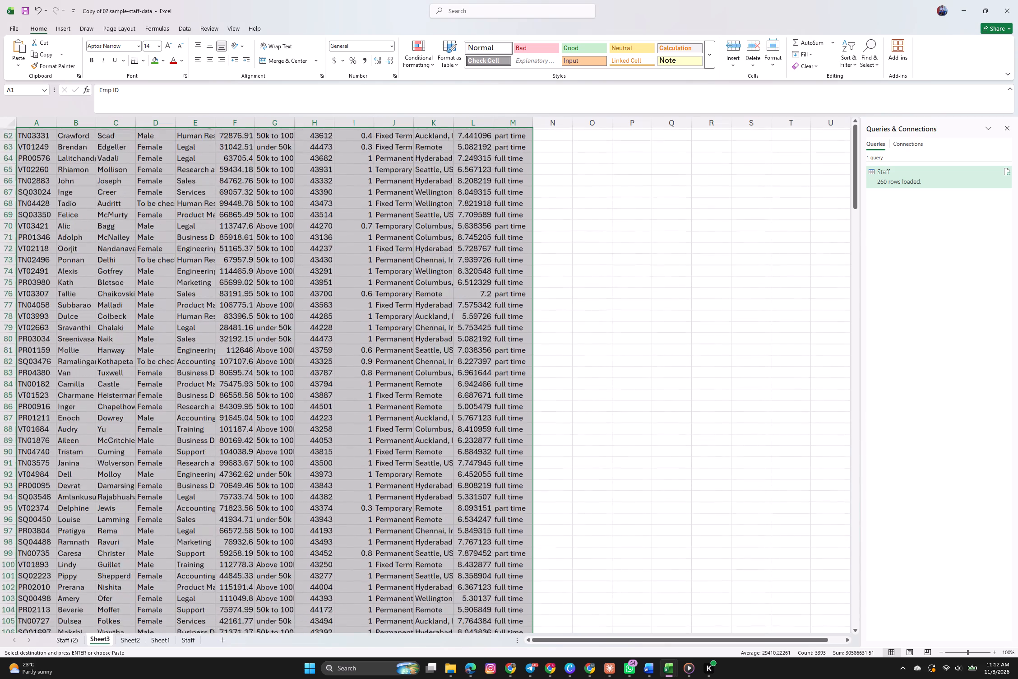
scroll(305, 401, "down", 5)
scroll(305, 401, "up", 5)
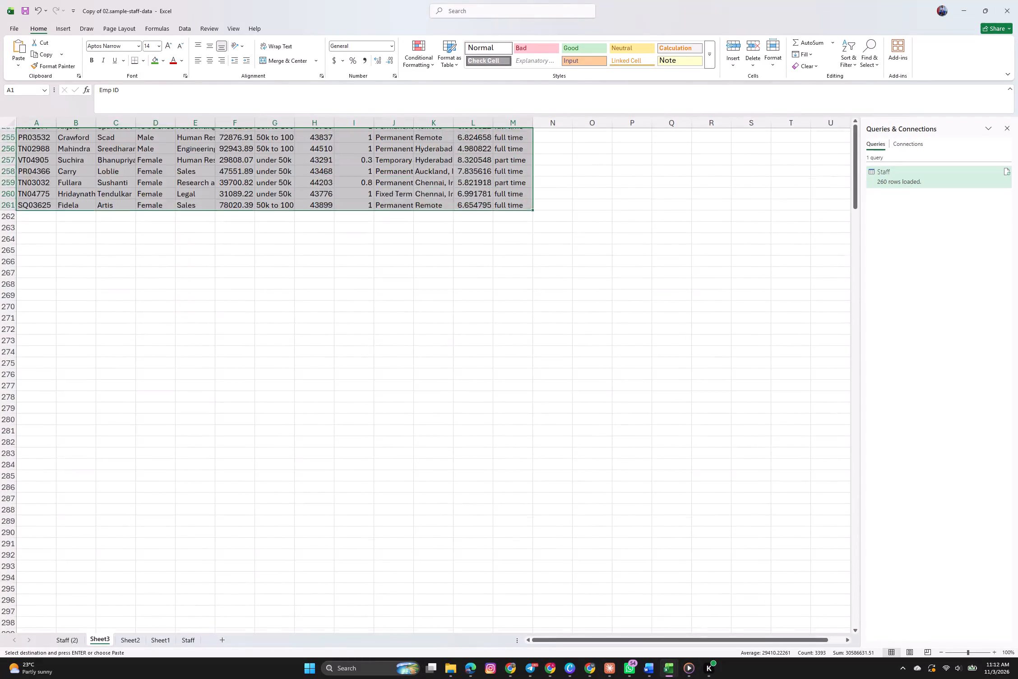
scroll(305, 401, "up", 14)
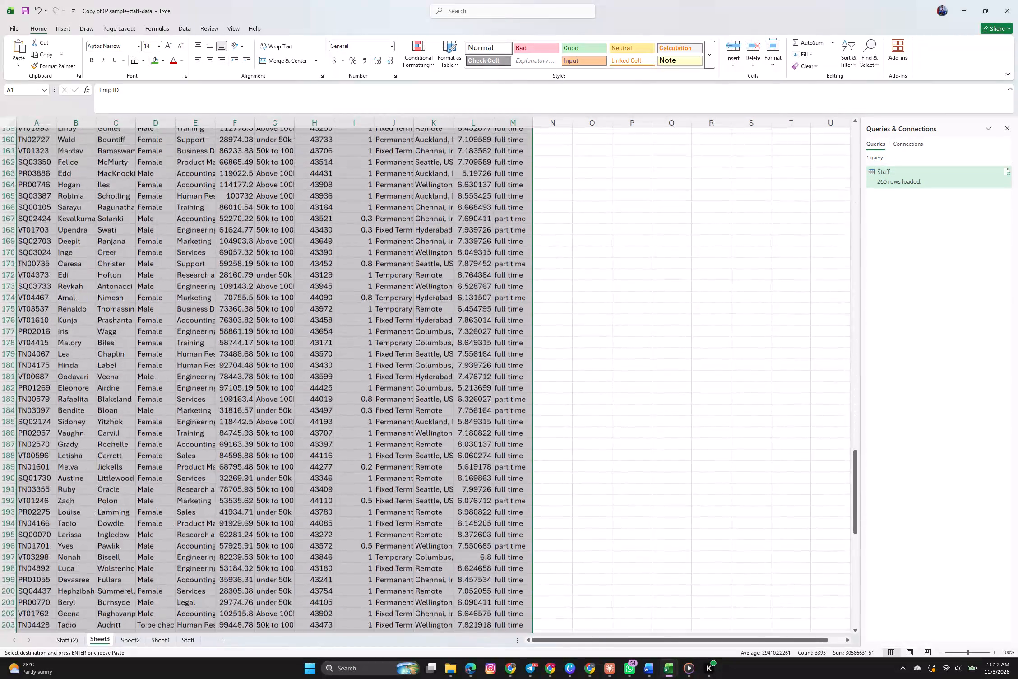
scroll(305, 401, "up", 14)
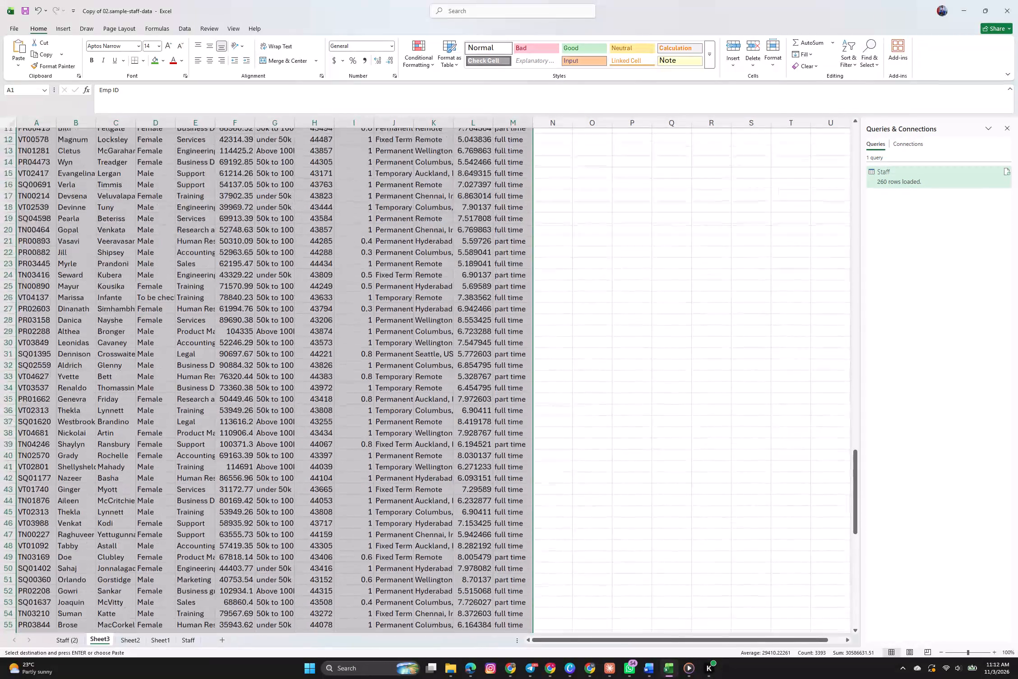
Convert the pasted staff data on Sheet3, range A1:M261, into a table with its first row as headers.
scroll(305, 401, "up", 7)
left_click(267, 358)
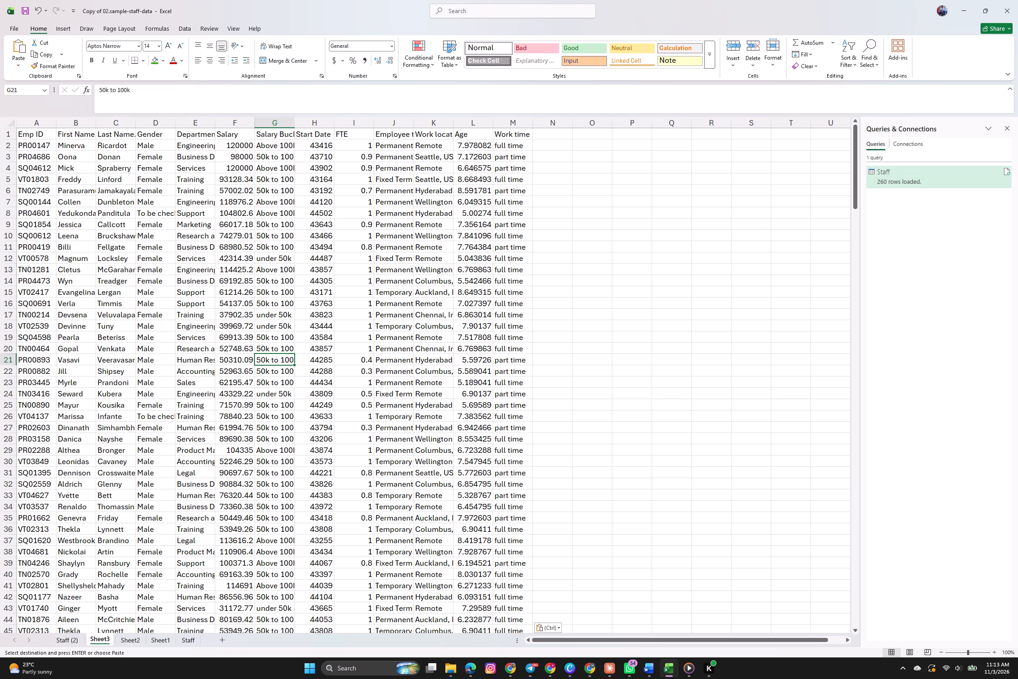
scroll(266, 399, "down", 1)
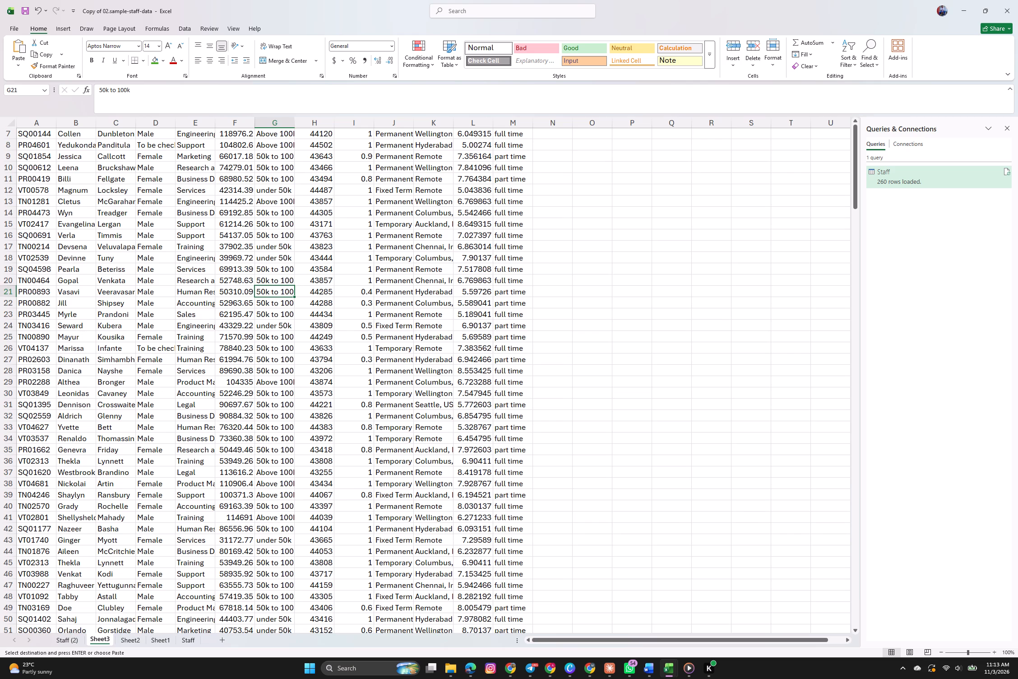
scroll(266, 399, "down", 1)
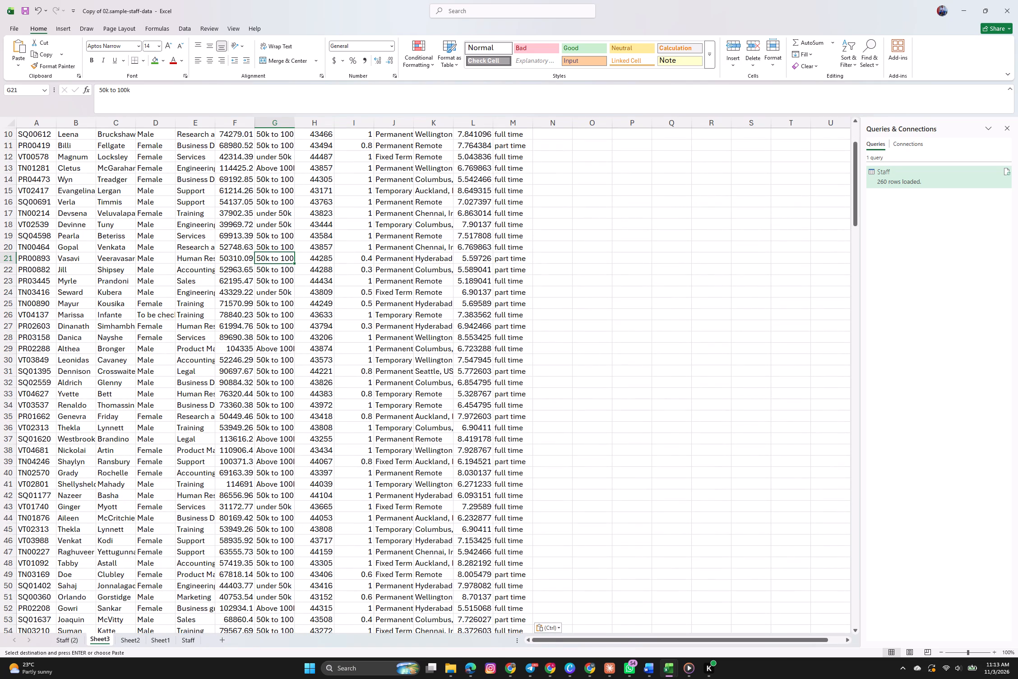
left_click(193, 260)
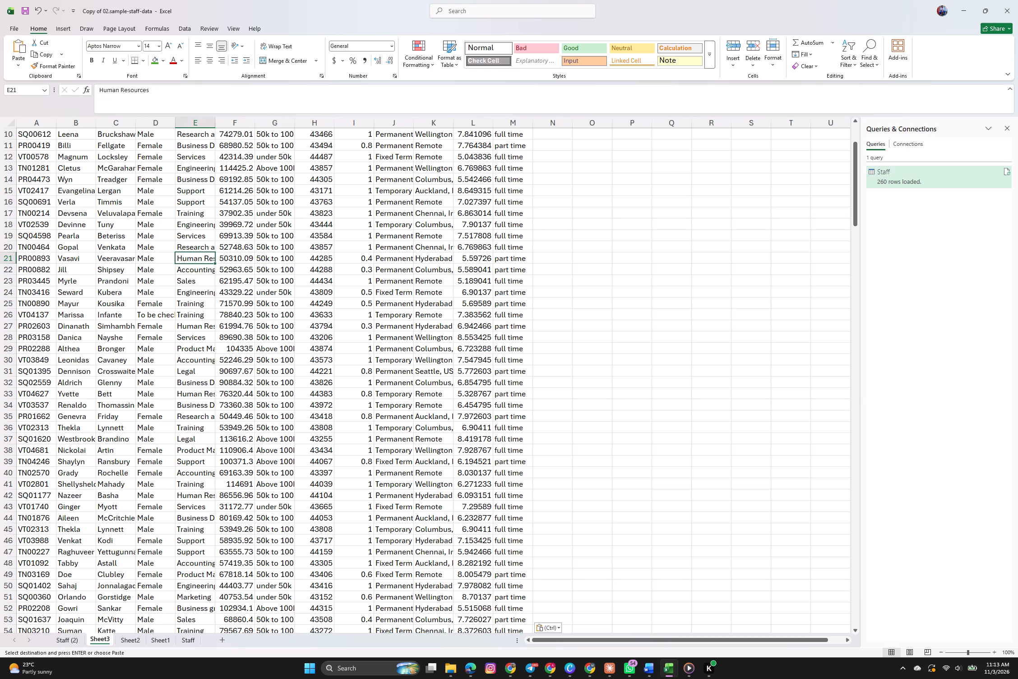
key("ctrl+t")
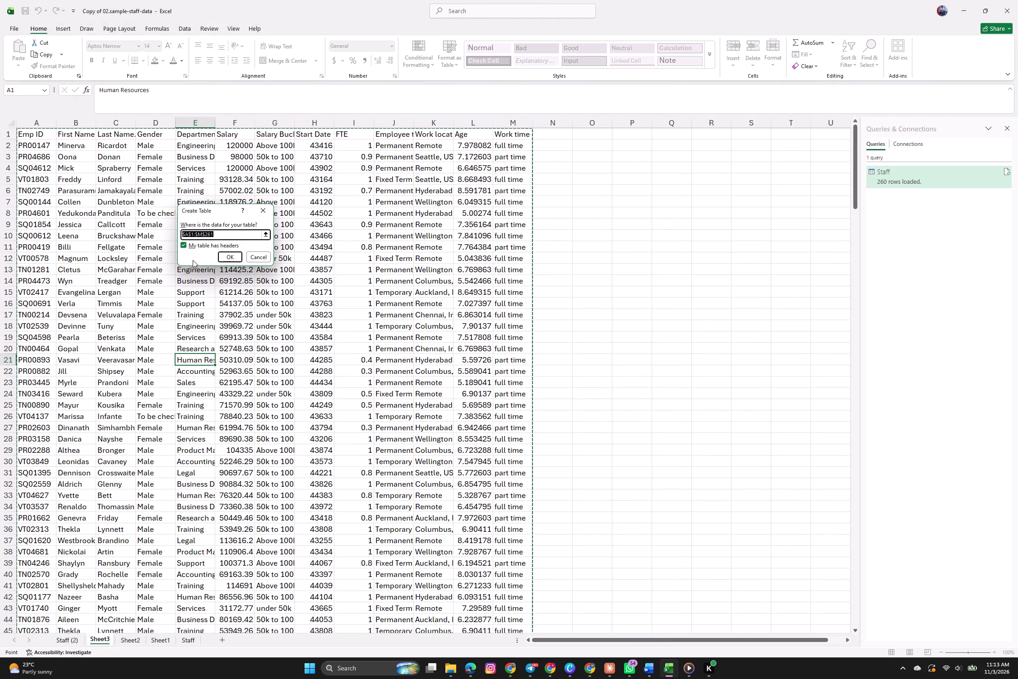
left_click(236, 256)
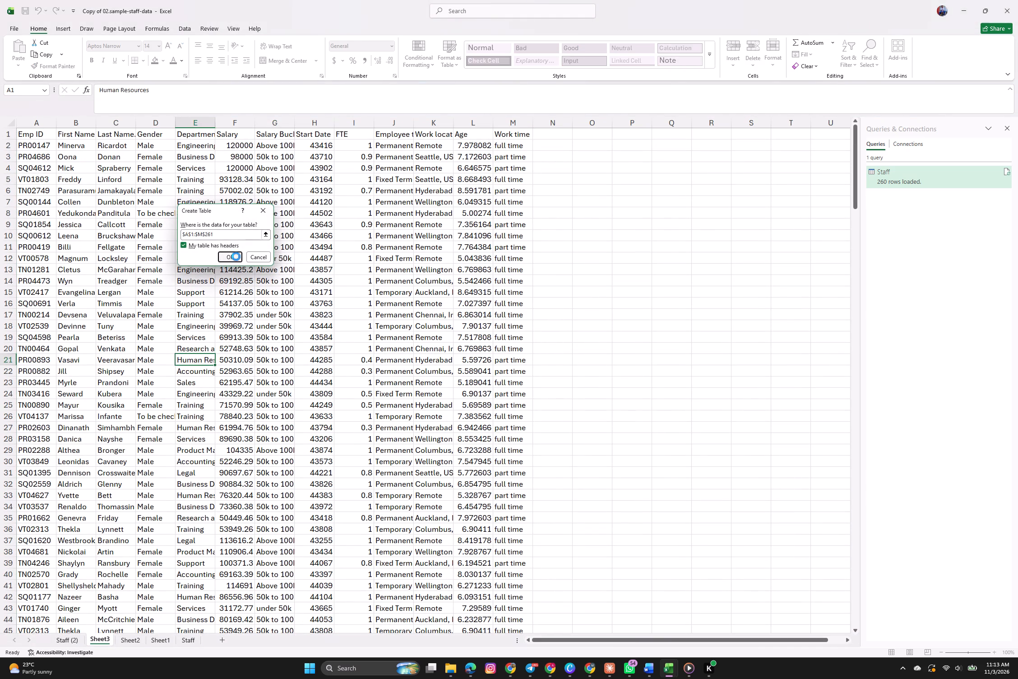
Look through the new staff table's rows and inspect the Start Date column and its number filter options.
scroll(323, 370, "down", 4)
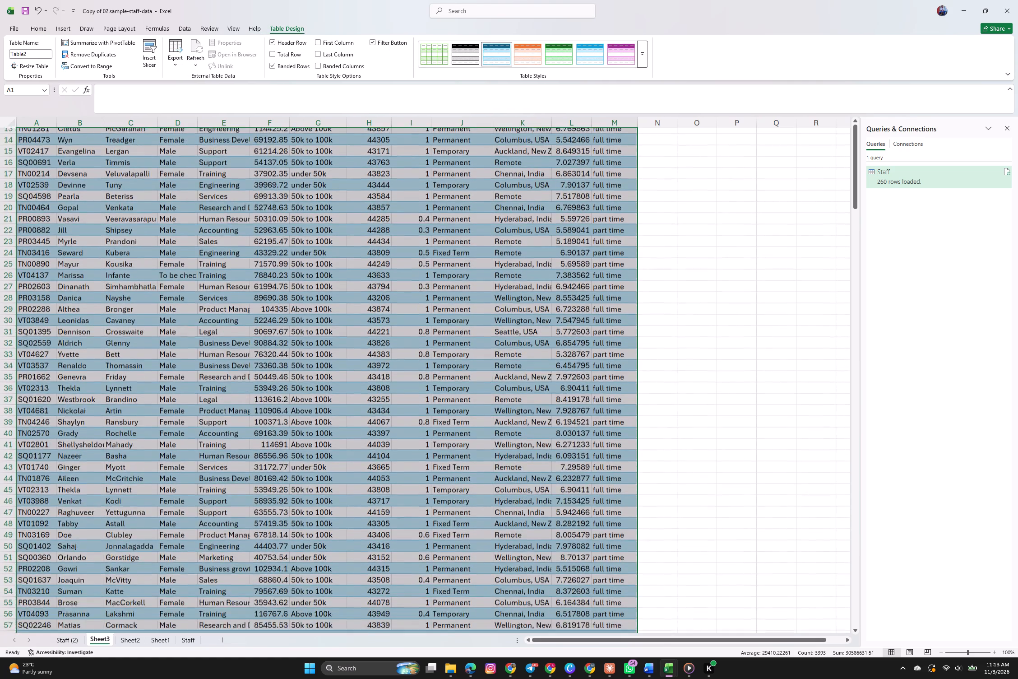
scroll(323, 370, "down", 12)
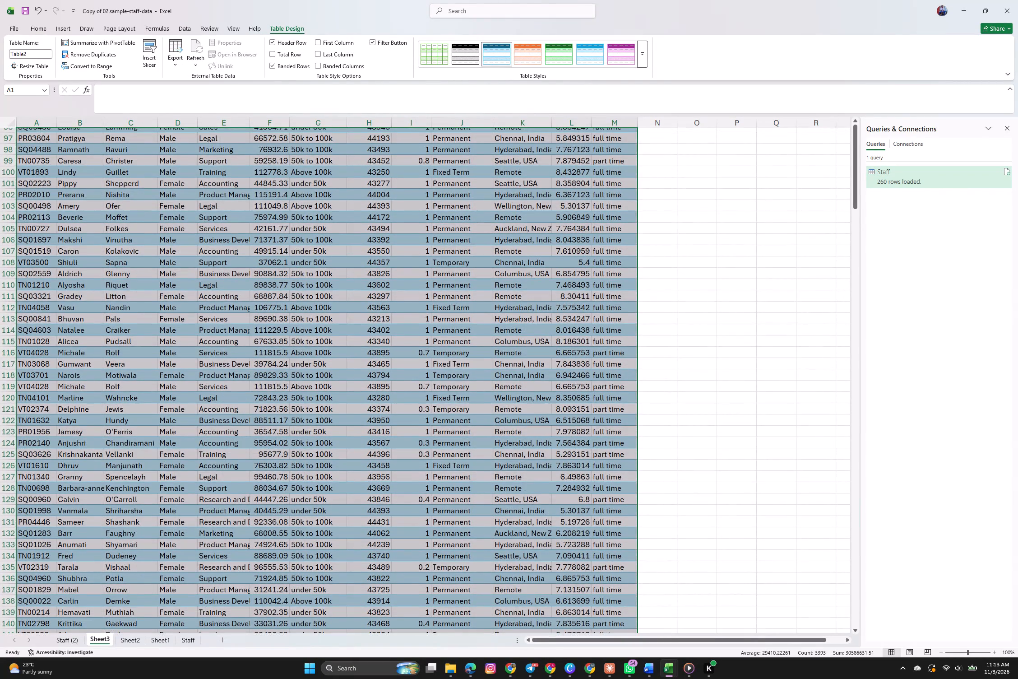
scroll(323, 370, "up", 7)
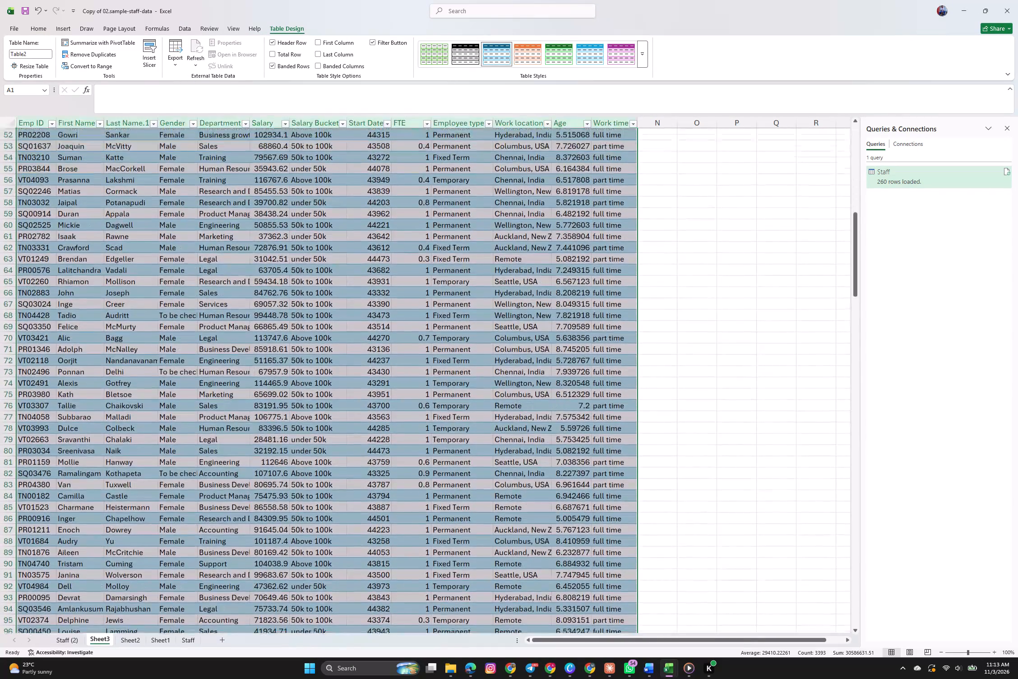
scroll(323, 370, "up", 9)
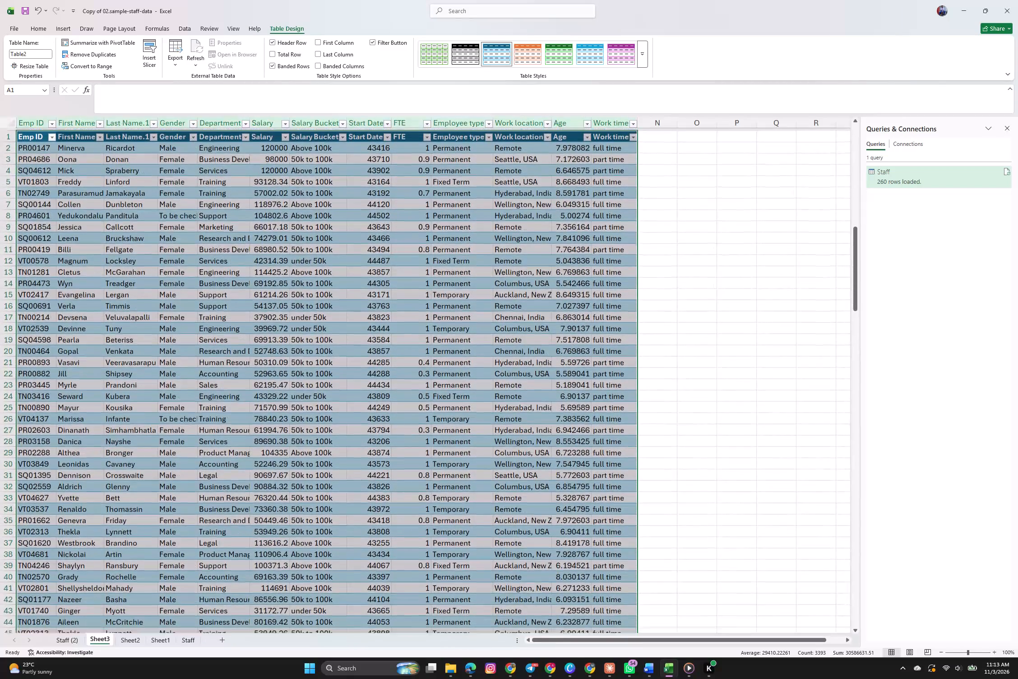
left_click(238, 245)
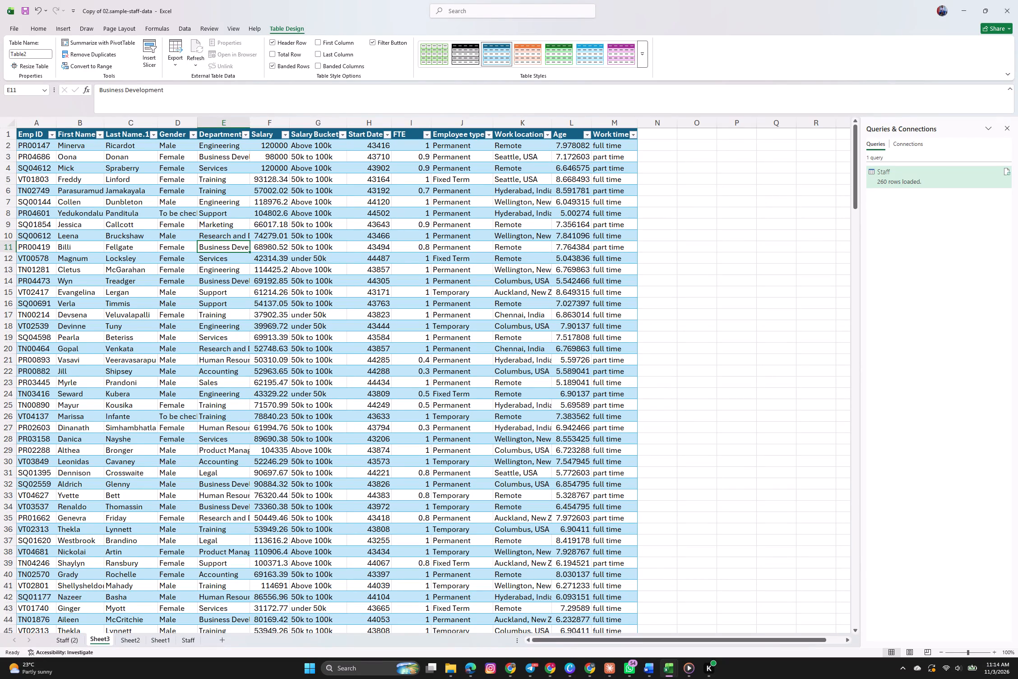
scroll(395, 343, "down", 3)
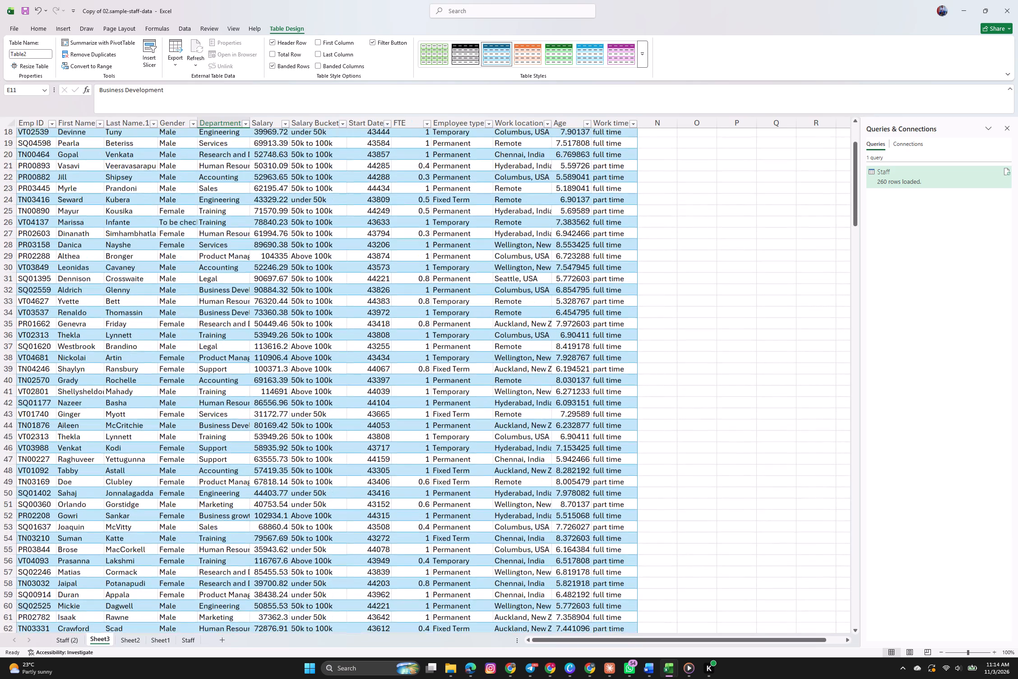
scroll(395, 343, "up", 1)
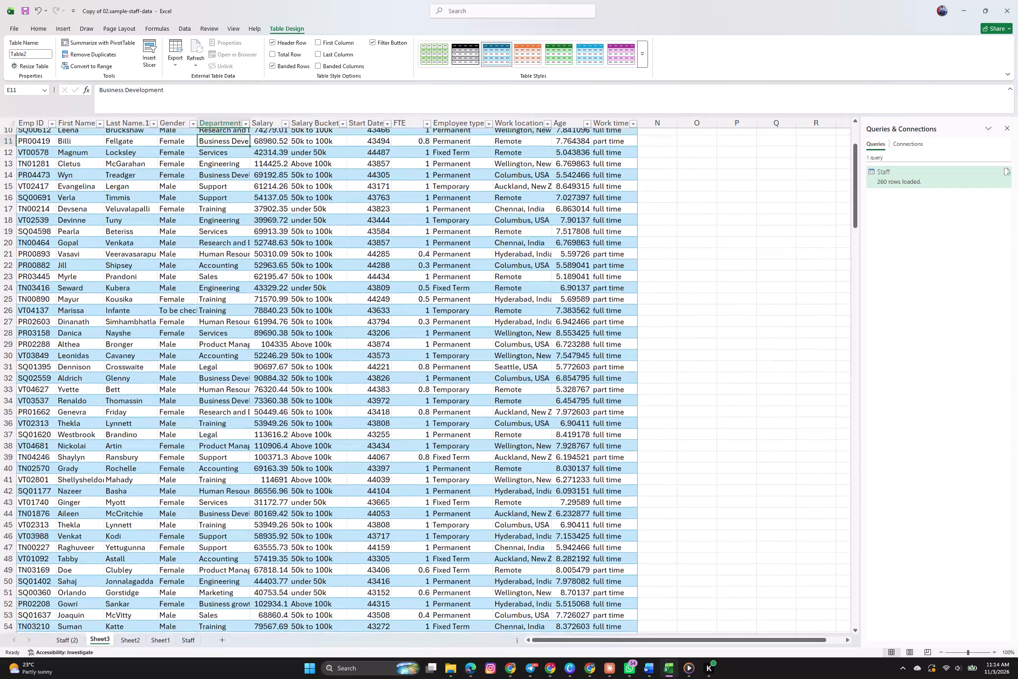
scroll(395, 343, "up", 3)
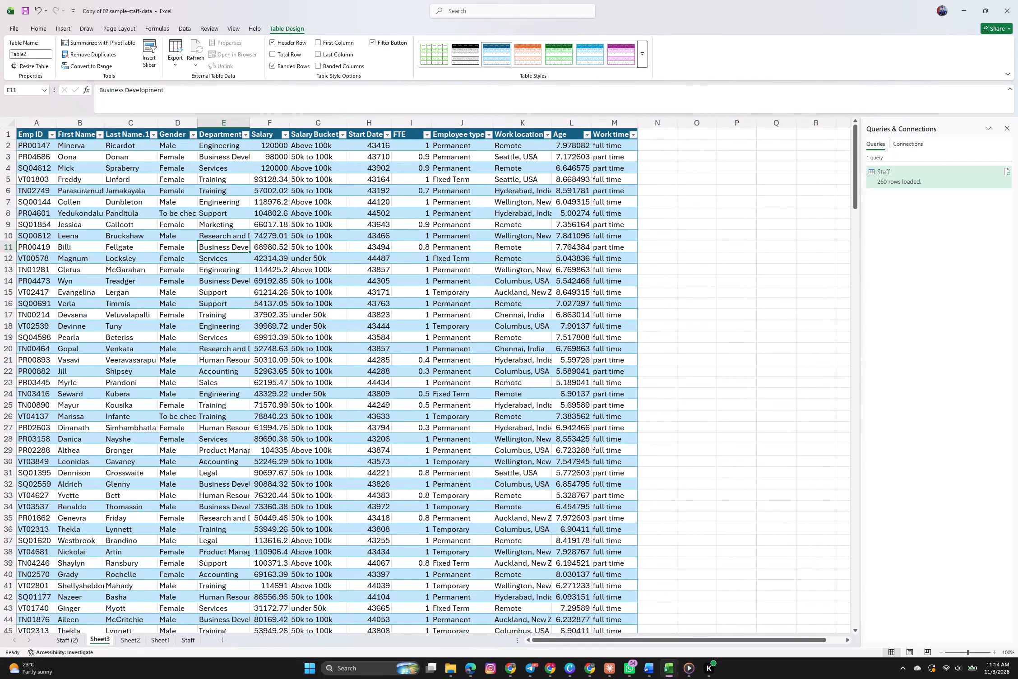
left_click(388, 135)
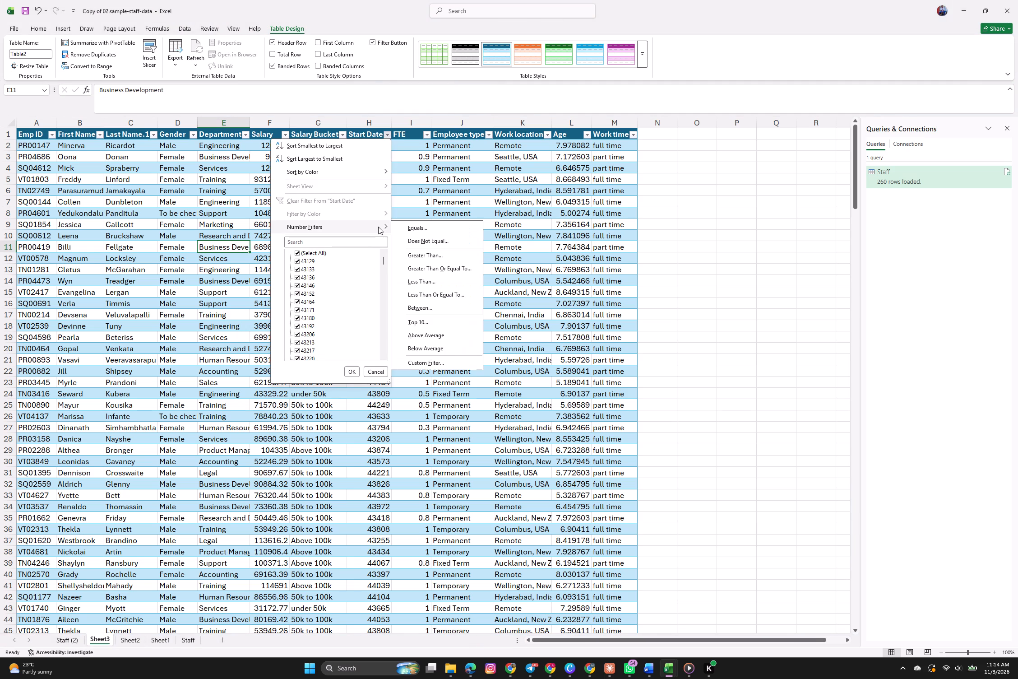
left_click(429, 200)
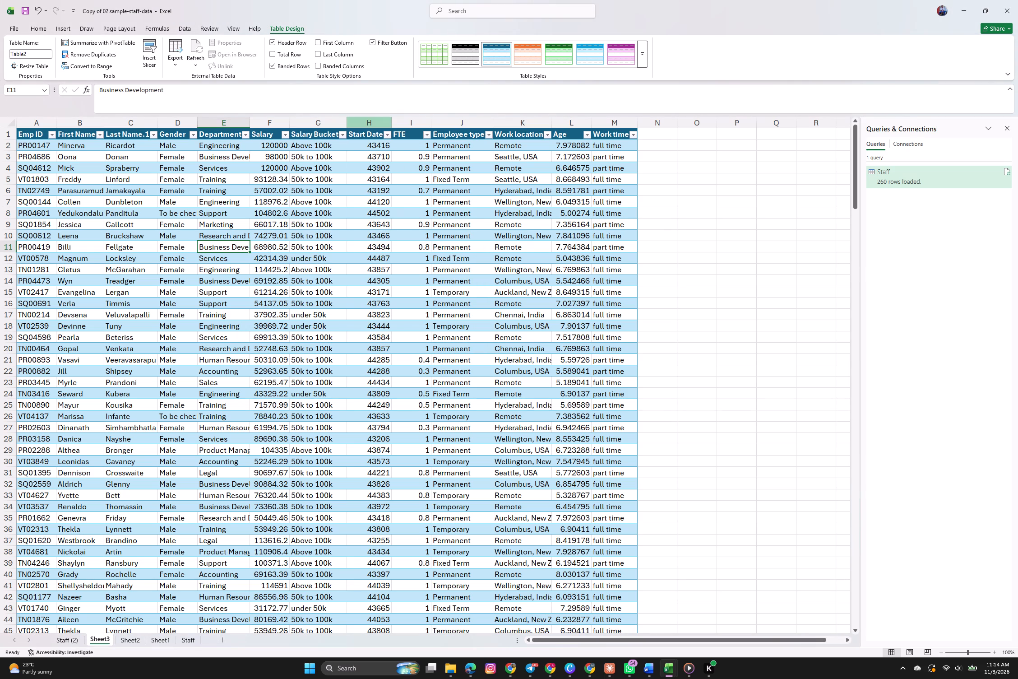
left_click(370, 137)
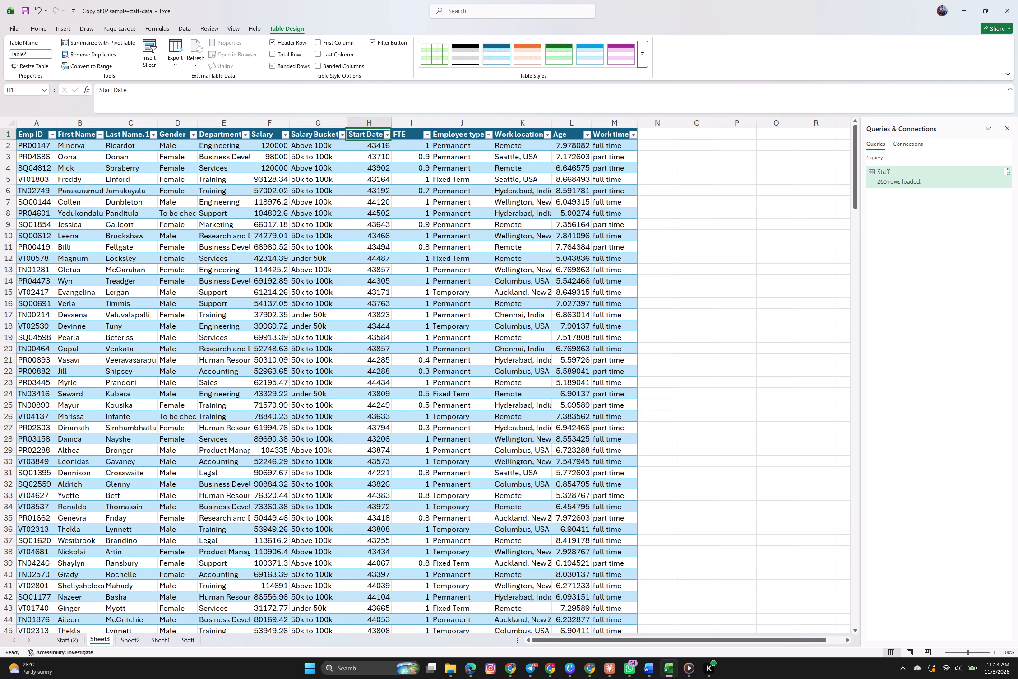
scroll(372, 280, "down", 4)
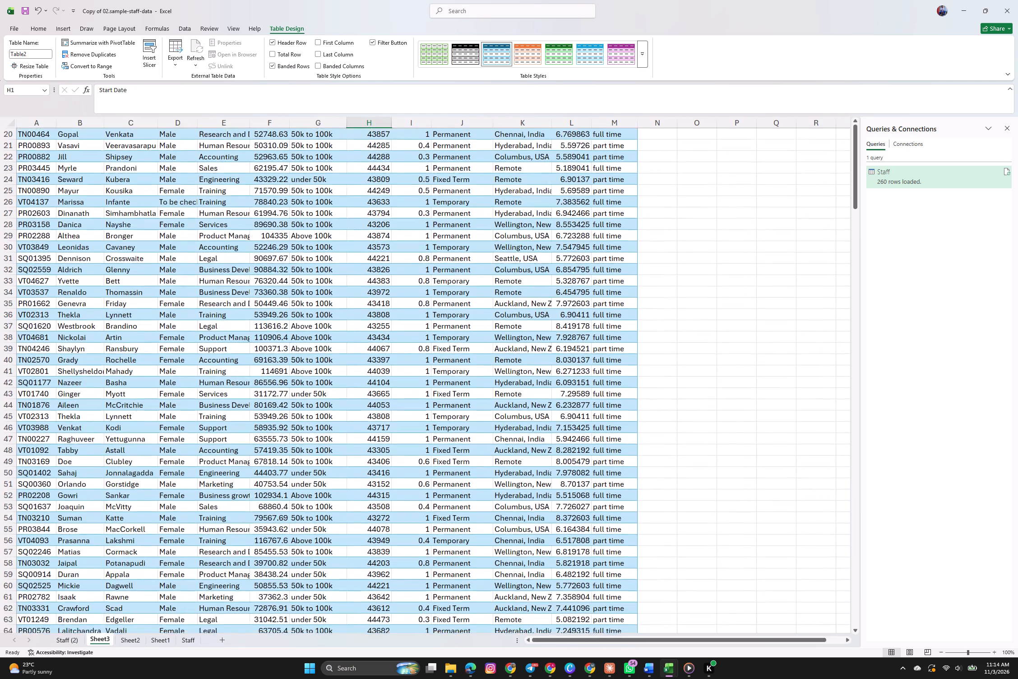
scroll(372, 280, "down", 3)
scroll(372, 280, "up", 5)
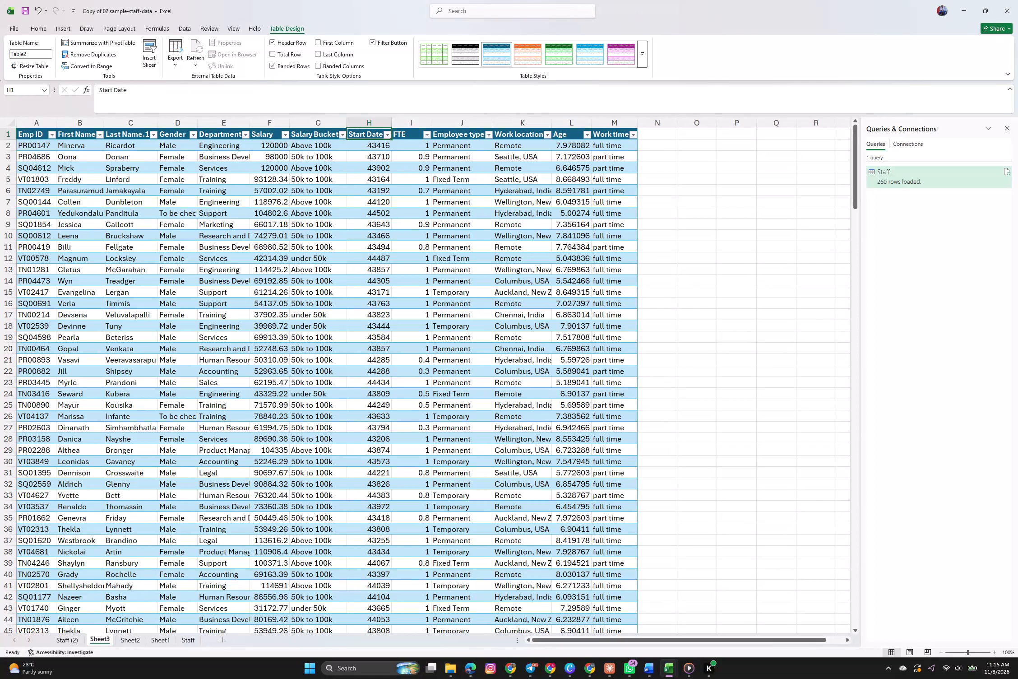
Format all Start Date values in the Sheet3 table, from H2 to H261, as Short Date.
left_click(354, 145)
left_click_drag(354, 145, 372, 260)
left_click(354, 156)
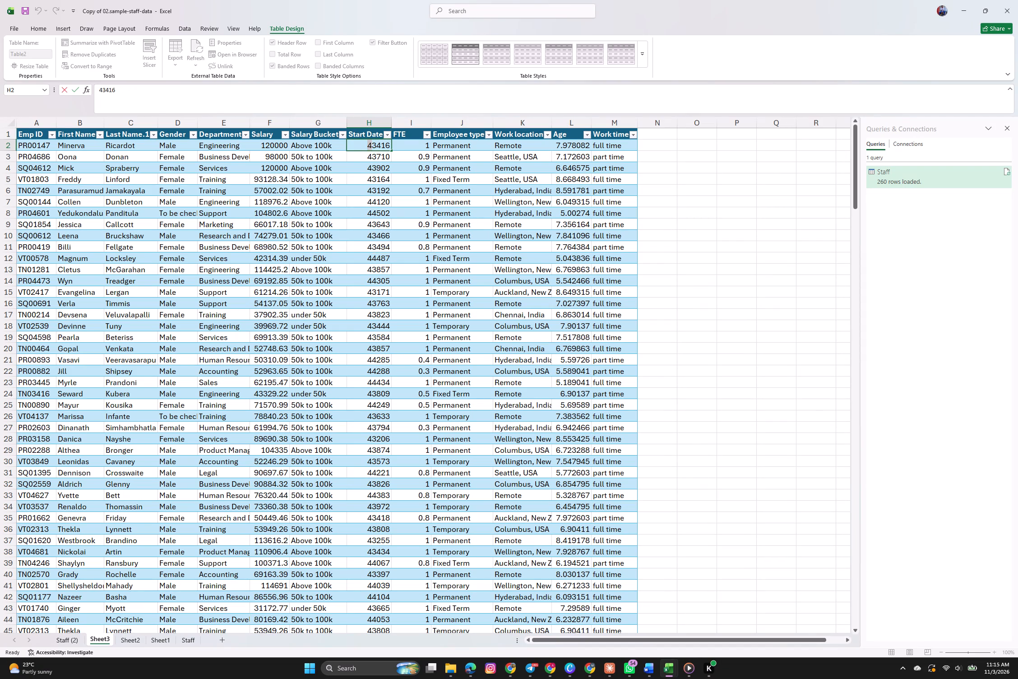
left_click(355, 145)
left_click_drag(355, 145, 379, 501)
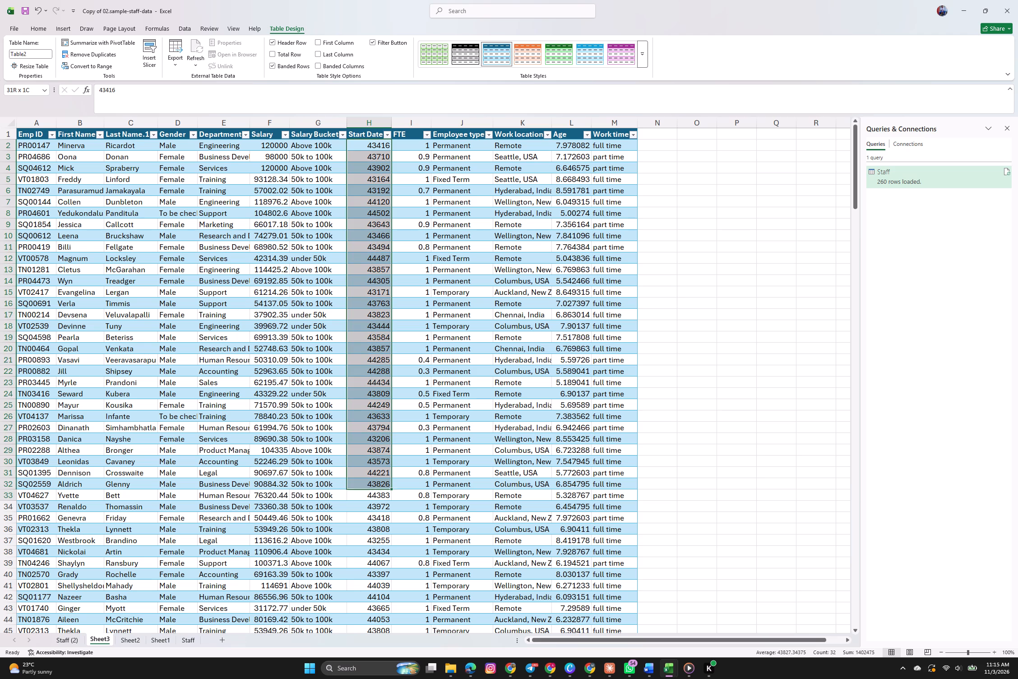
left_click_drag(379, 501, 385, 640)
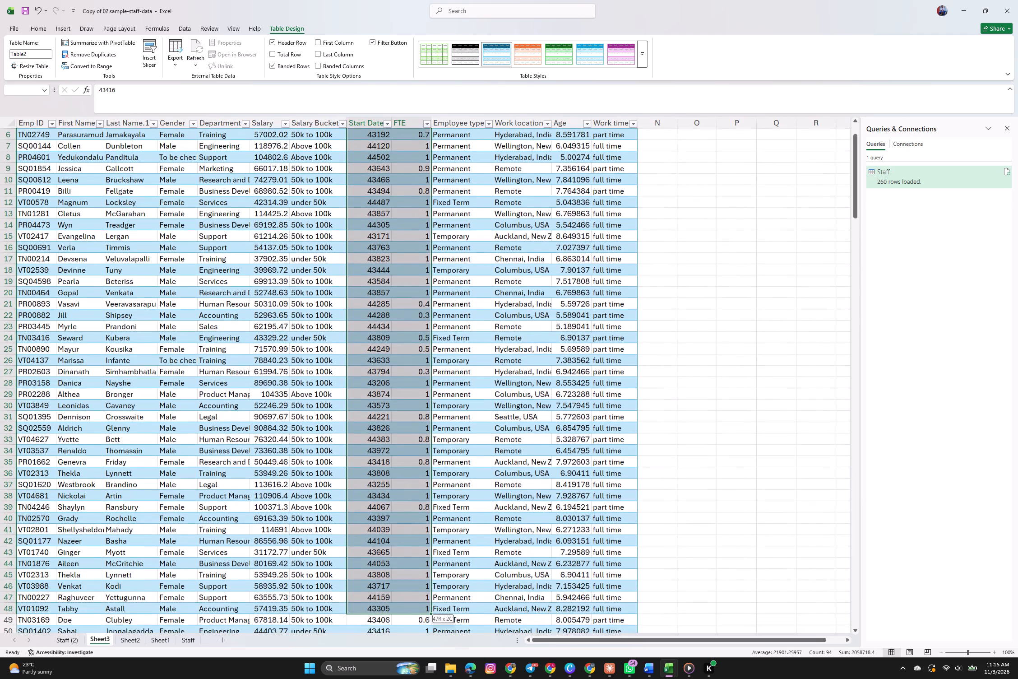
left_click_drag(385, 640, 382, 654)
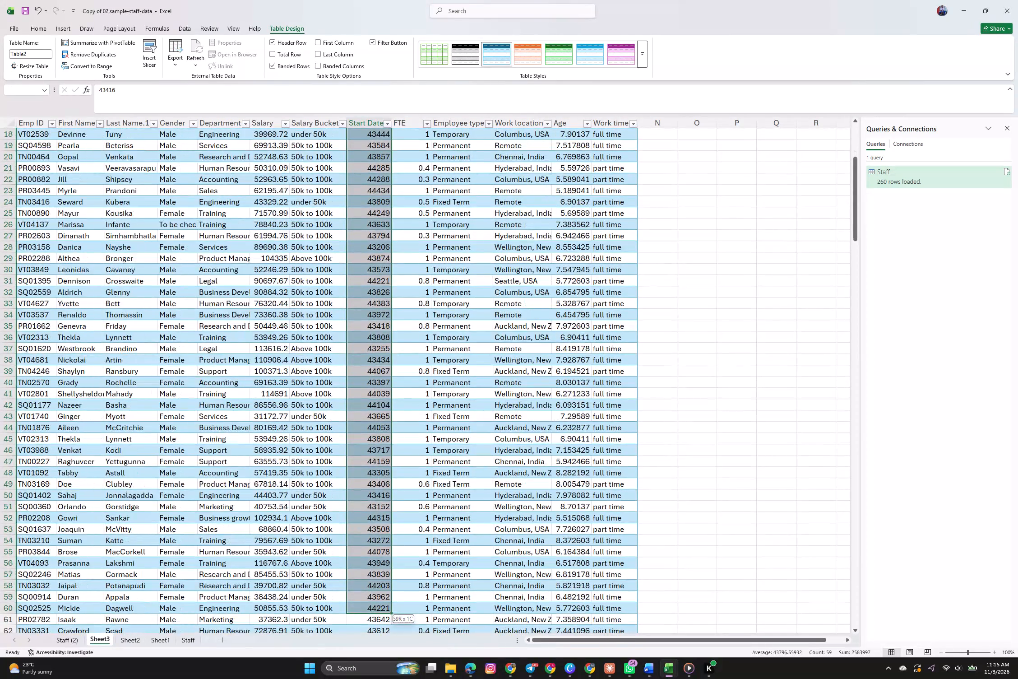
left_click_drag(382, 654, 377, 670)
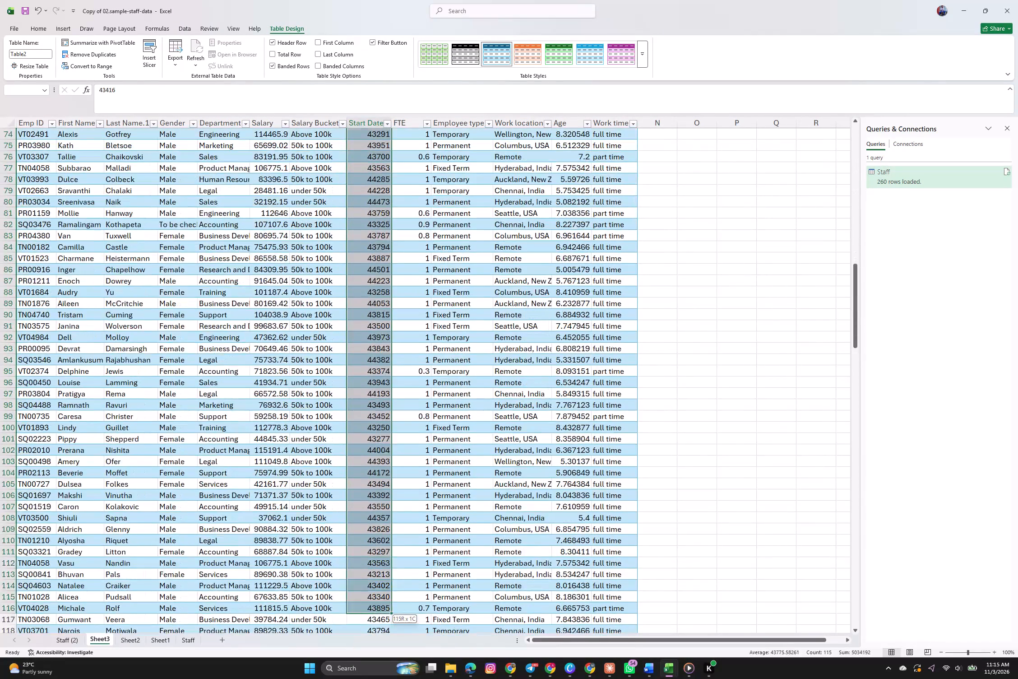
left_click_drag(377, 670, 377, 668)
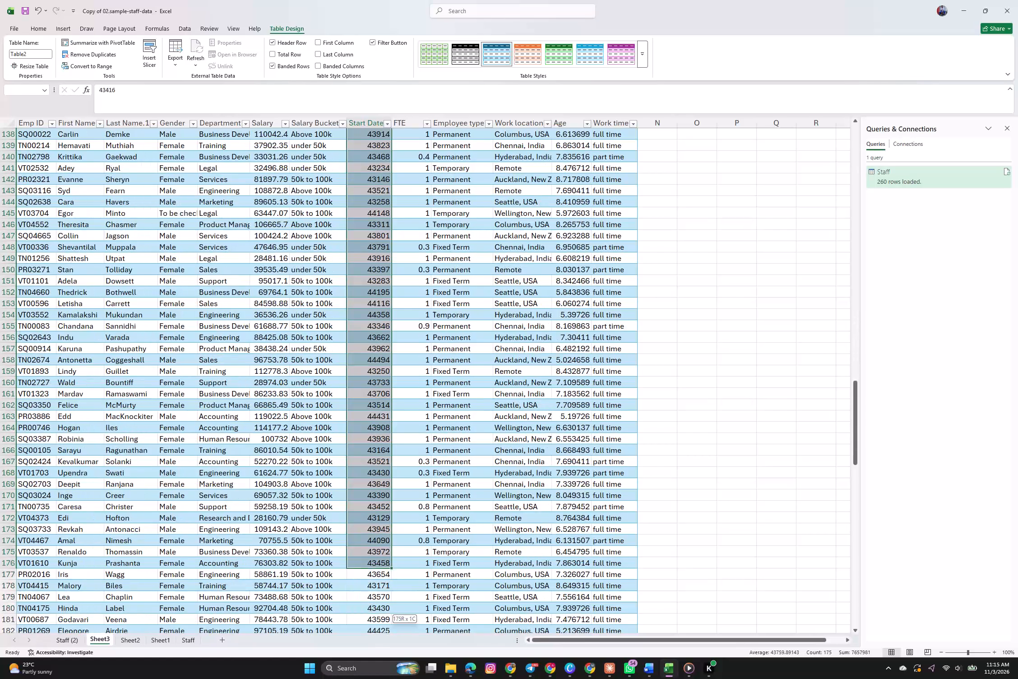
left_click_drag(377, 668, 377, 667)
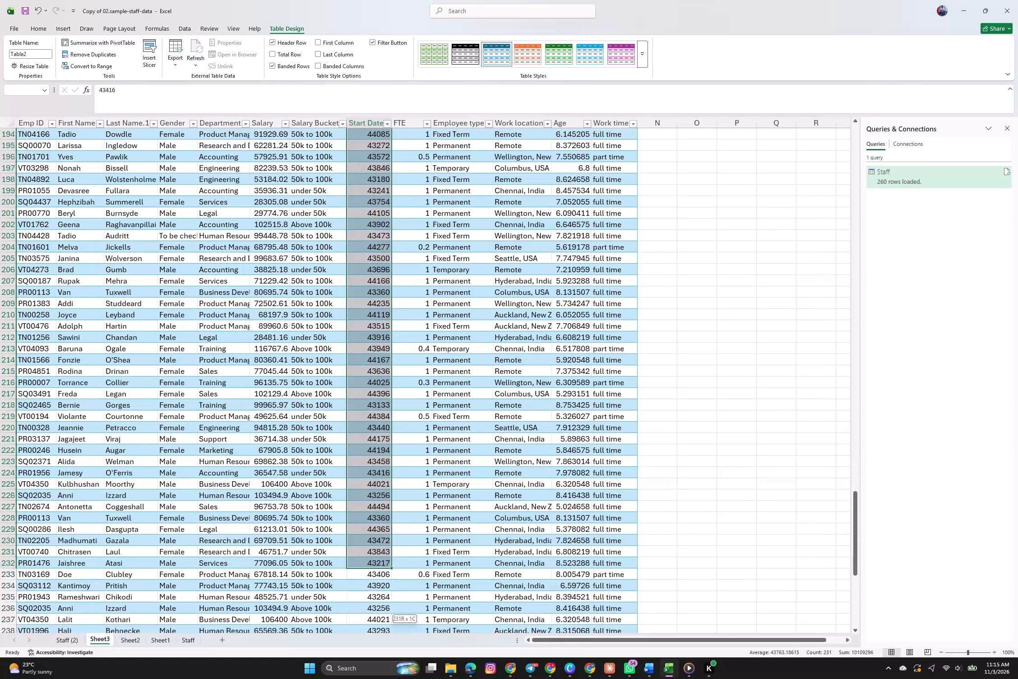
left_click_drag(377, 667, 376, 638)
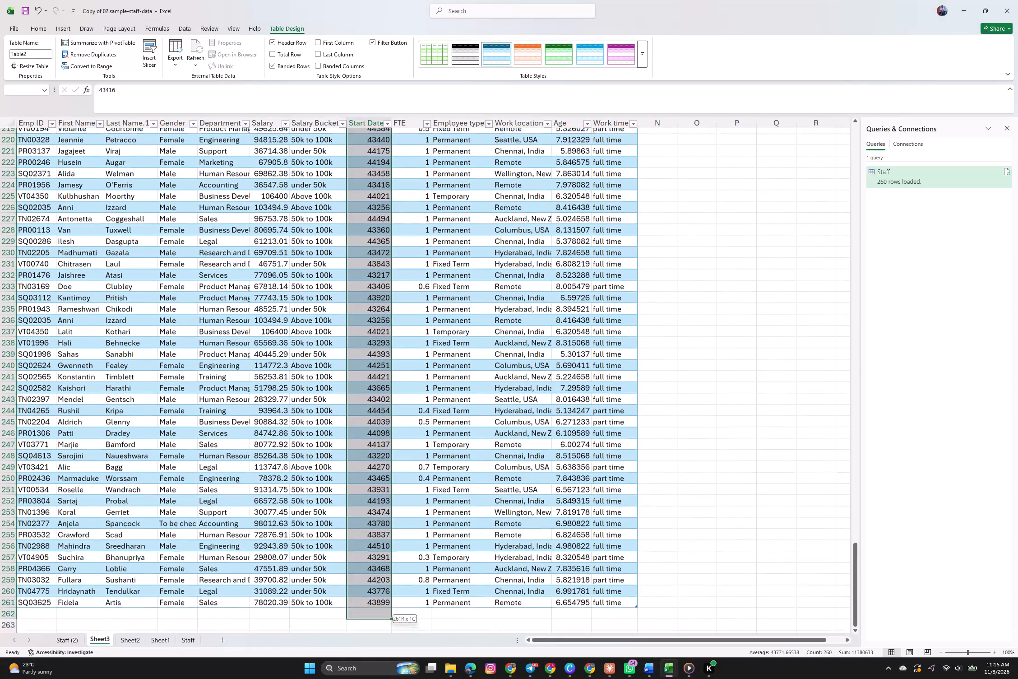
left_click_drag(376, 638, 384, 597)
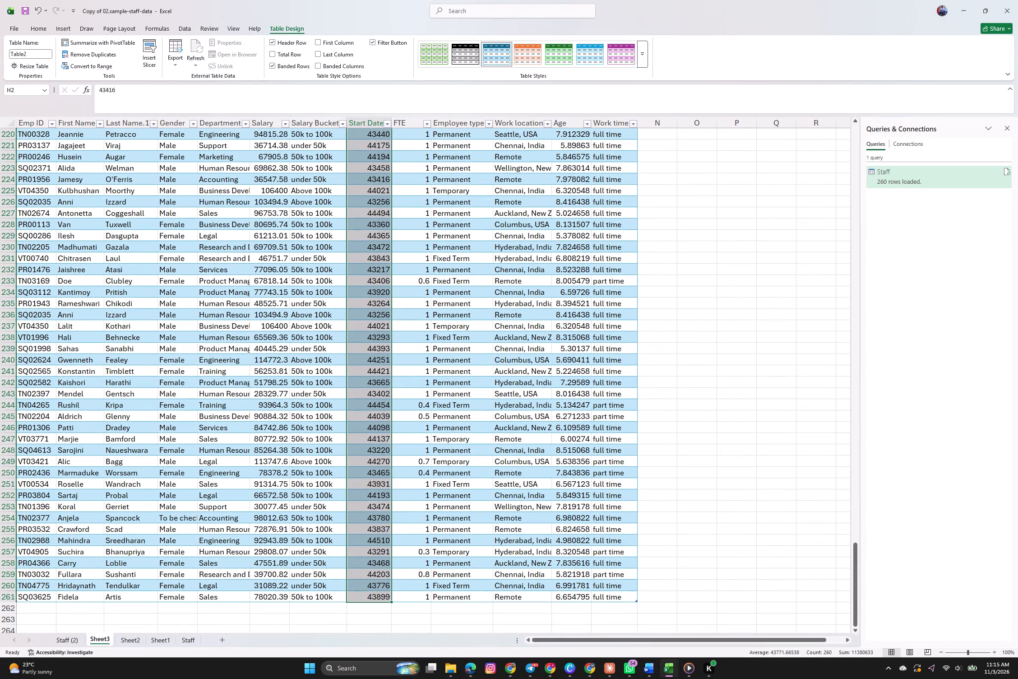
left_click(40, 29)
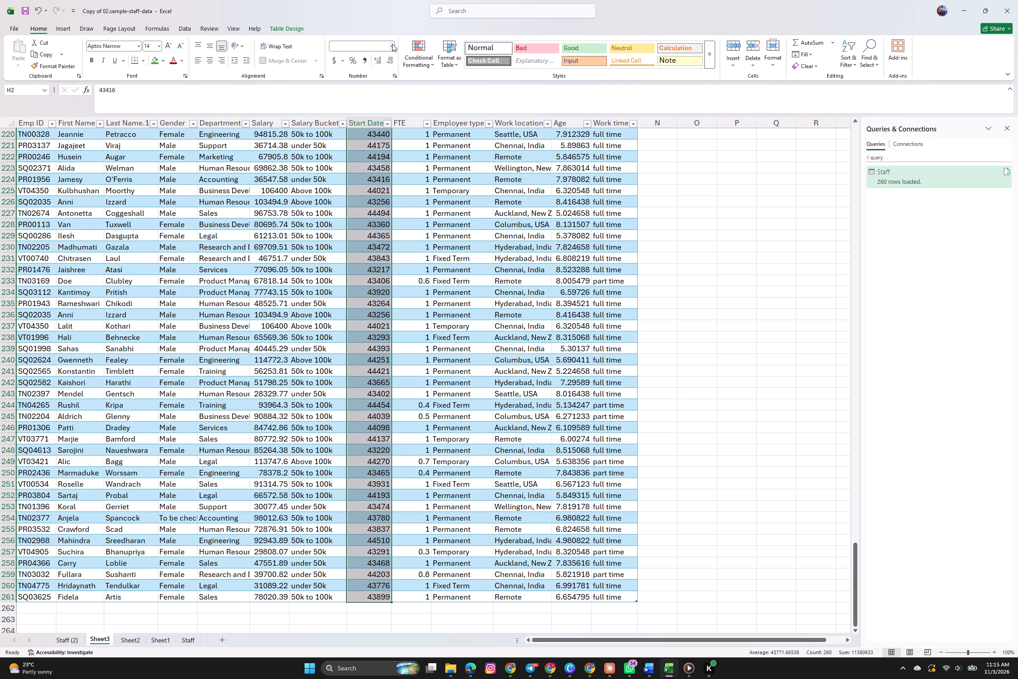
left_click(392, 44)
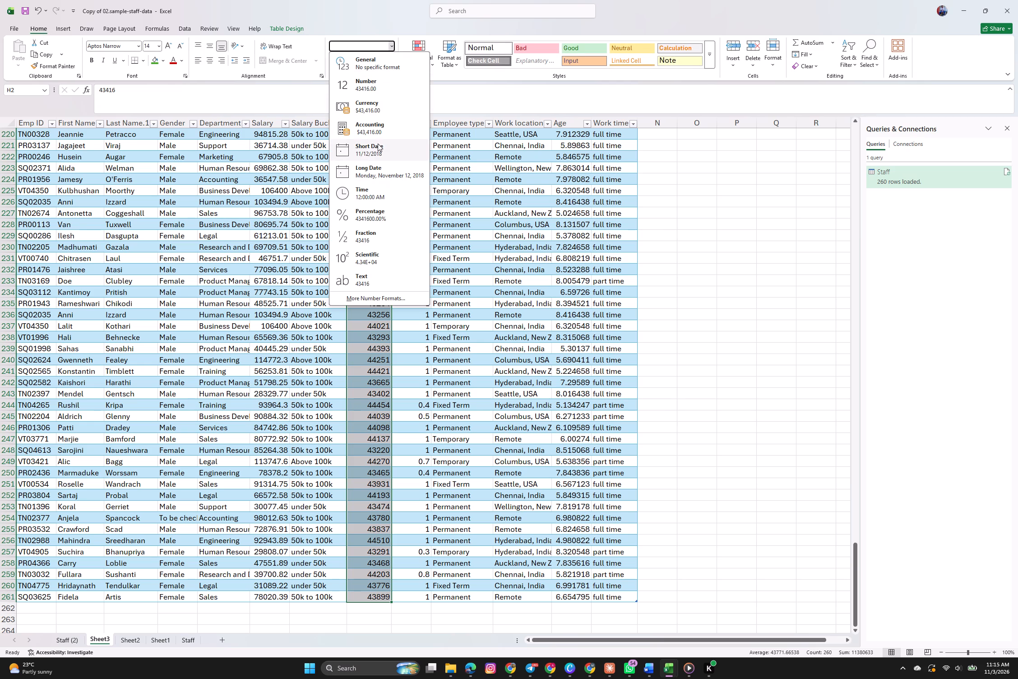
left_click(378, 146)
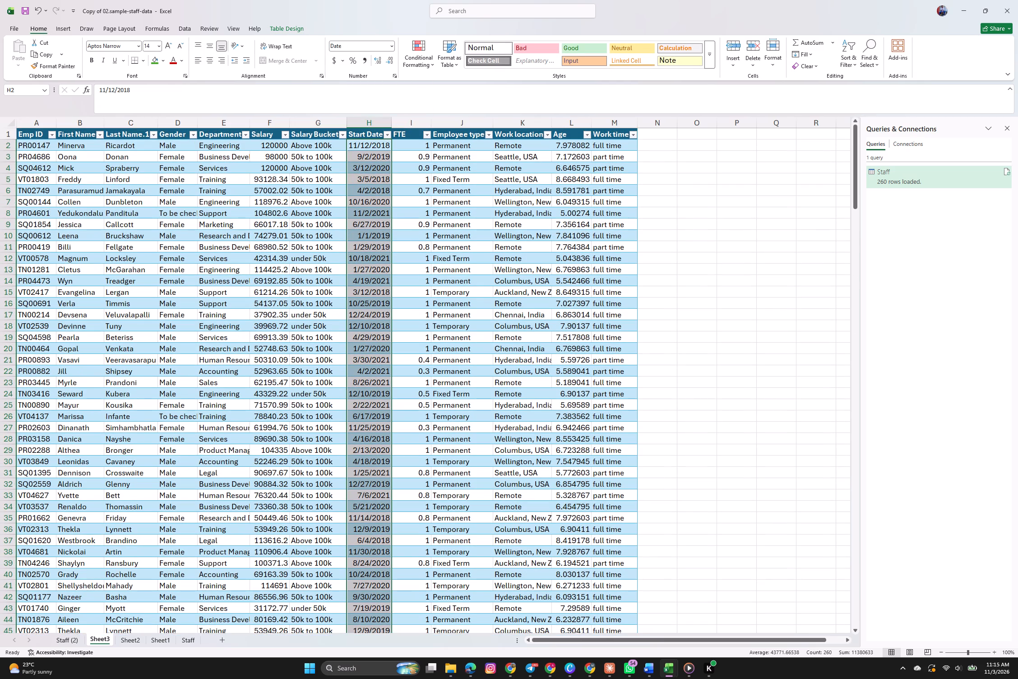
scroll(375, 212, "up", 3)
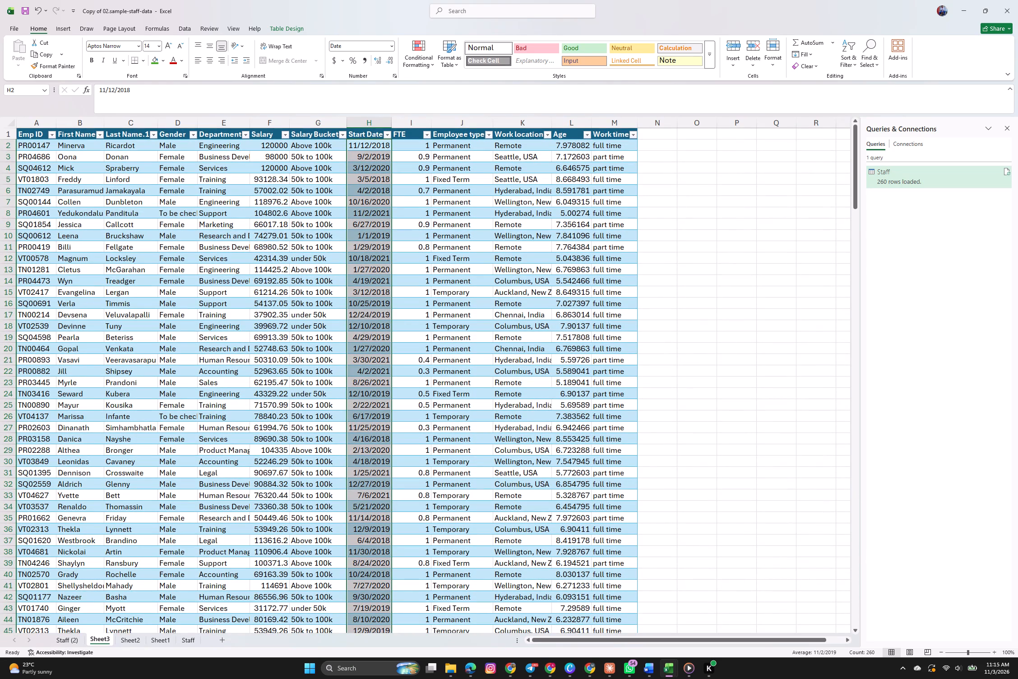
Review the formatted Start Date column down the rows of the Sheet3 staff table.
left_click(292, 26)
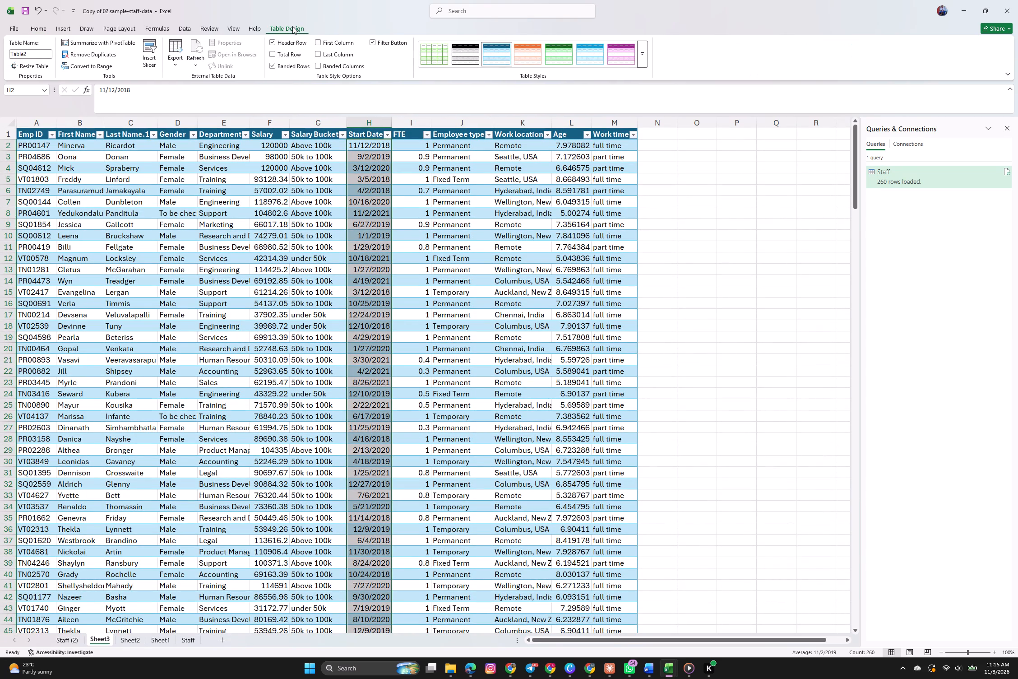
left_click(370, 219)
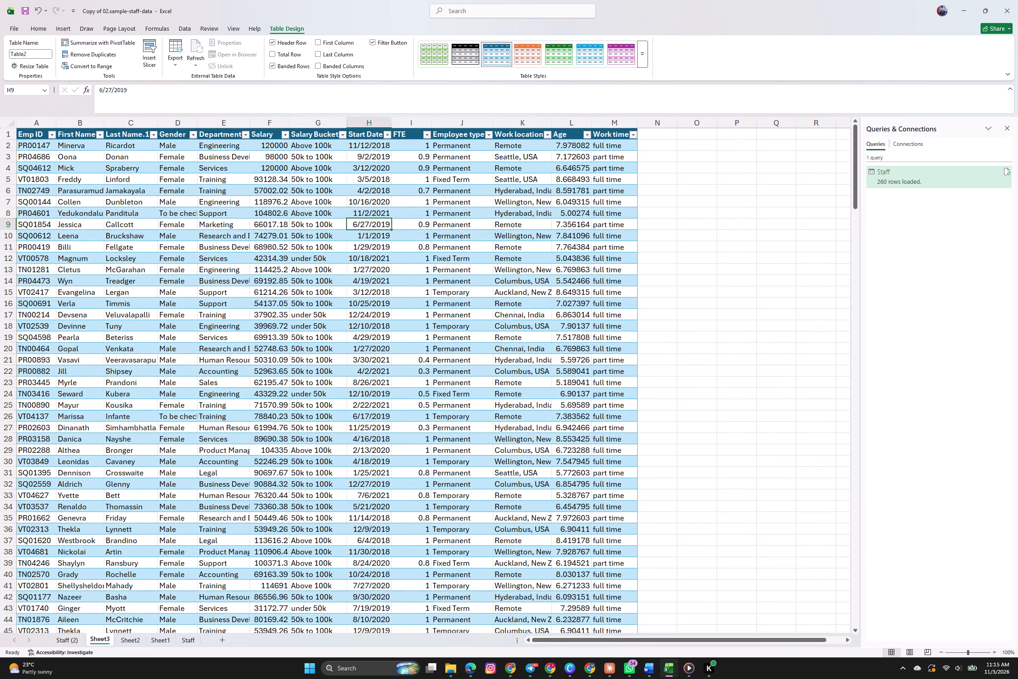
scroll(368, 268, "down", 6)
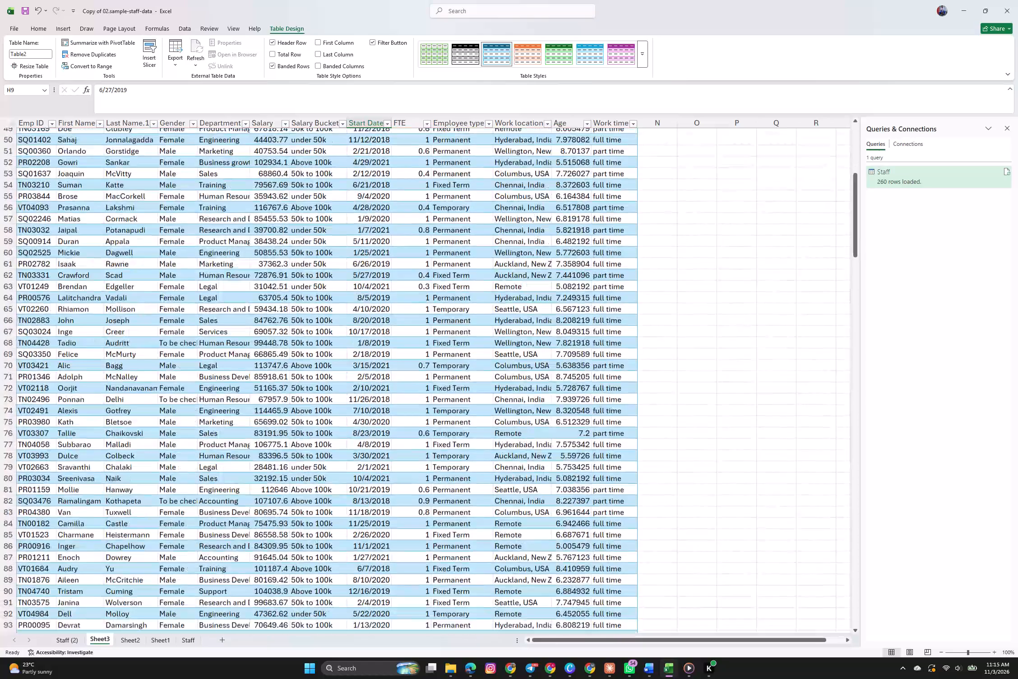
scroll(368, 268, "down", 1)
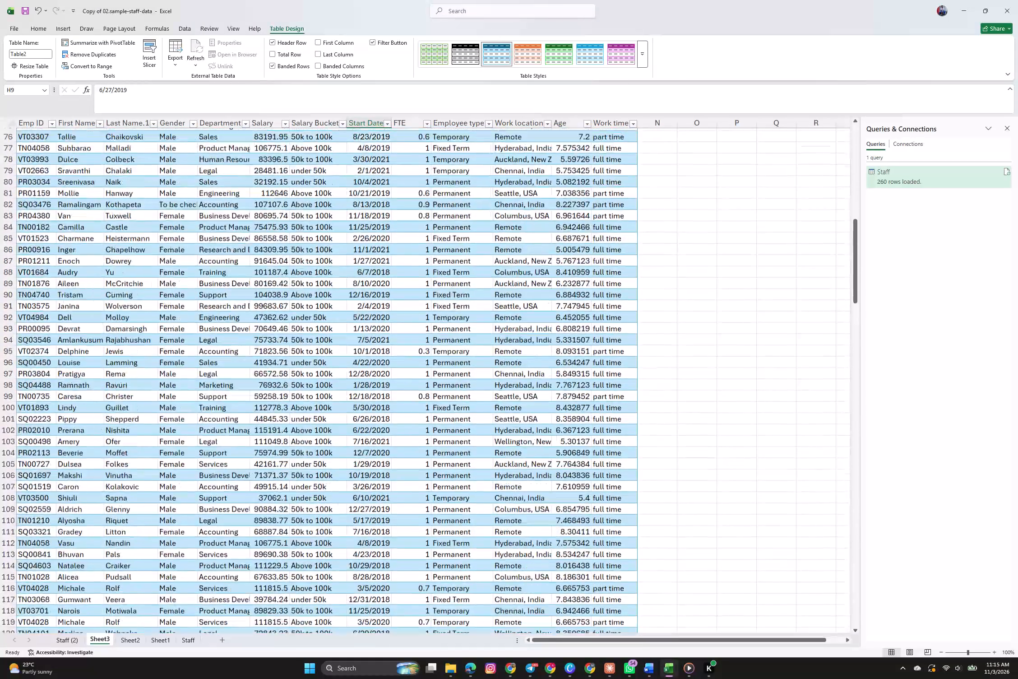
scroll(368, 268, "down", 2)
scroll(368, 268, "up", 5)
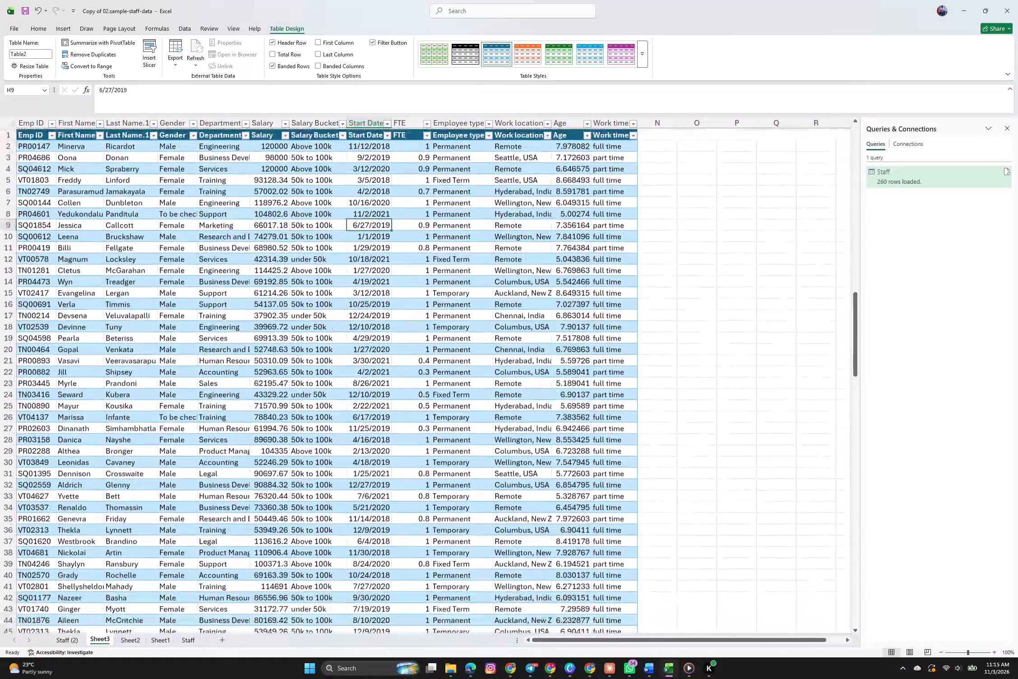
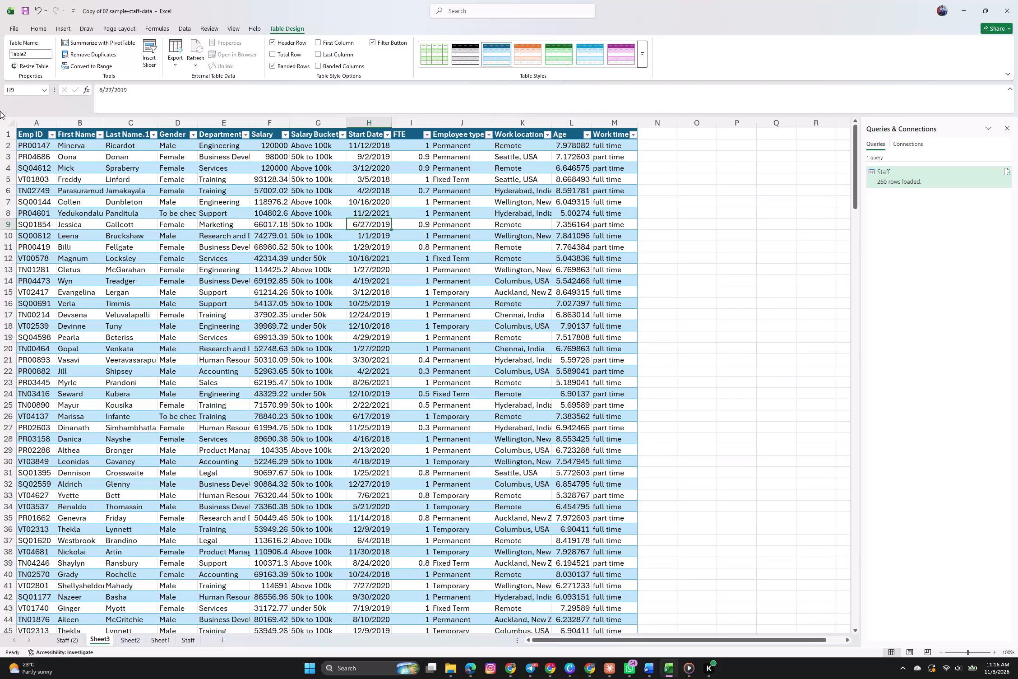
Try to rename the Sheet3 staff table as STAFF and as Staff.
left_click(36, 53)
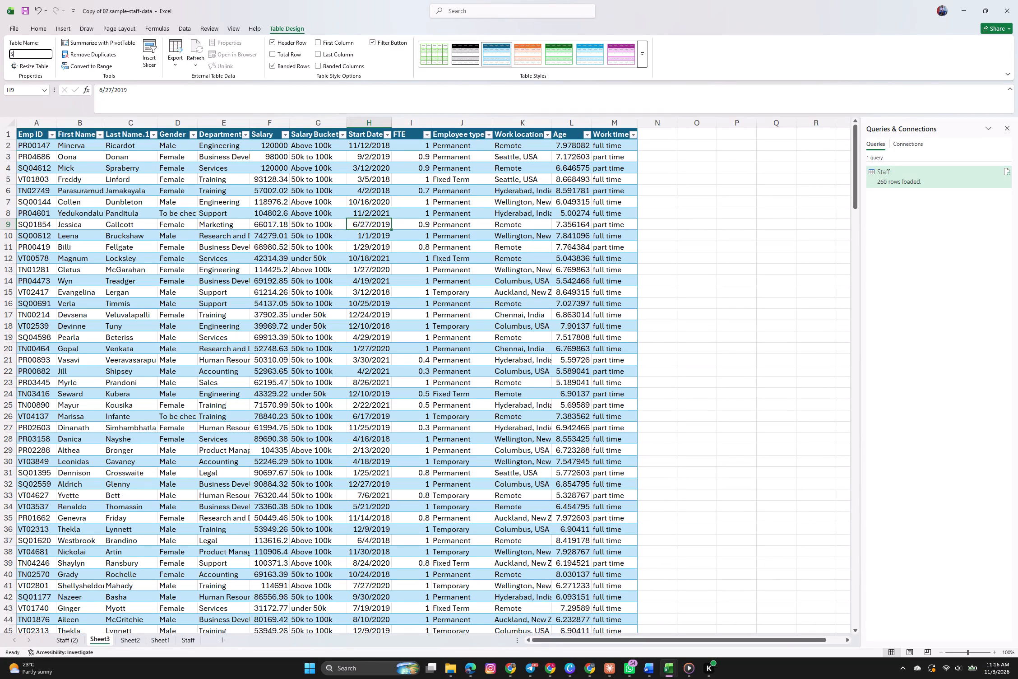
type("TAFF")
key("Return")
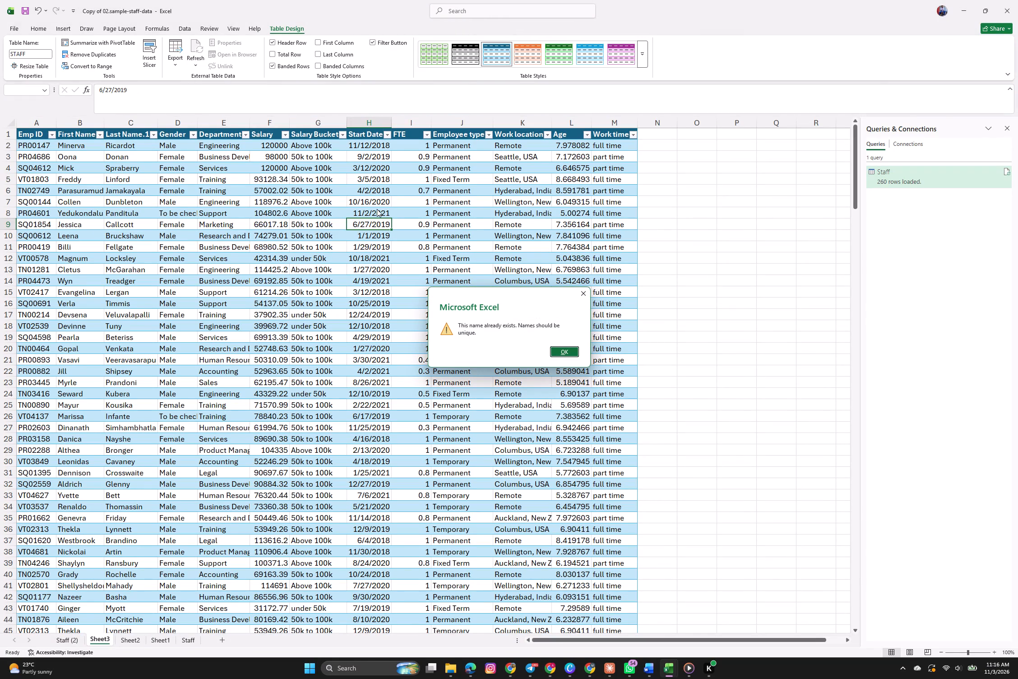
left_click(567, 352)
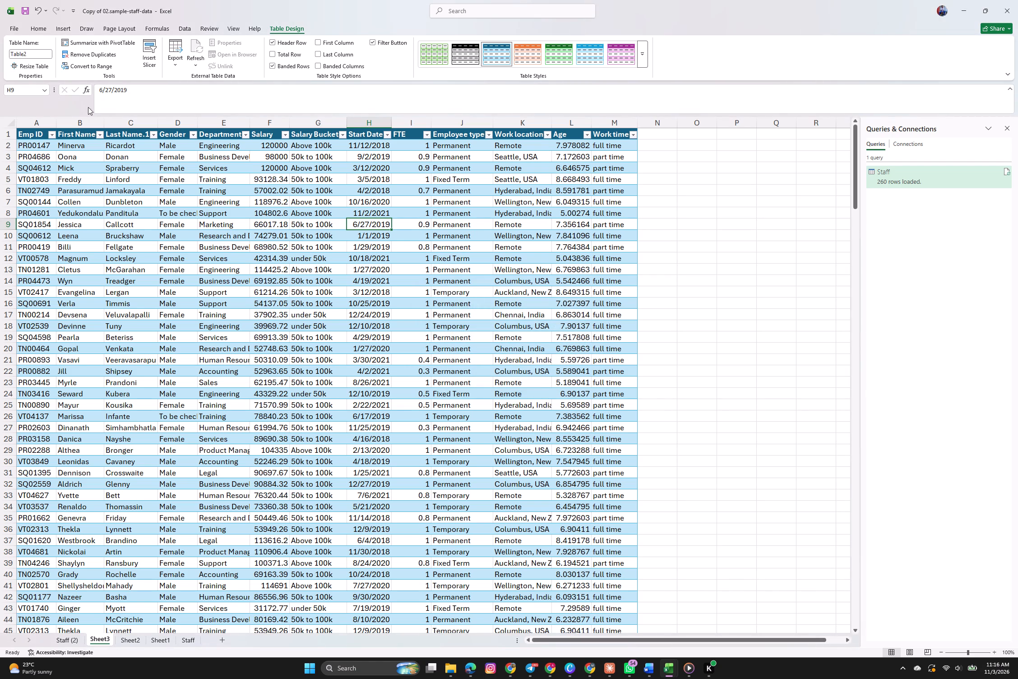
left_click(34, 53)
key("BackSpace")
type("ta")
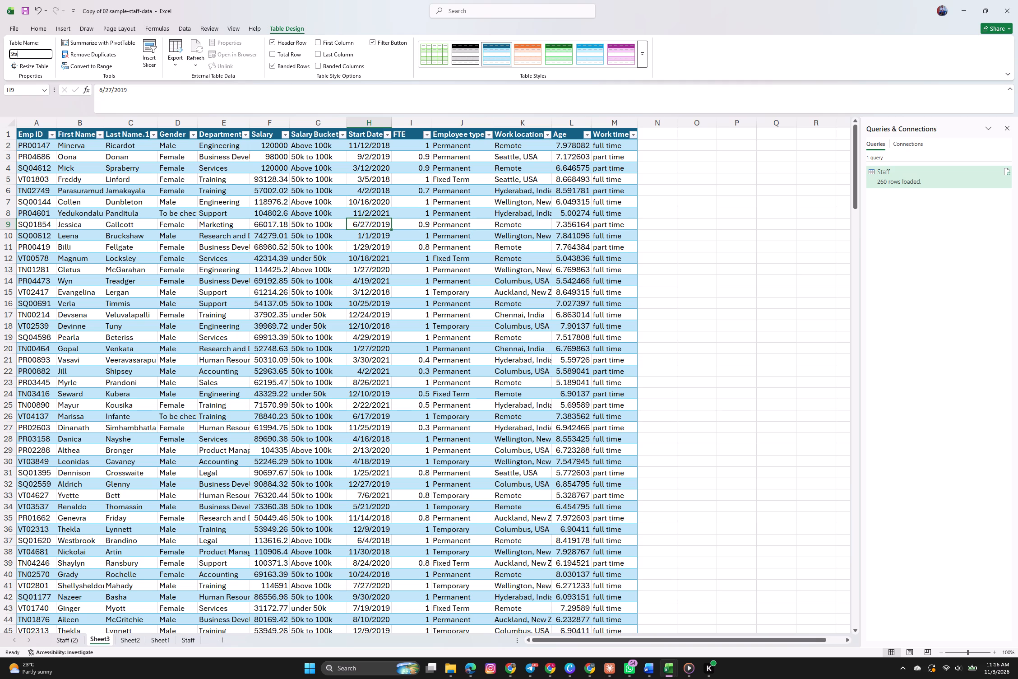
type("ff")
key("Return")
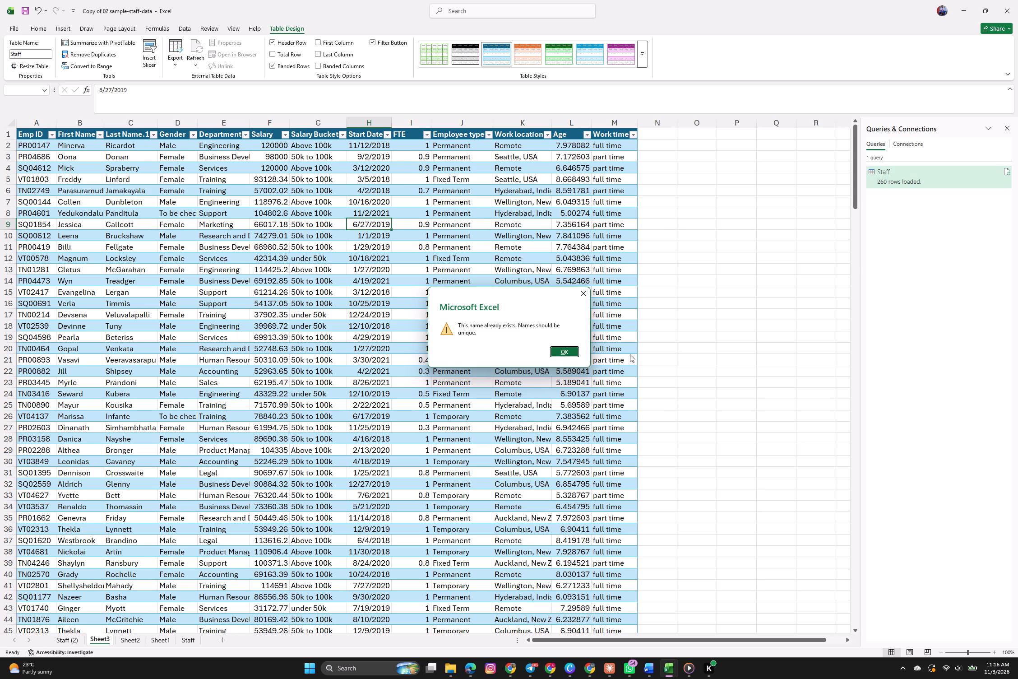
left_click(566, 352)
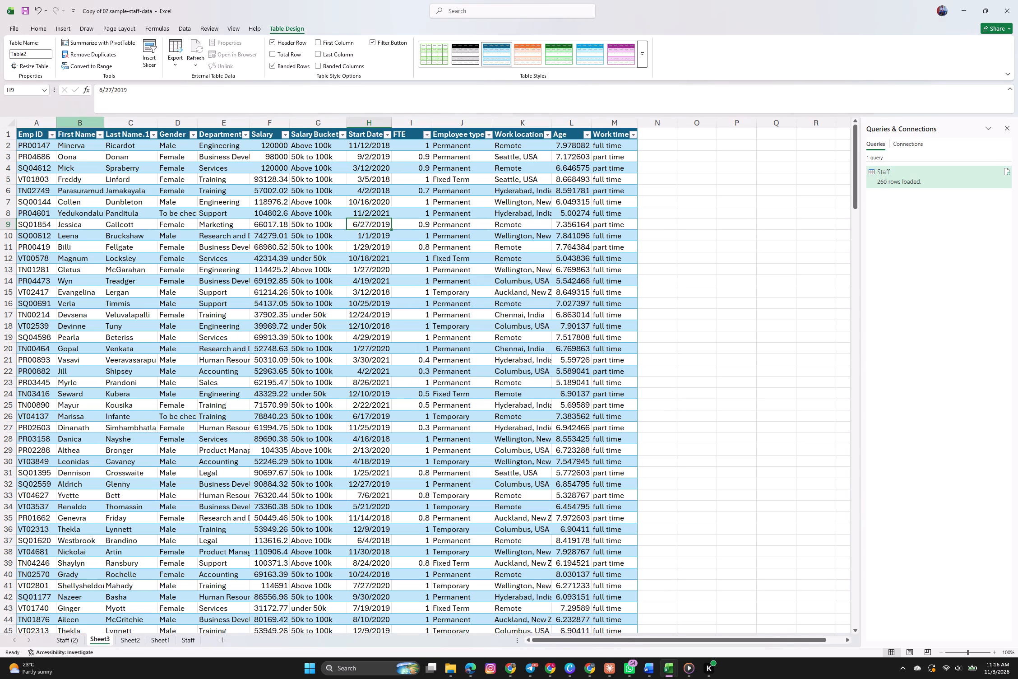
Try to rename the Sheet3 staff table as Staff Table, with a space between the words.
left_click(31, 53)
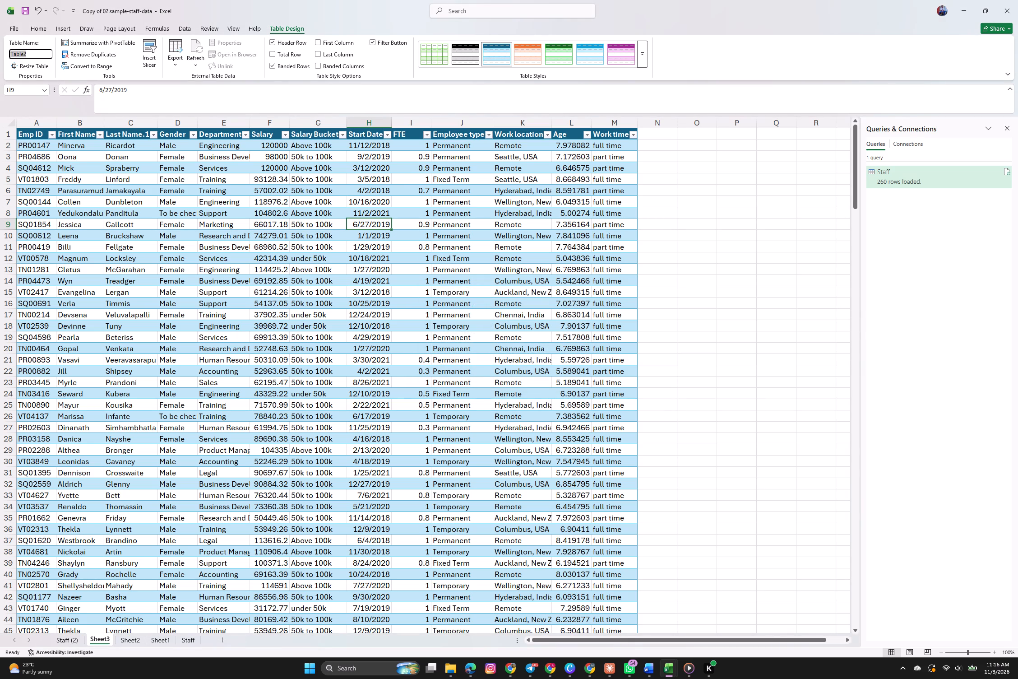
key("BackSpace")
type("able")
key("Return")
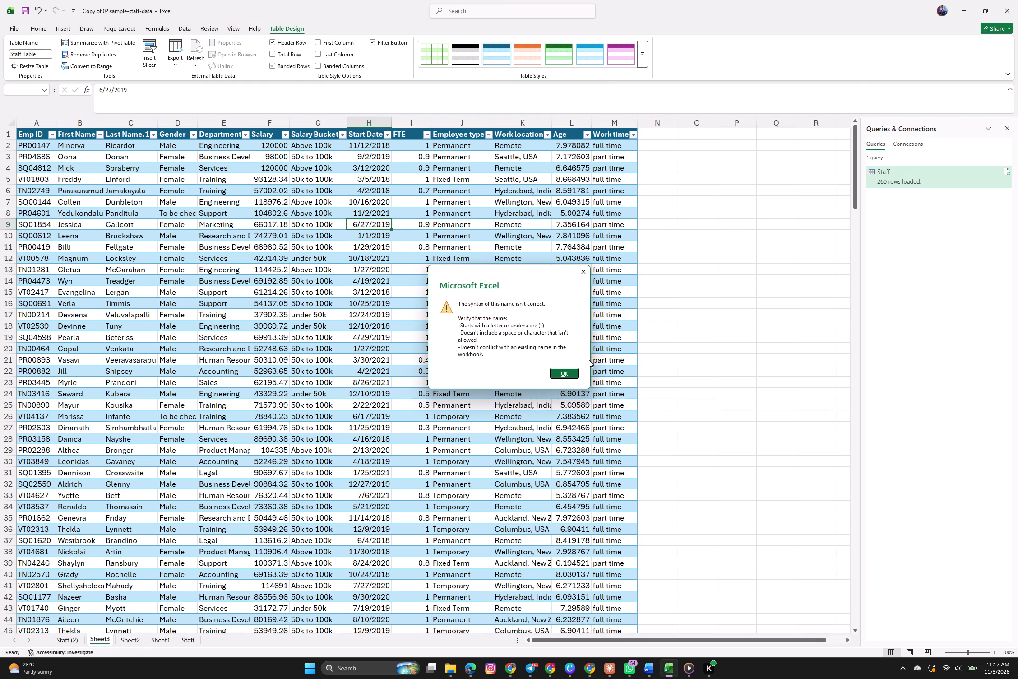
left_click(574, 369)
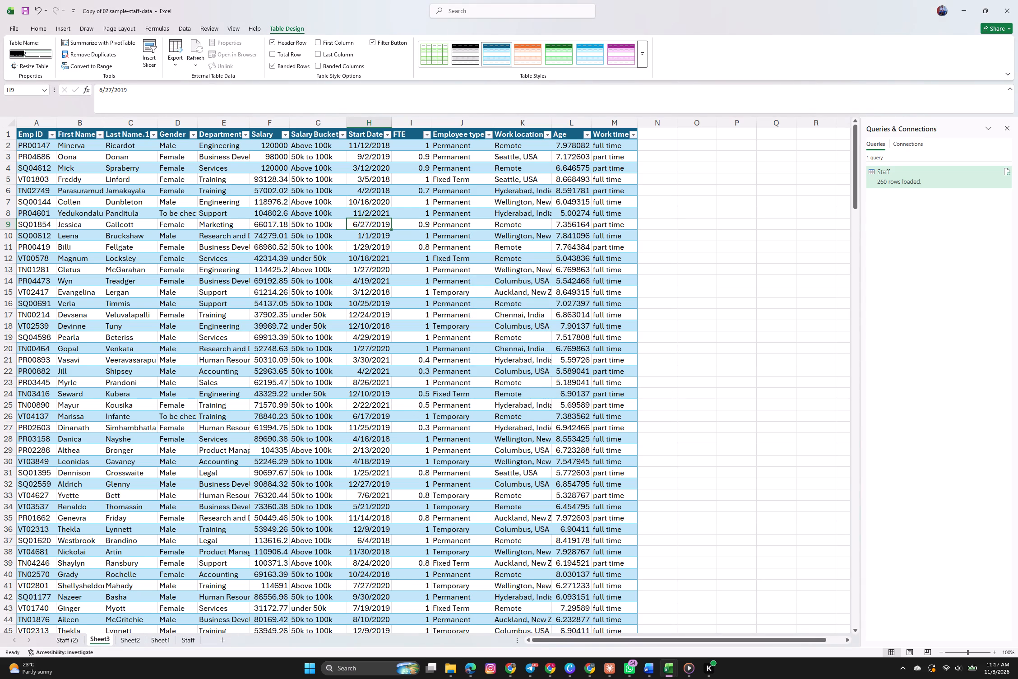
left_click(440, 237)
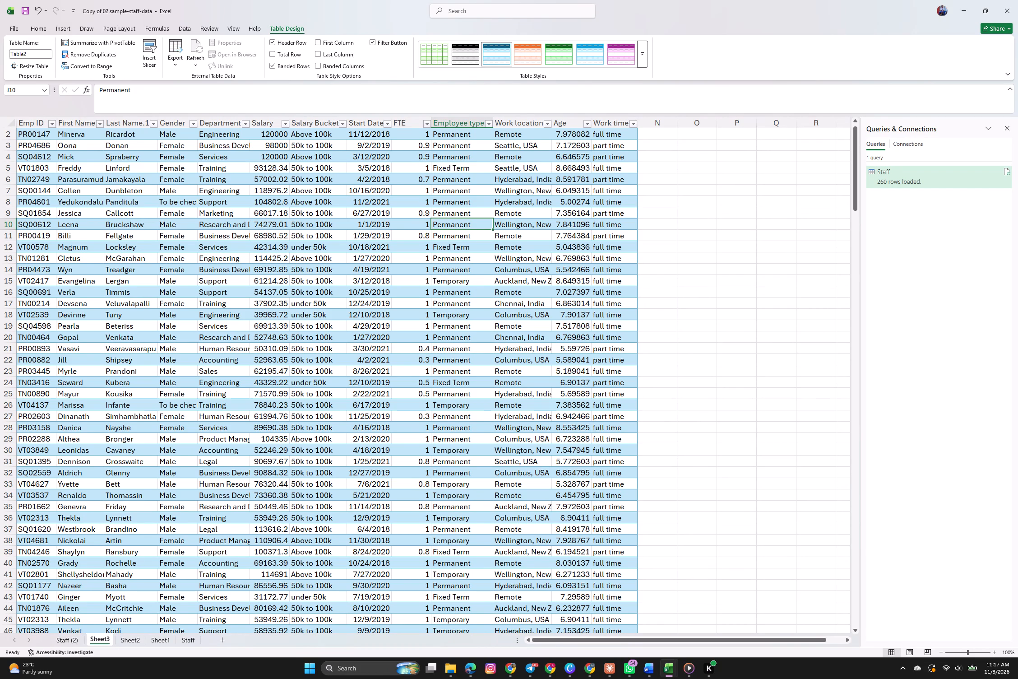
Look over the header row and first rows of the Sheet3 staff table.
scroll(319, 282, "up", 1)
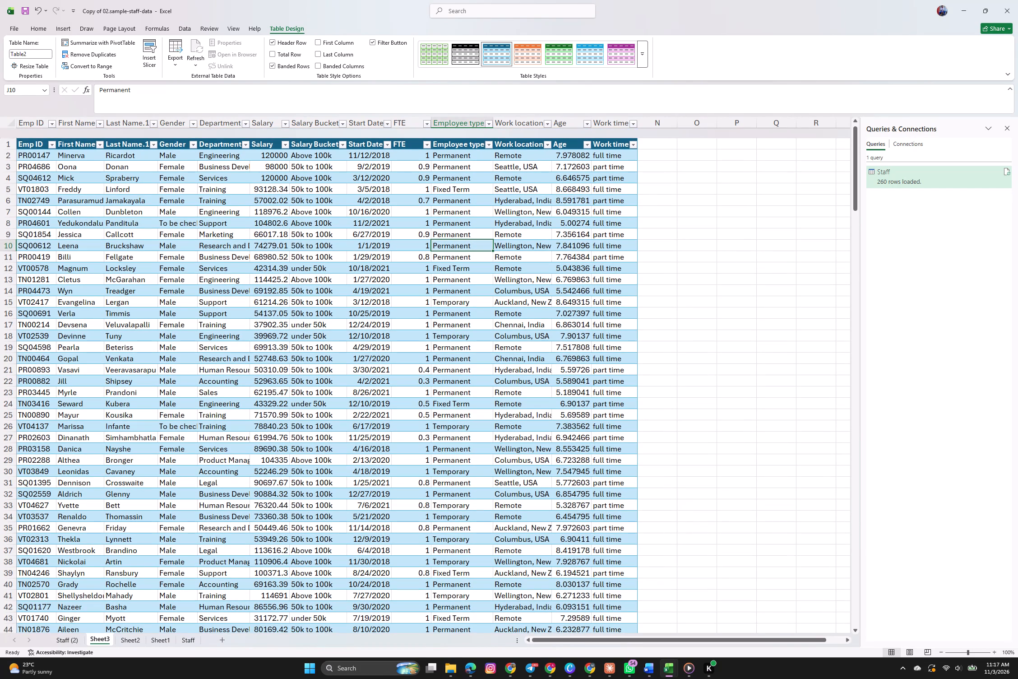
scroll(319, 282, "up", 3)
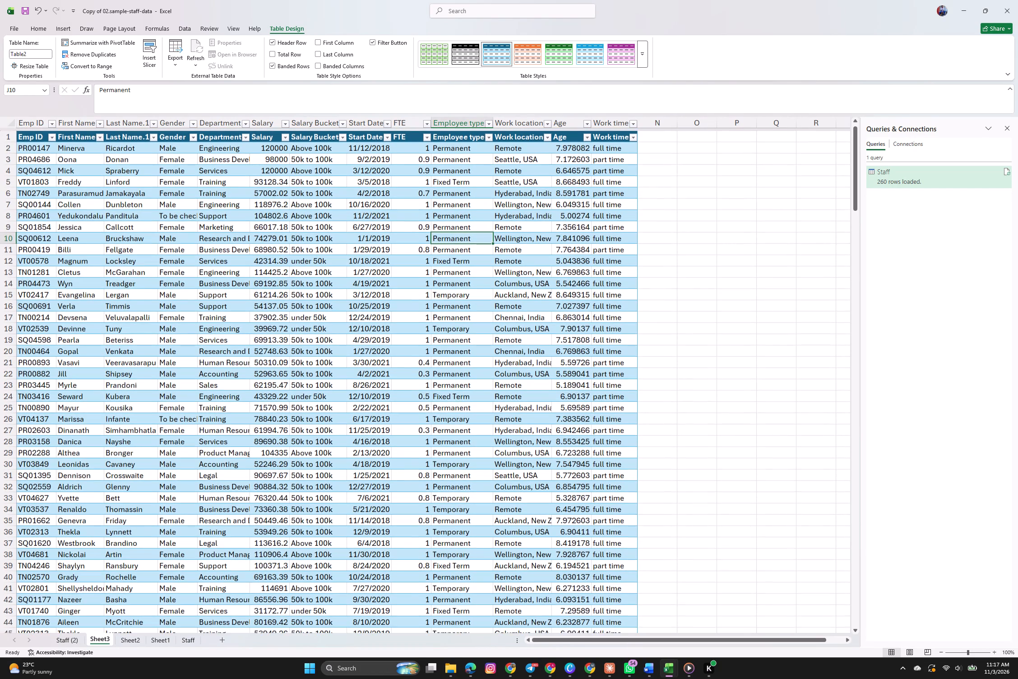
scroll(319, 282, "up", 1)
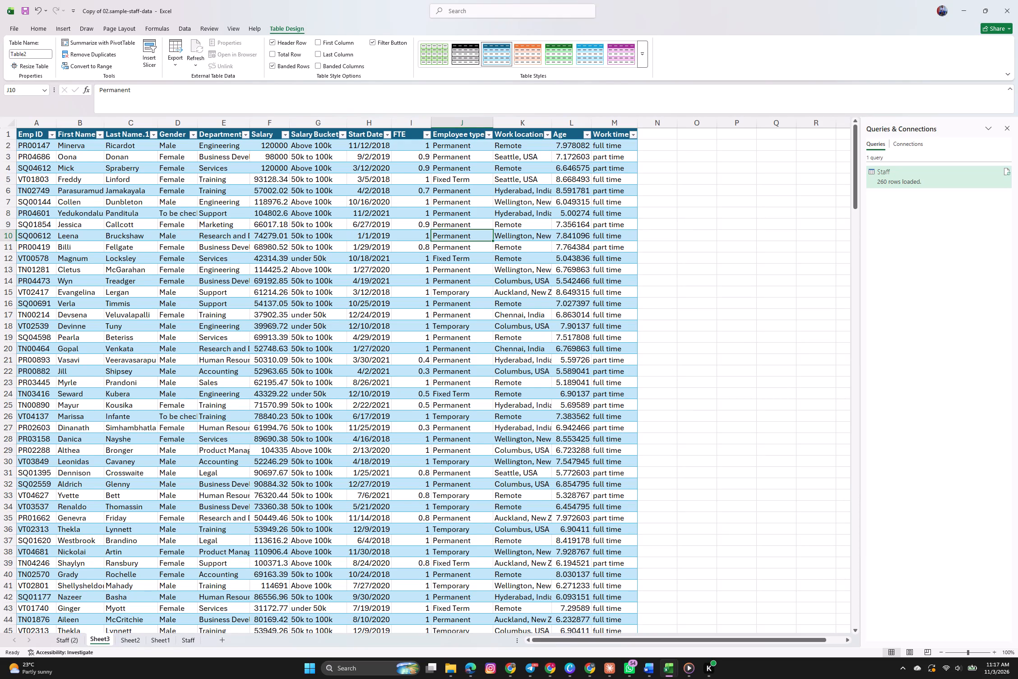
scroll(319, 282, "down", 2)
scroll(319, 282, "up", 6)
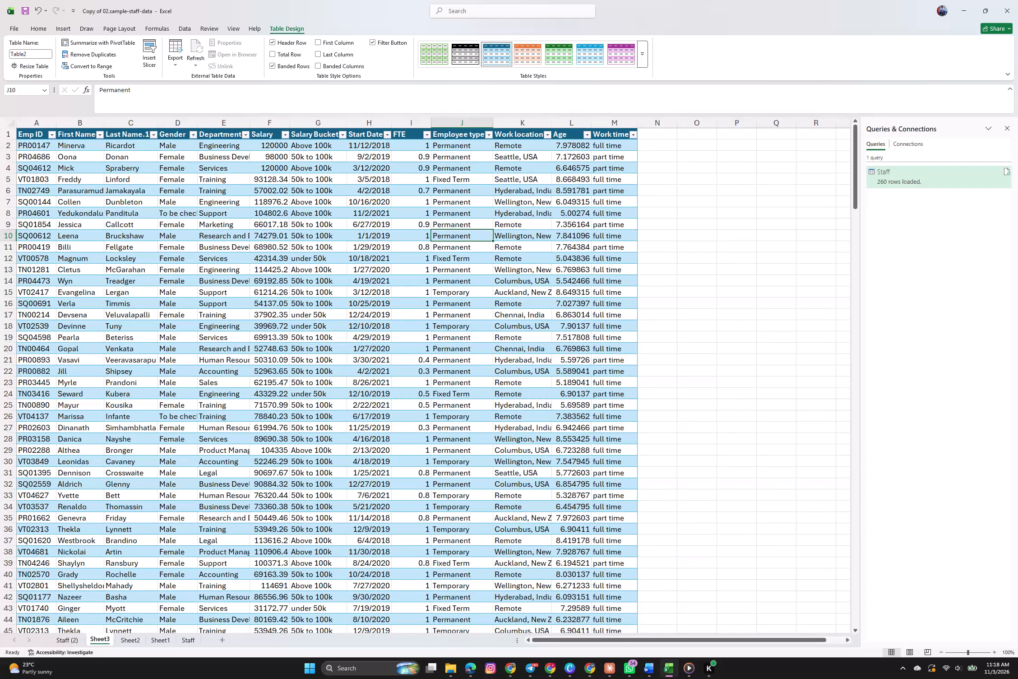
scroll(278, 308, "down", 1)
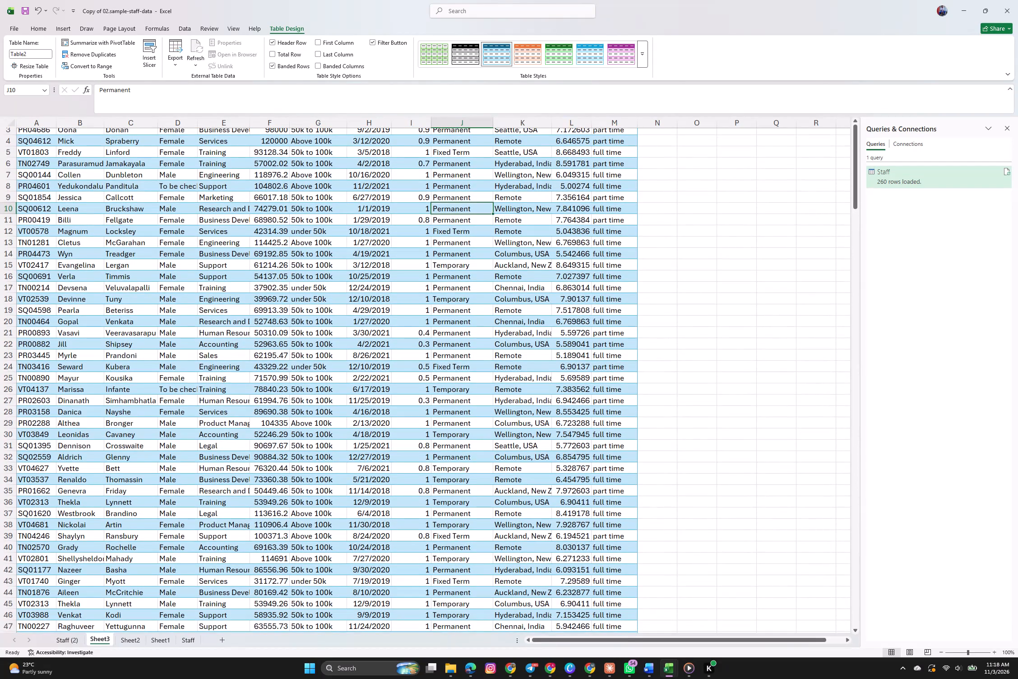
scroll(278, 308, "down", 1)
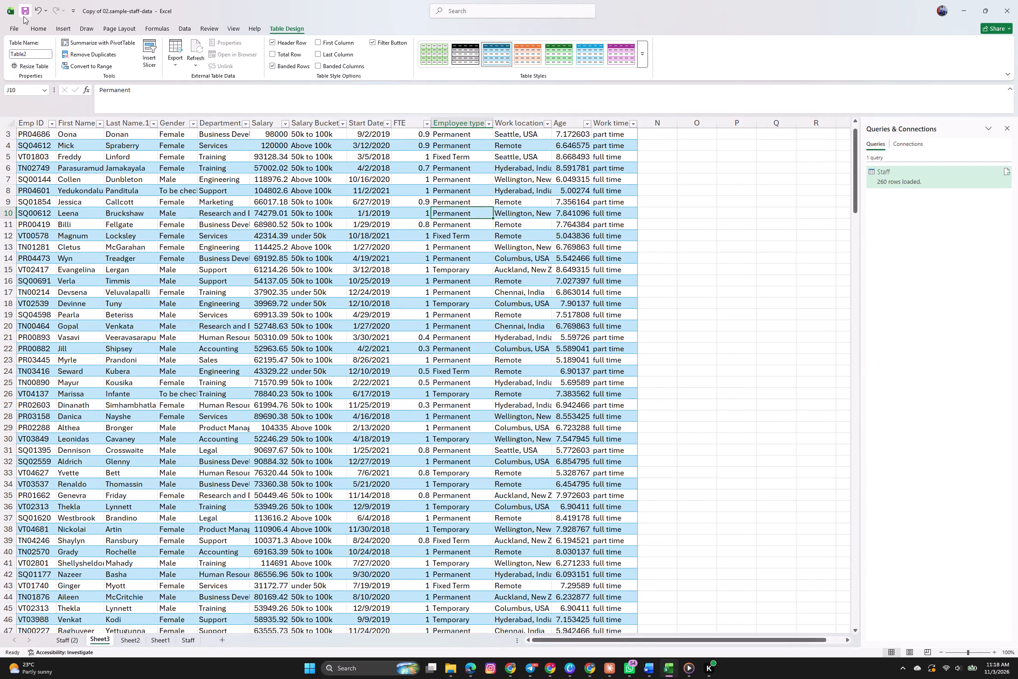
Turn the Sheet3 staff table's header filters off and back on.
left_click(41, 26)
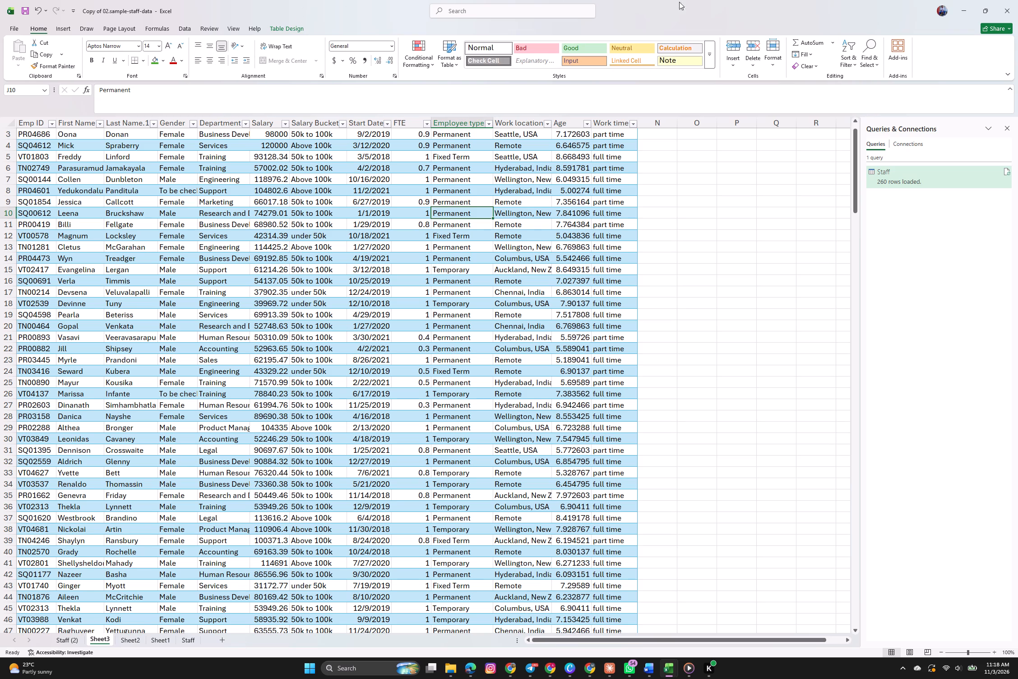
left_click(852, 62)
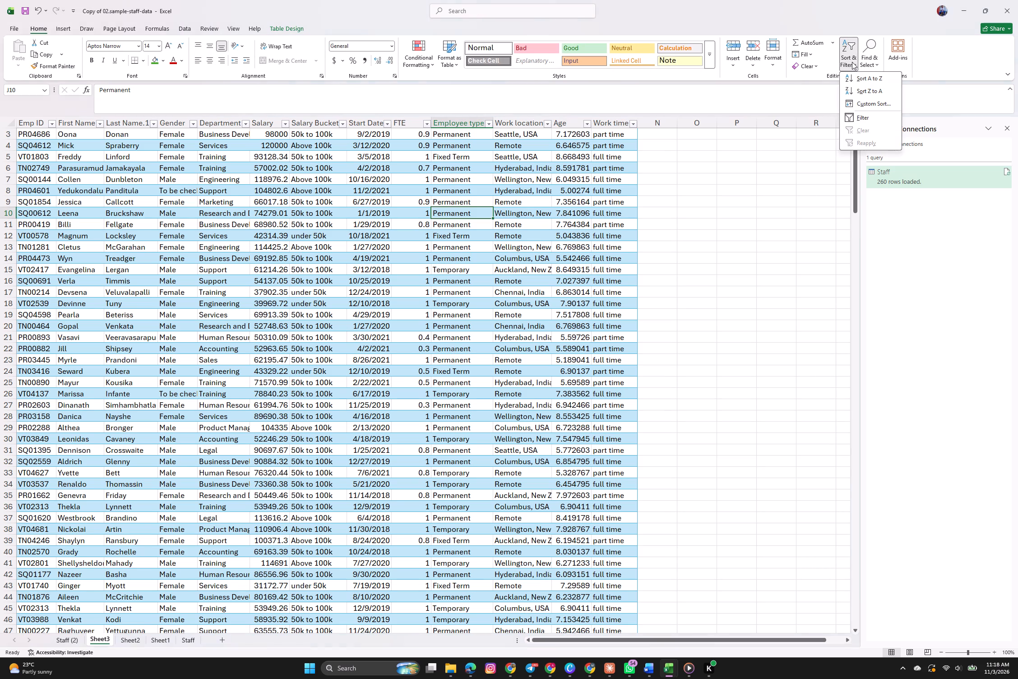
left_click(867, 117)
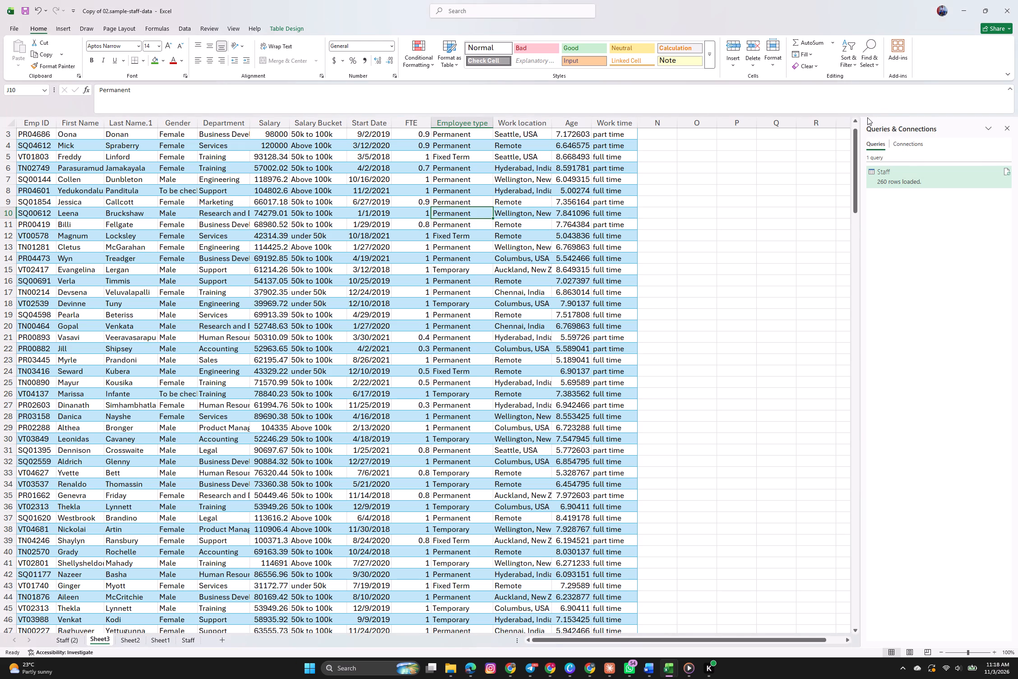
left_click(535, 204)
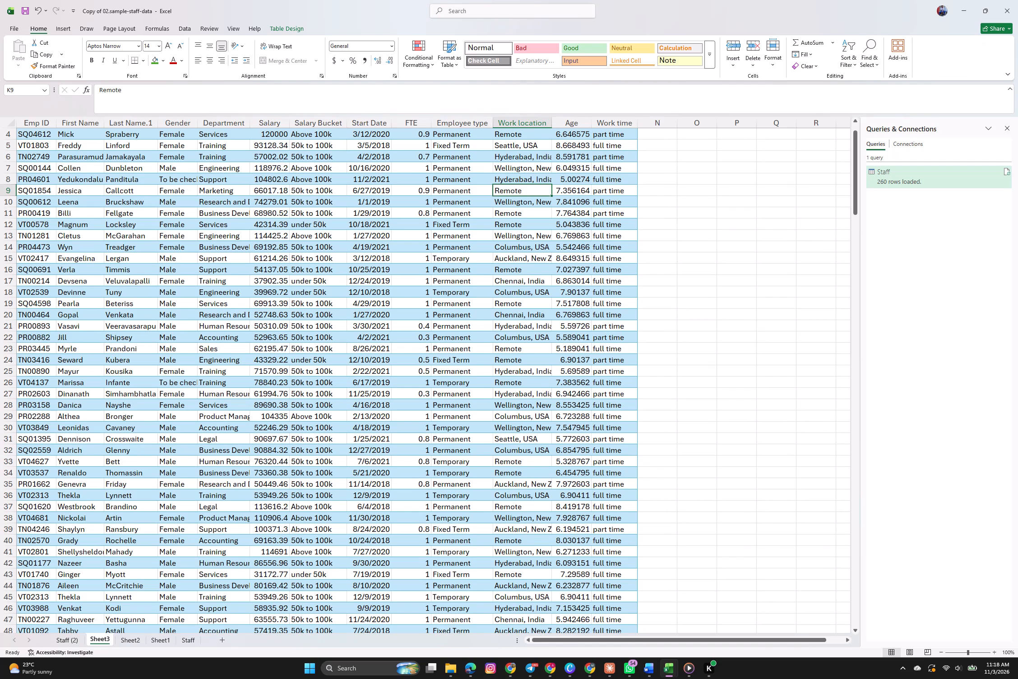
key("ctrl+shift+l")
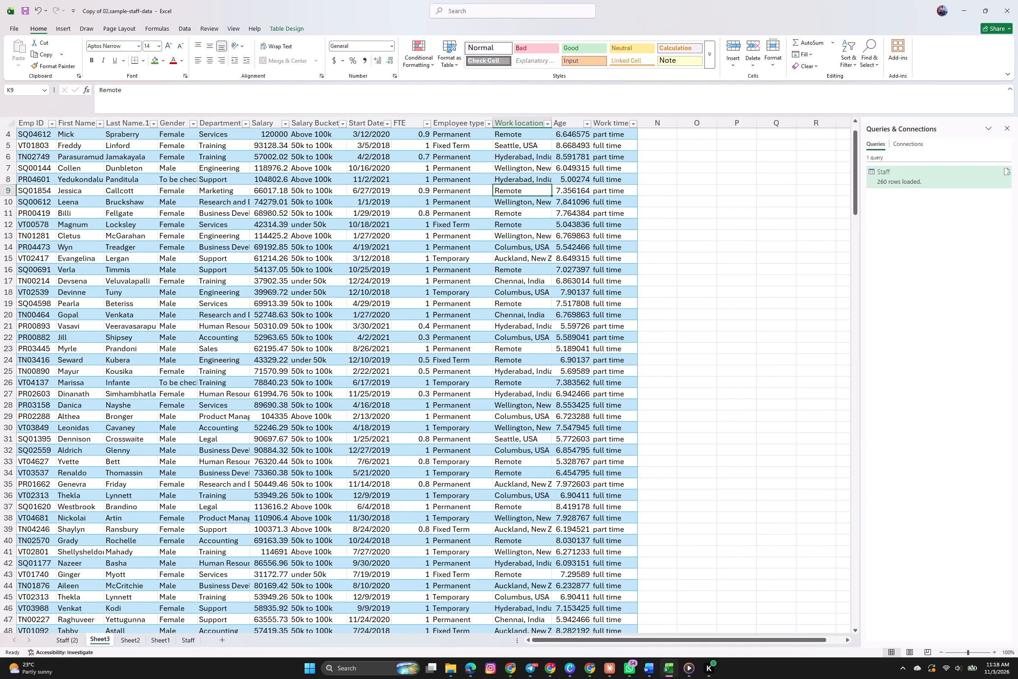
Filter the Sheet3 staff table's Department column to show only Legal.
scroll(437, 316, "down", 8)
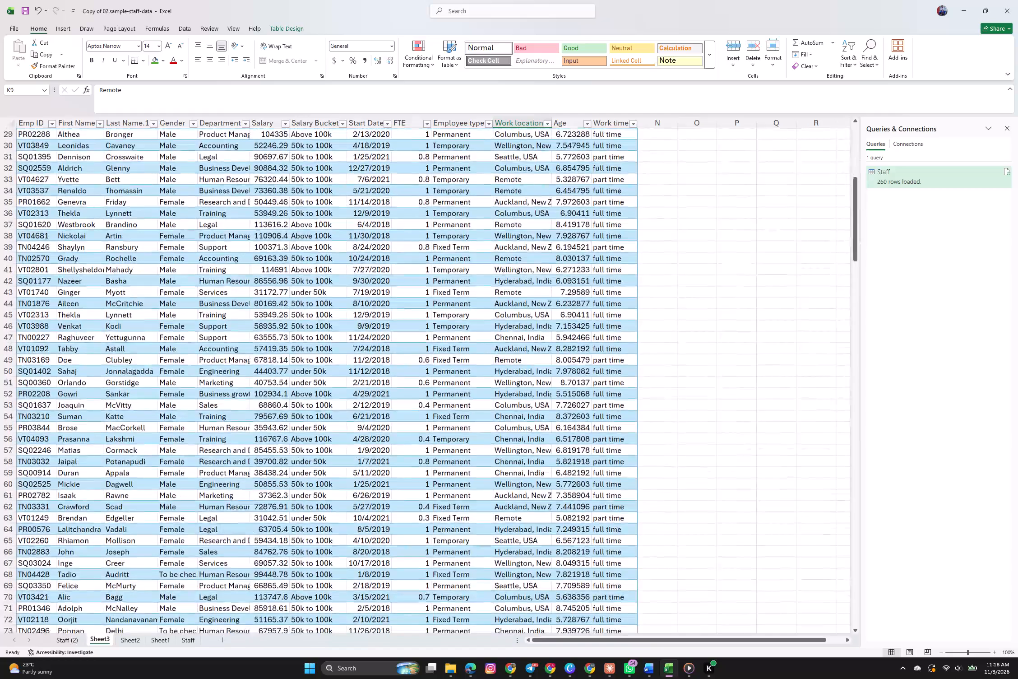
scroll(437, 316, "down", 9)
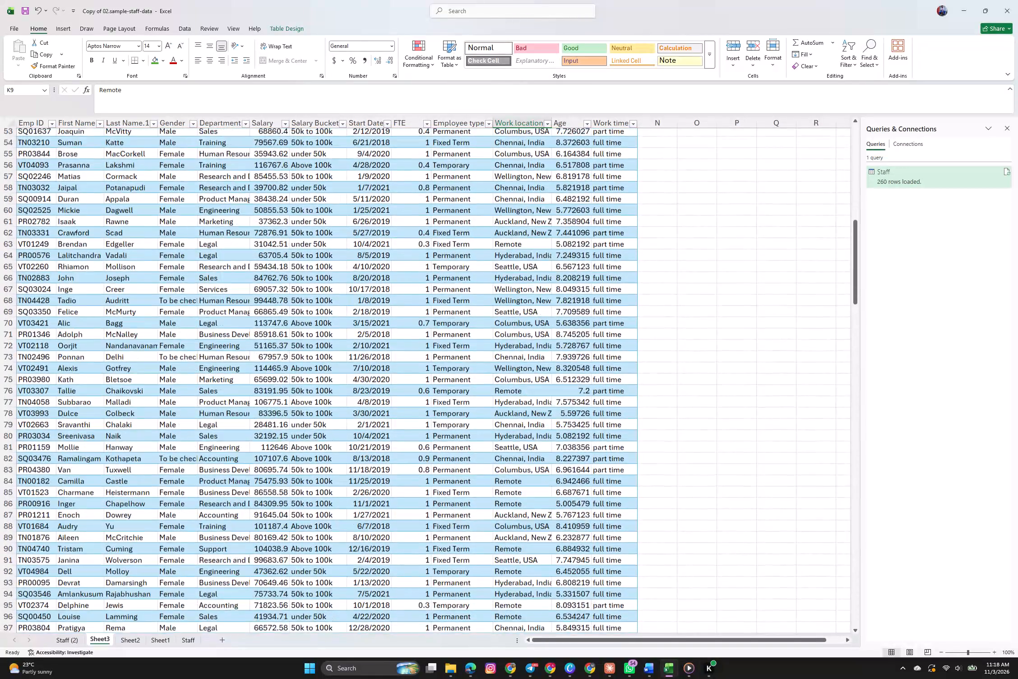
scroll(437, 316, "down", 8)
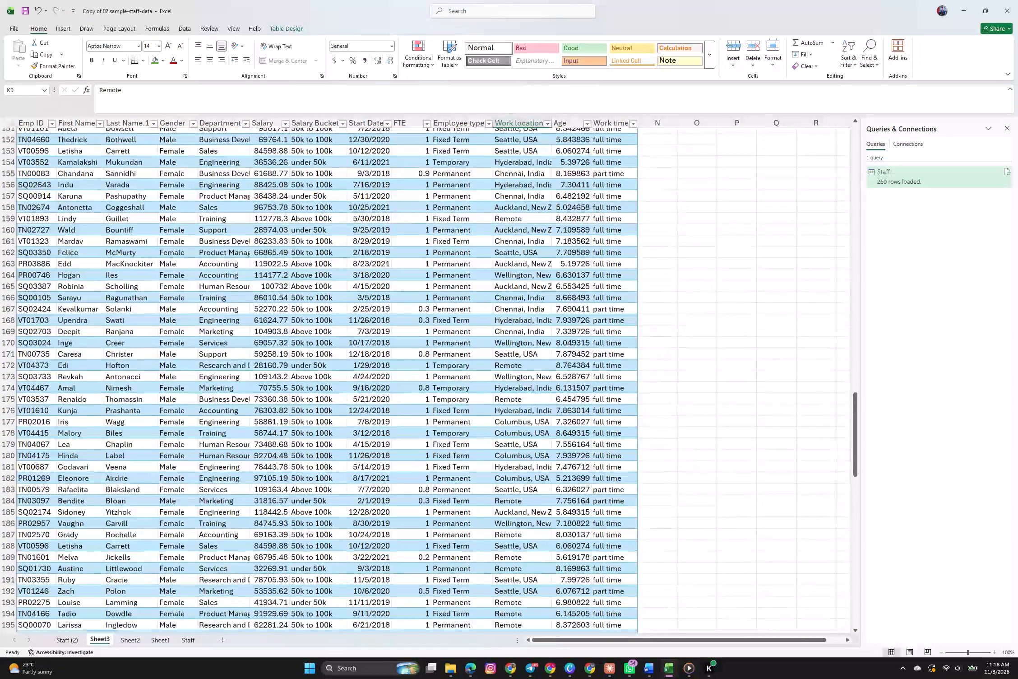
scroll(437, 316, "down", 8)
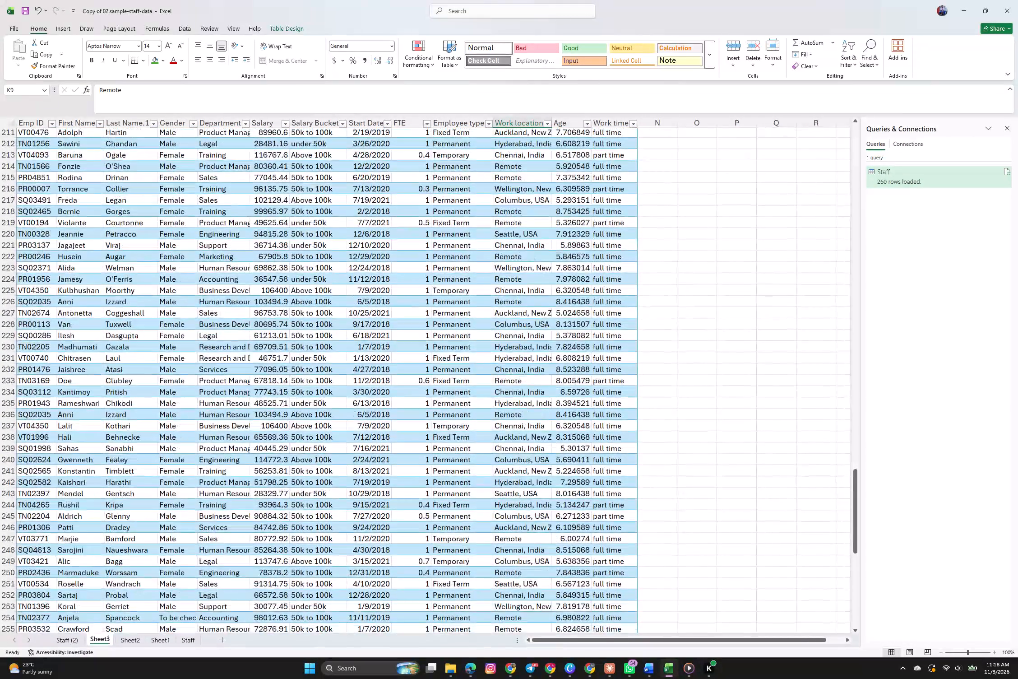
scroll(437, 316, "down", 2)
scroll(437, 316, "up", 16)
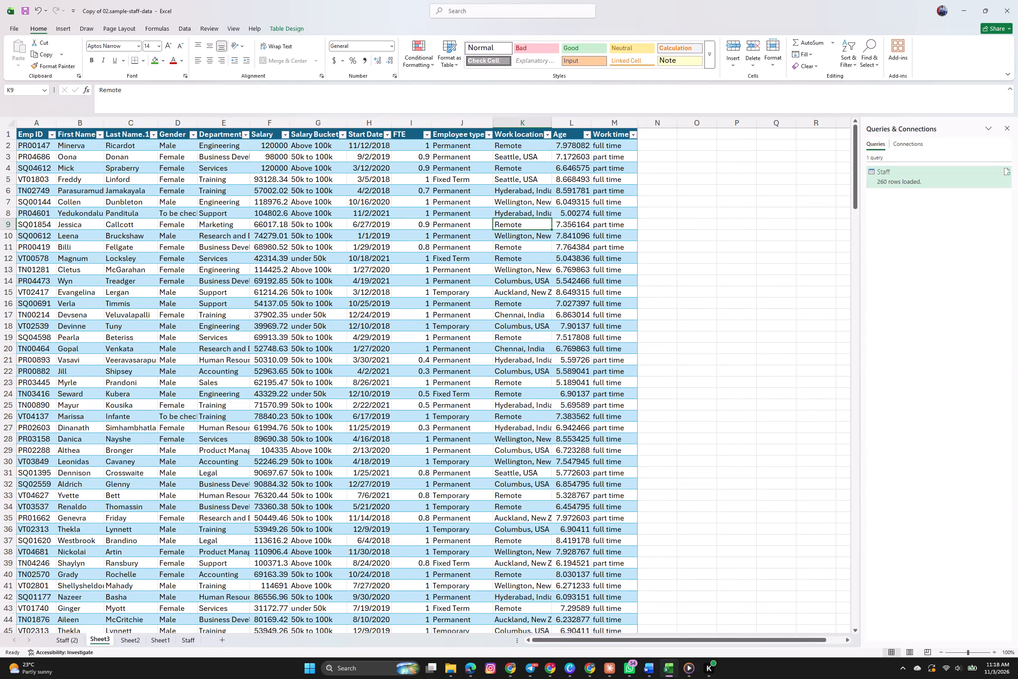
left_click(245, 133)
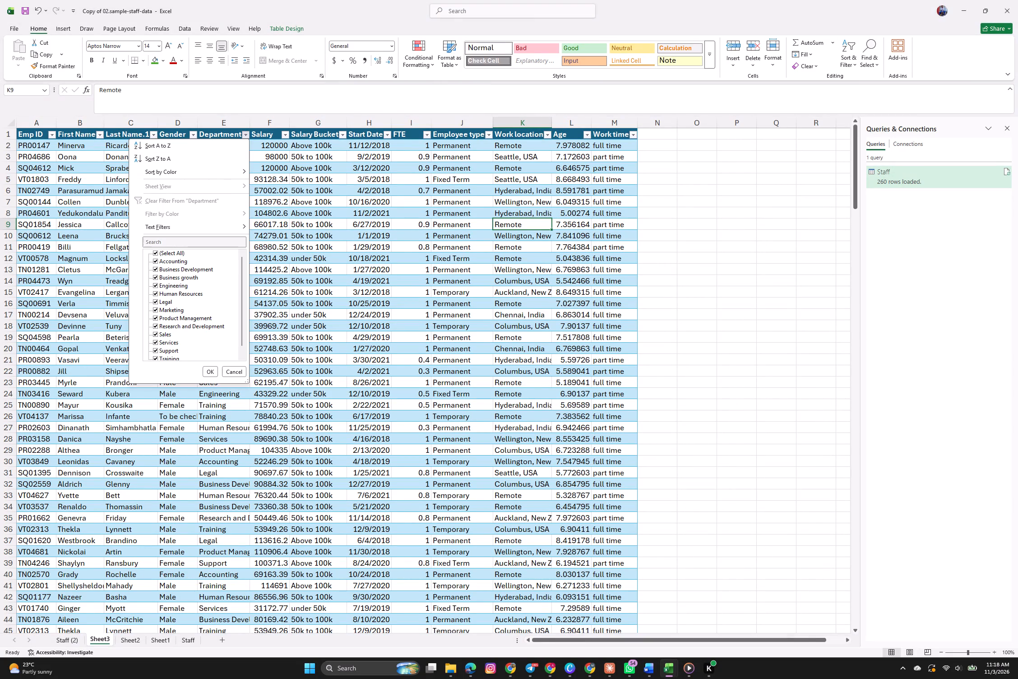
left_click(153, 251)
left_click(154, 303)
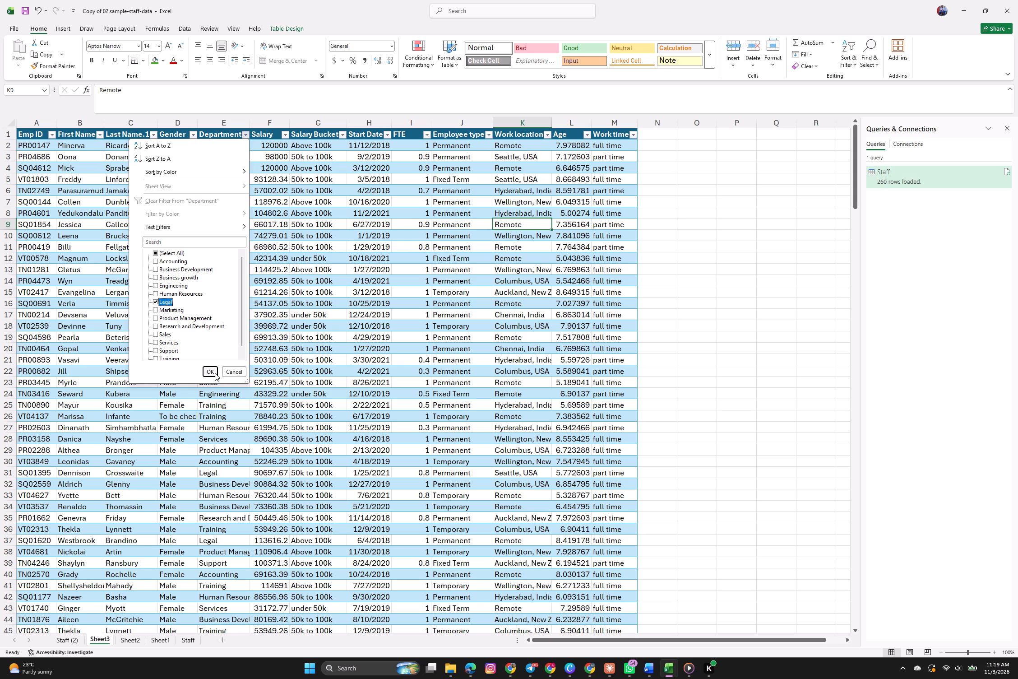
left_click(215, 372)
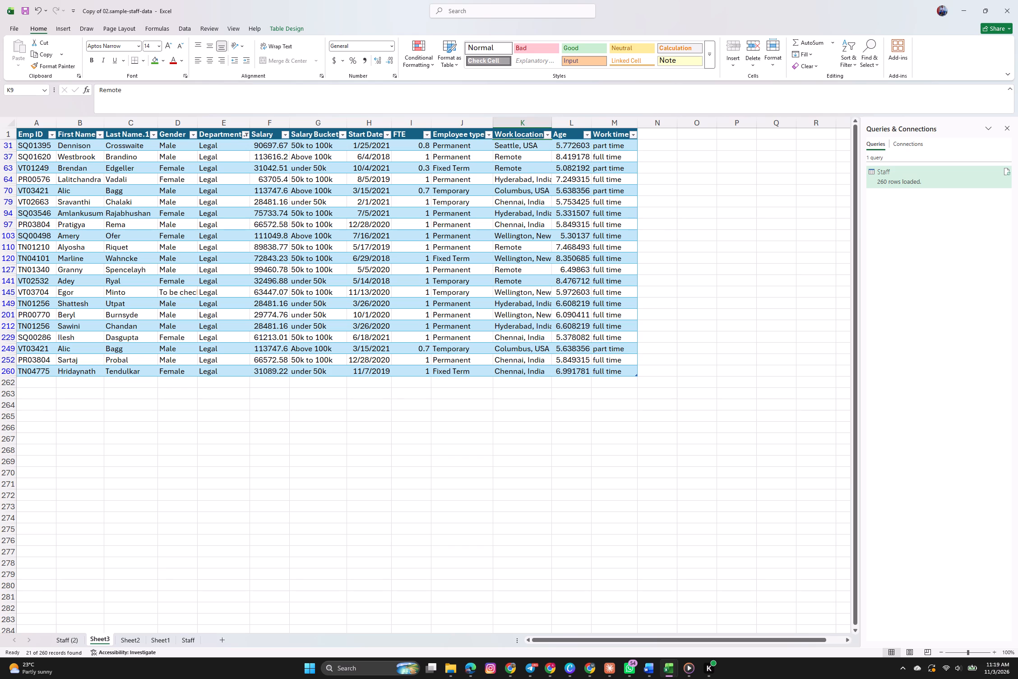
Add a total row beneath the filtered Legal records in the Sheet3 staff table.
left_click_drag(260, 144, 269, 339)
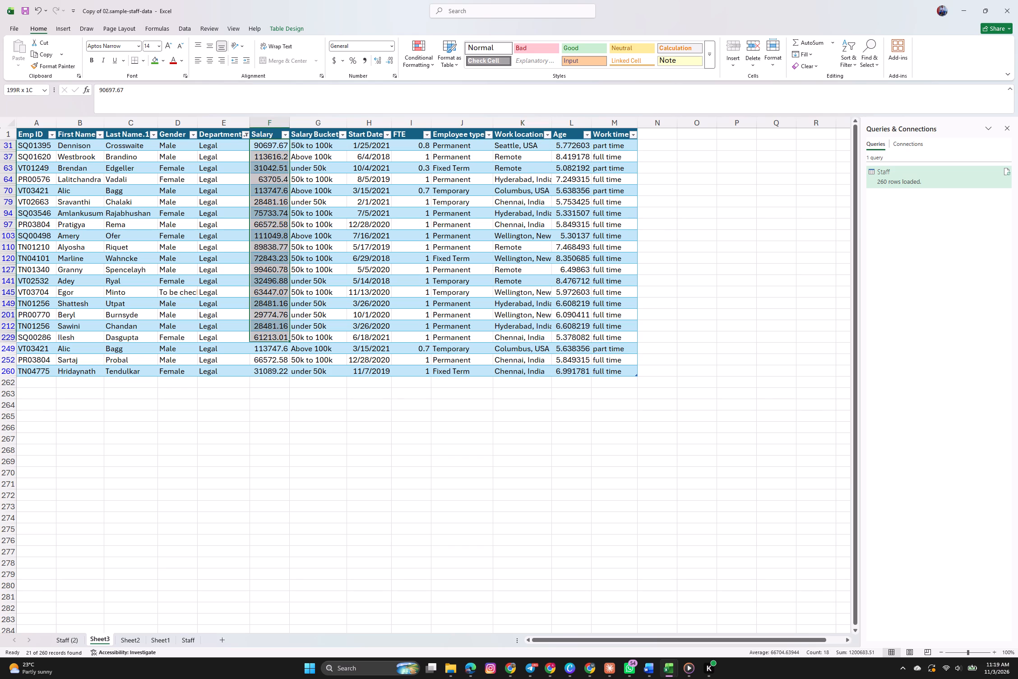
left_click_drag(269, 339, 270, 368)
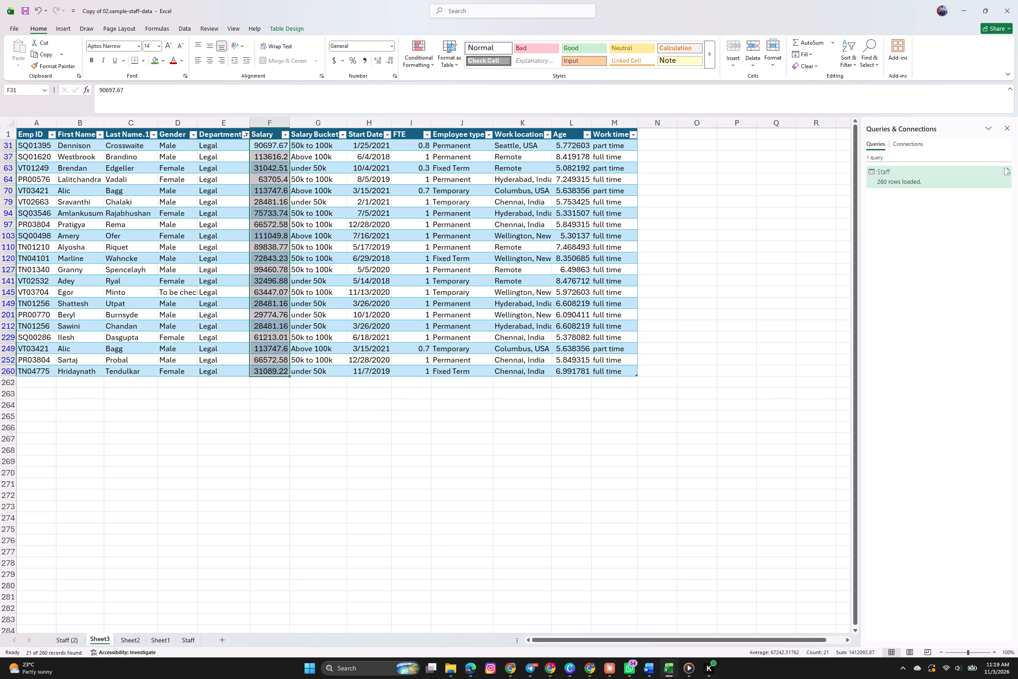
left_click(287, 28)
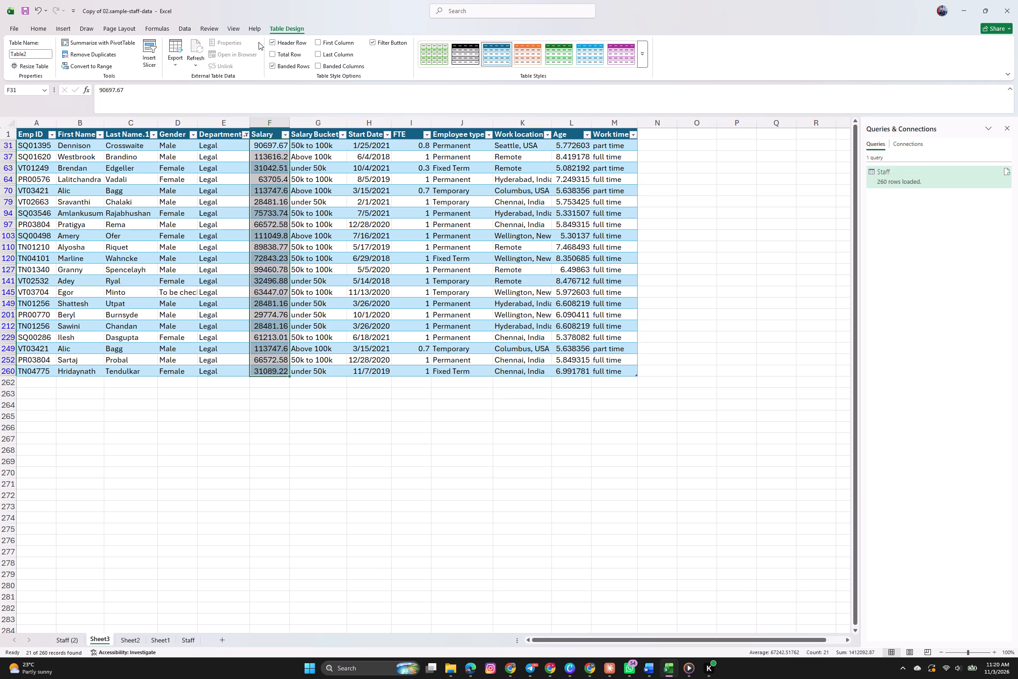
left_click(271, 54)
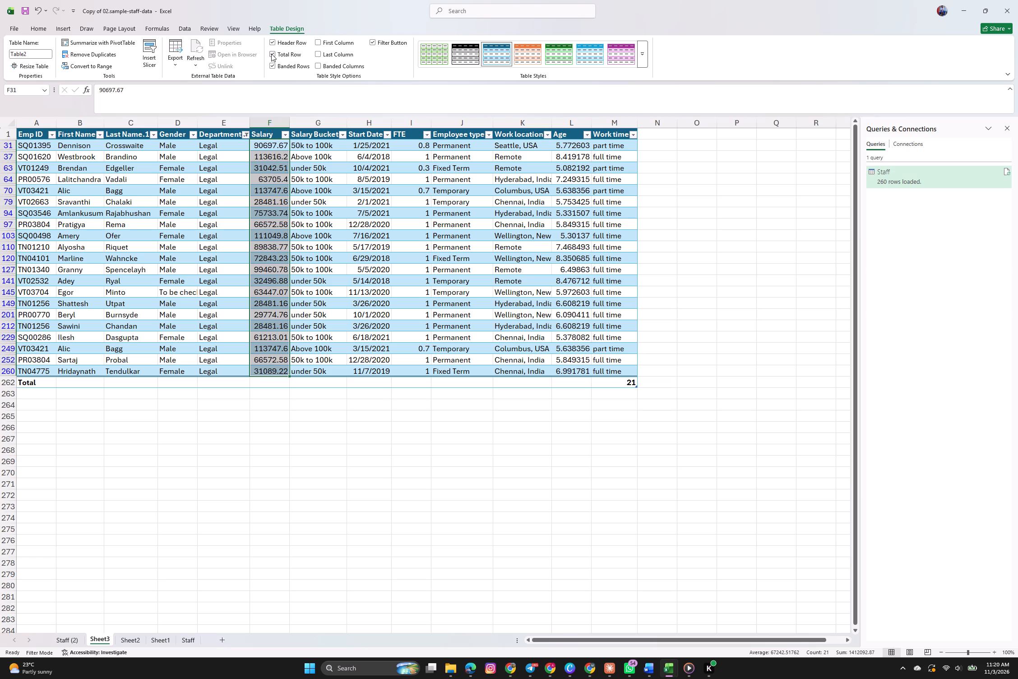
scroll(271, 54, "down", 2)
Set the Salary column's total-row cell to the Sum function.
left_click(293, 384)
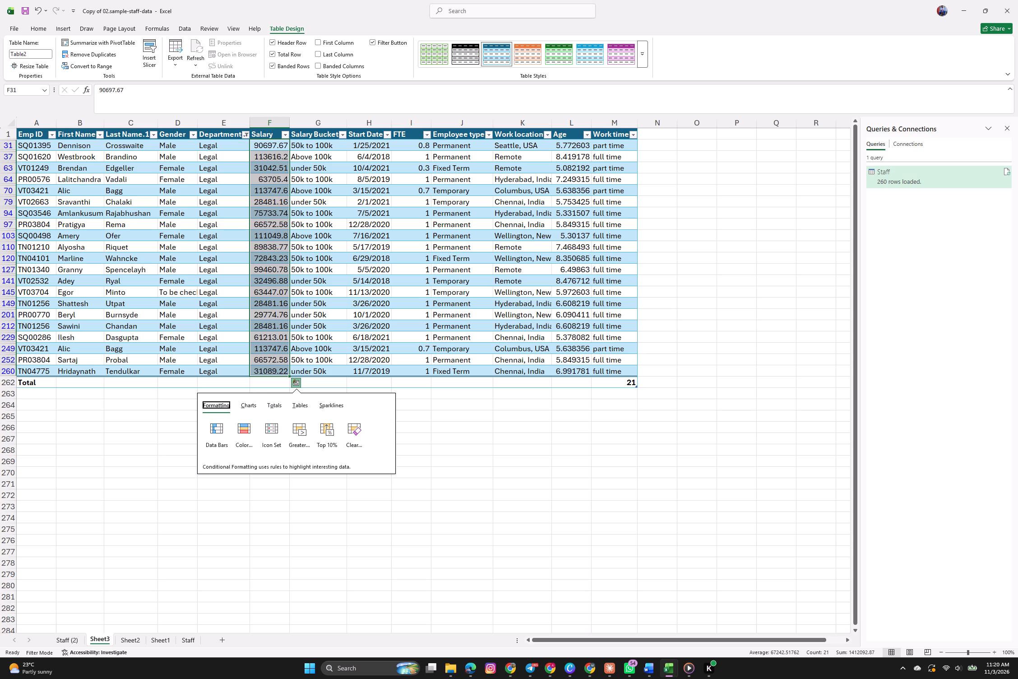
left_click(261, 381)
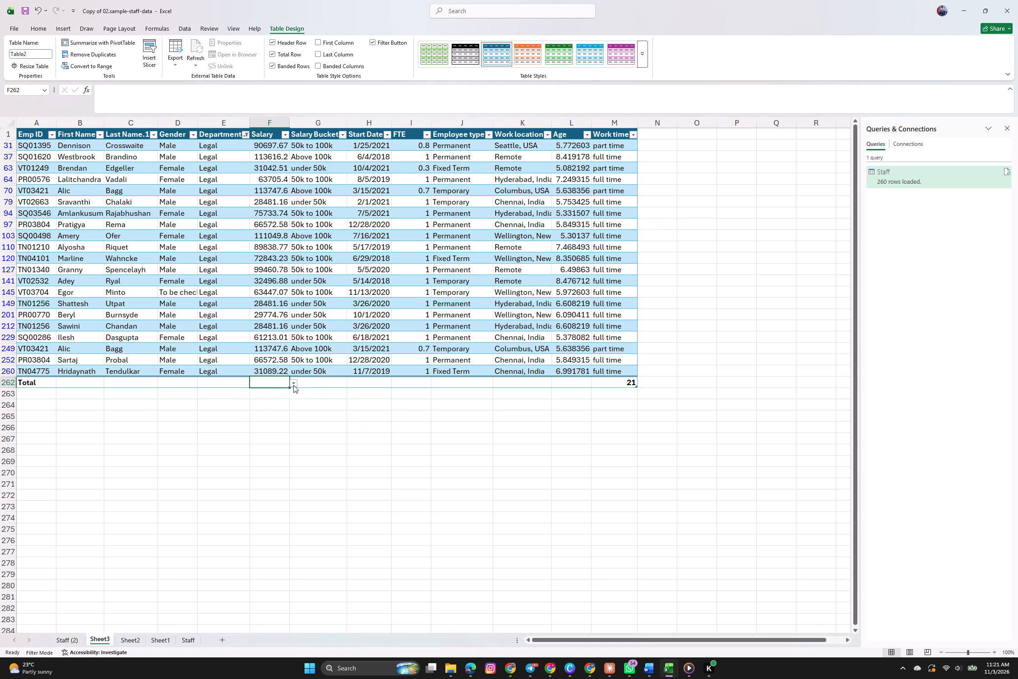
left_click(293, 385)
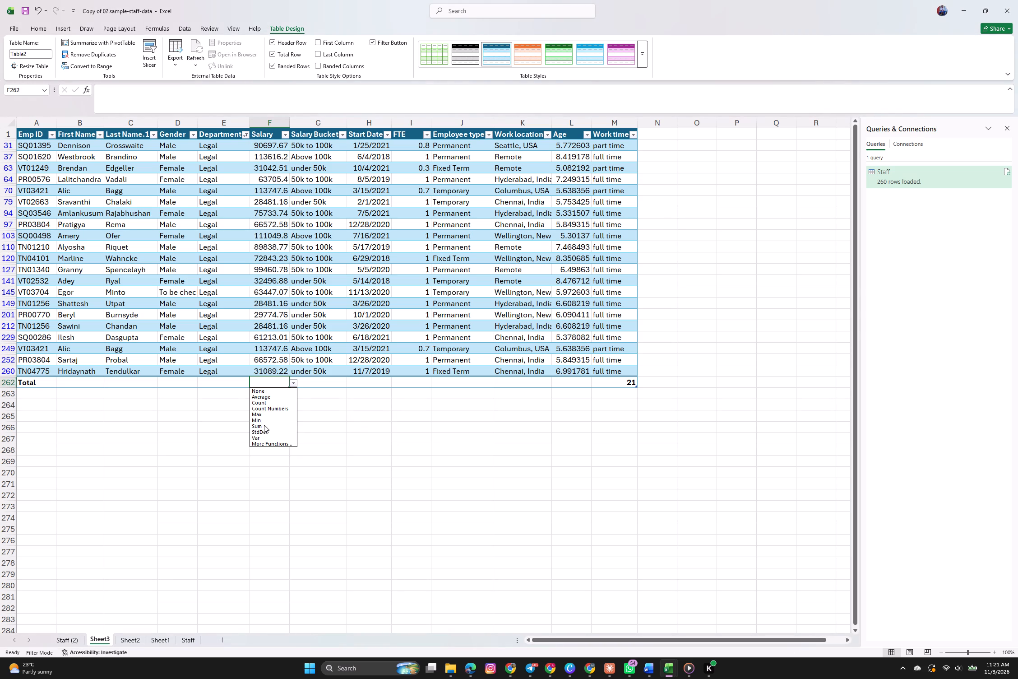
left_click(264, 425)
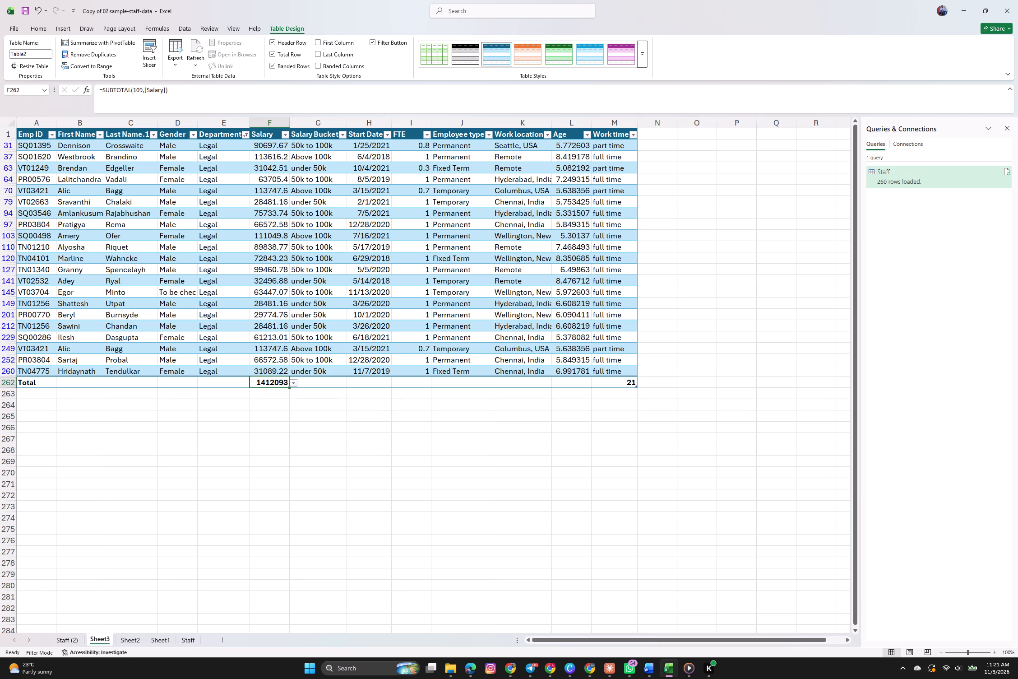
Format the visible Legal salaries and the Salary total as dollar accounting values with no decimal places.
left_click(259, 146)
left_click_drag(259, 145, 278, 384)
left_click(41, 29)
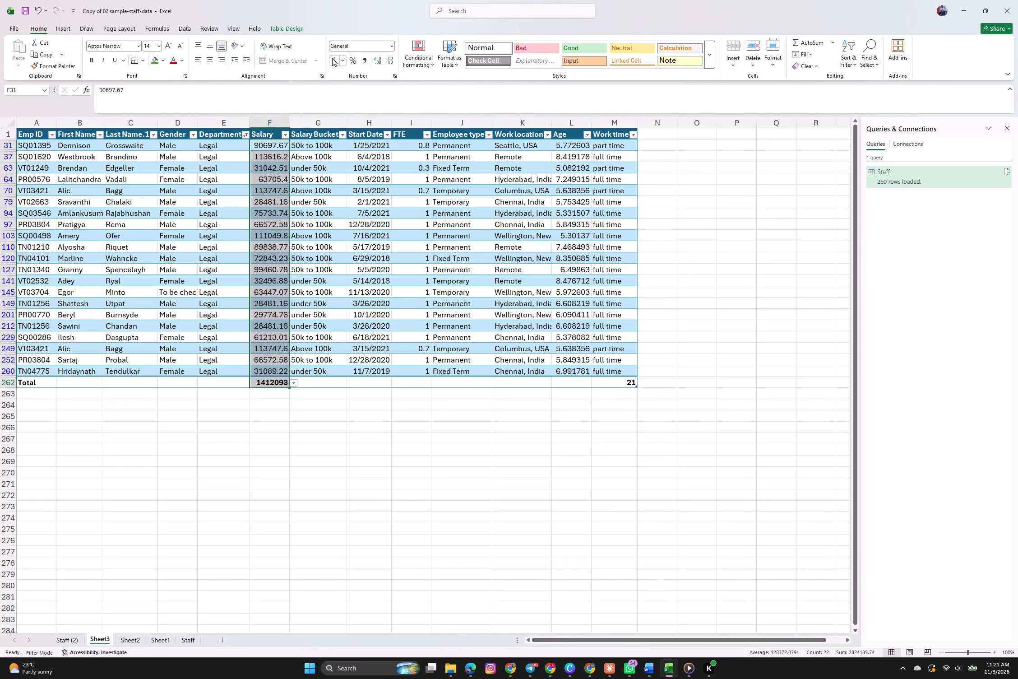
left_click(332, 58)
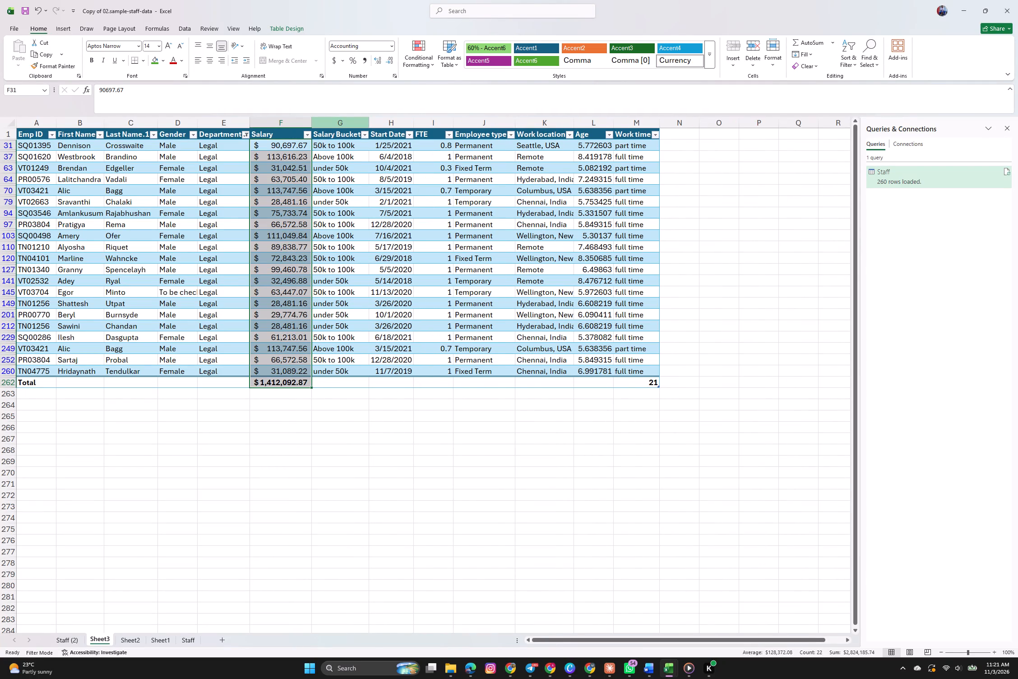
left_click(390, 60)
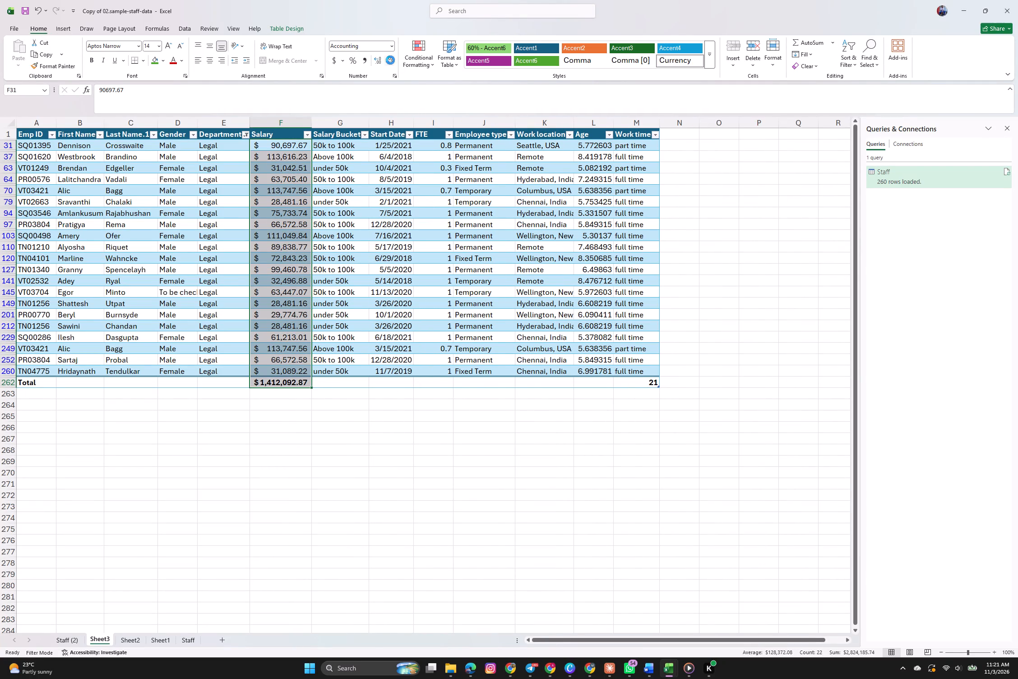
left_click(390, 60)
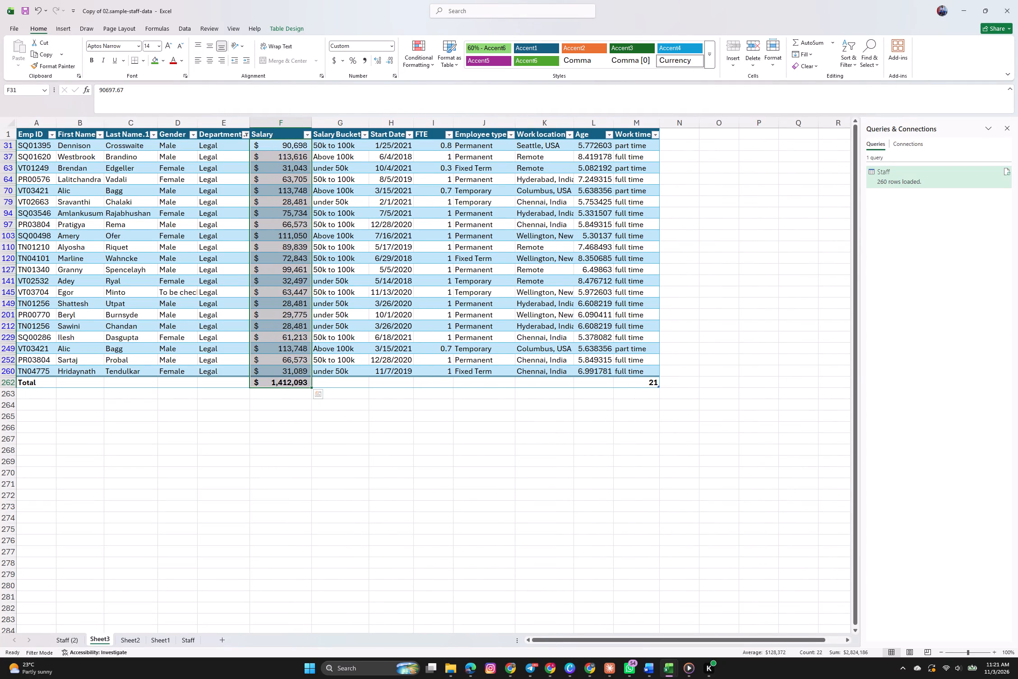
left_click(267, 400)
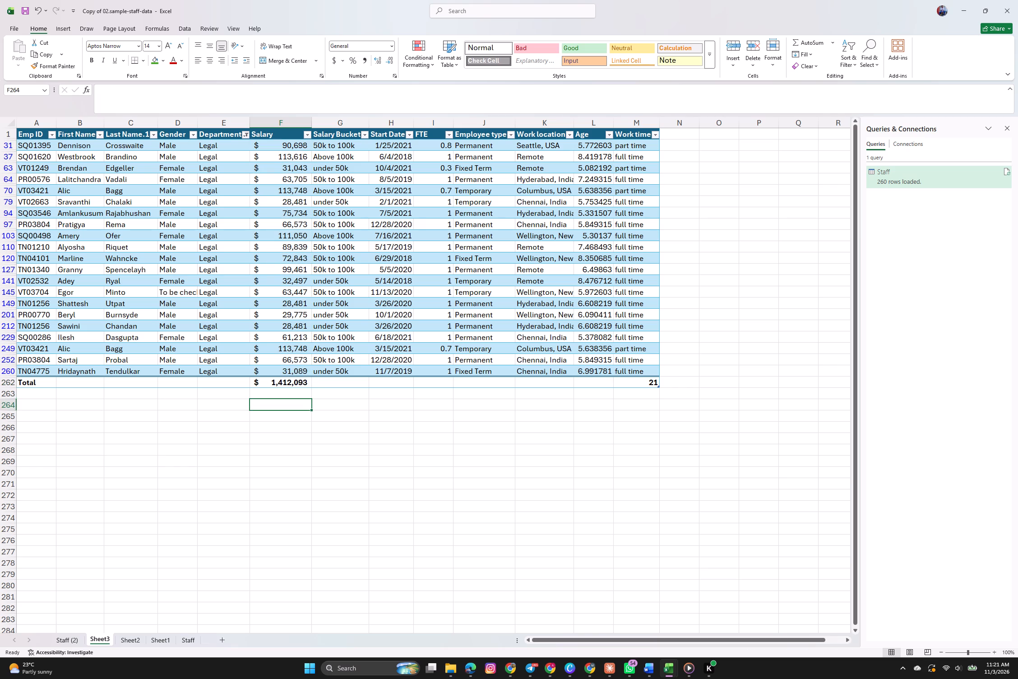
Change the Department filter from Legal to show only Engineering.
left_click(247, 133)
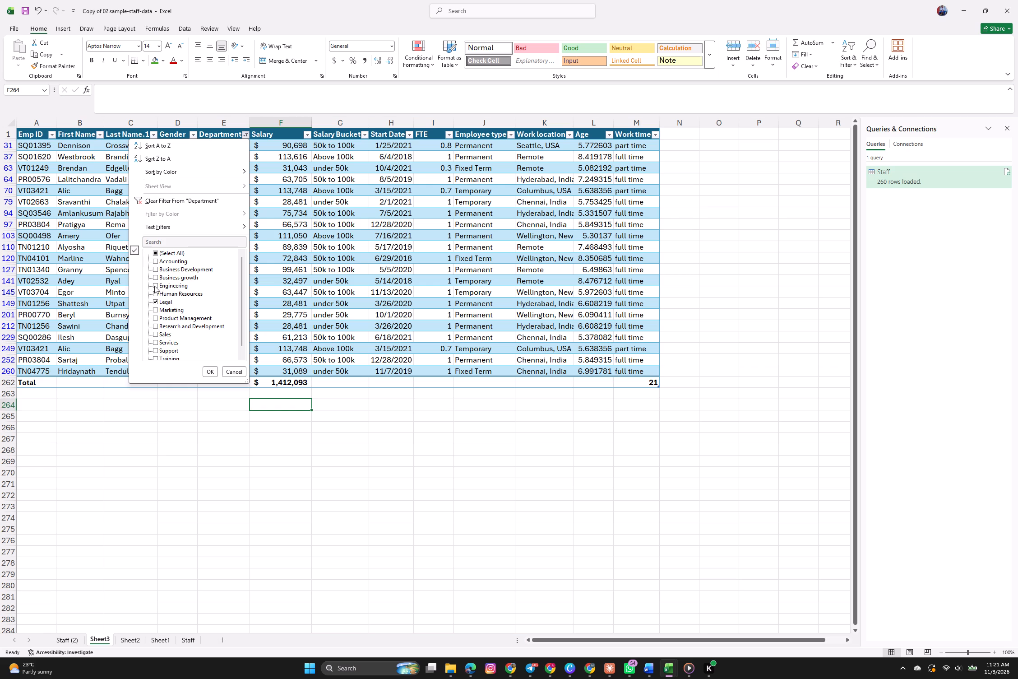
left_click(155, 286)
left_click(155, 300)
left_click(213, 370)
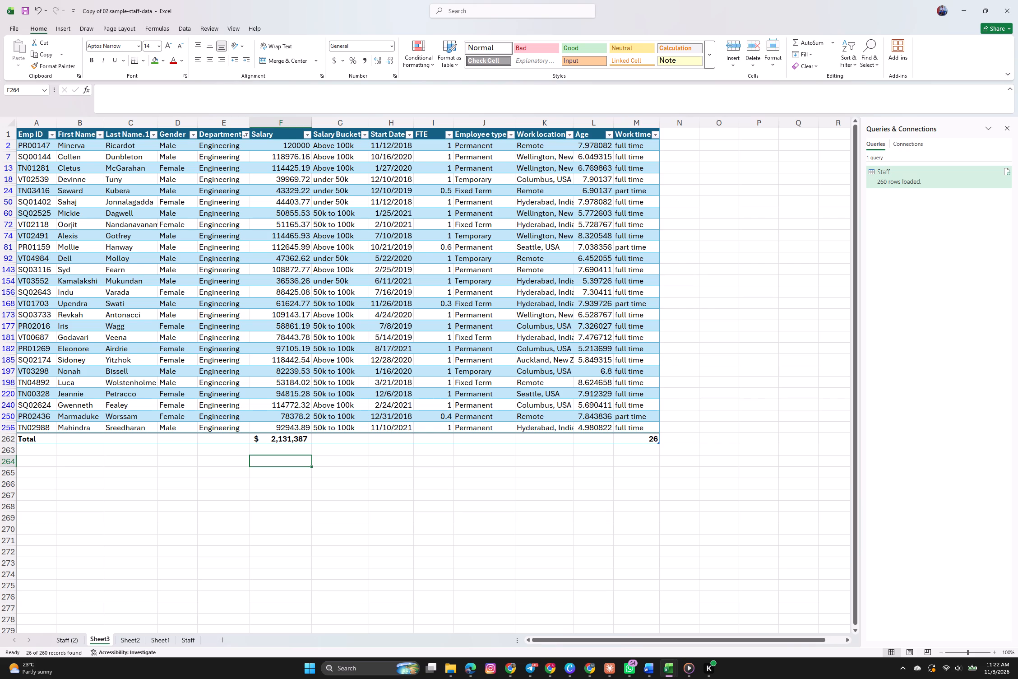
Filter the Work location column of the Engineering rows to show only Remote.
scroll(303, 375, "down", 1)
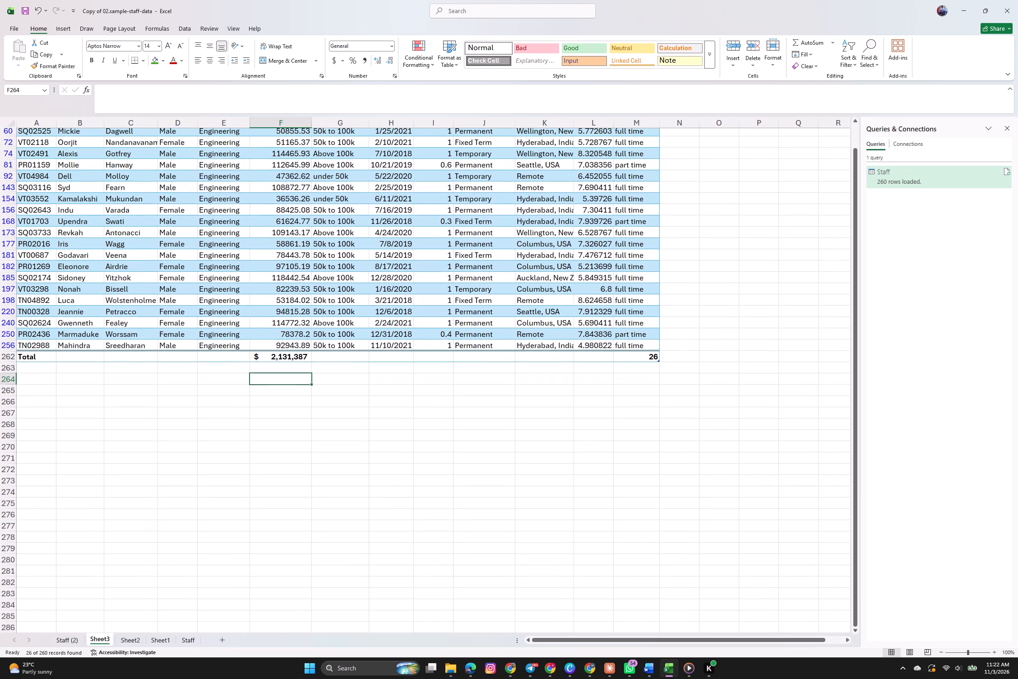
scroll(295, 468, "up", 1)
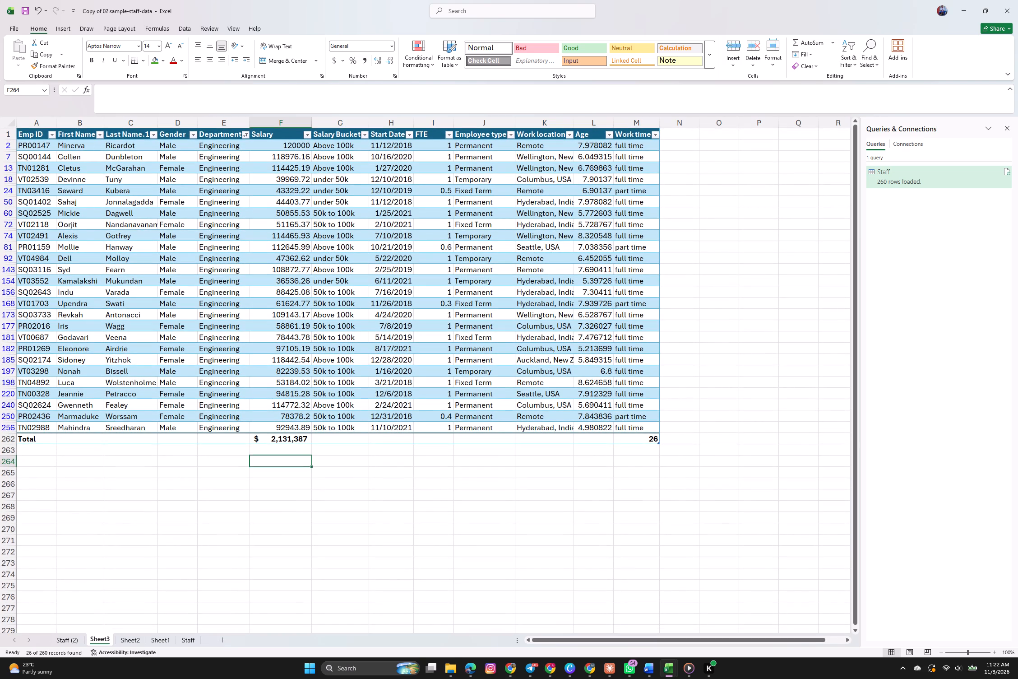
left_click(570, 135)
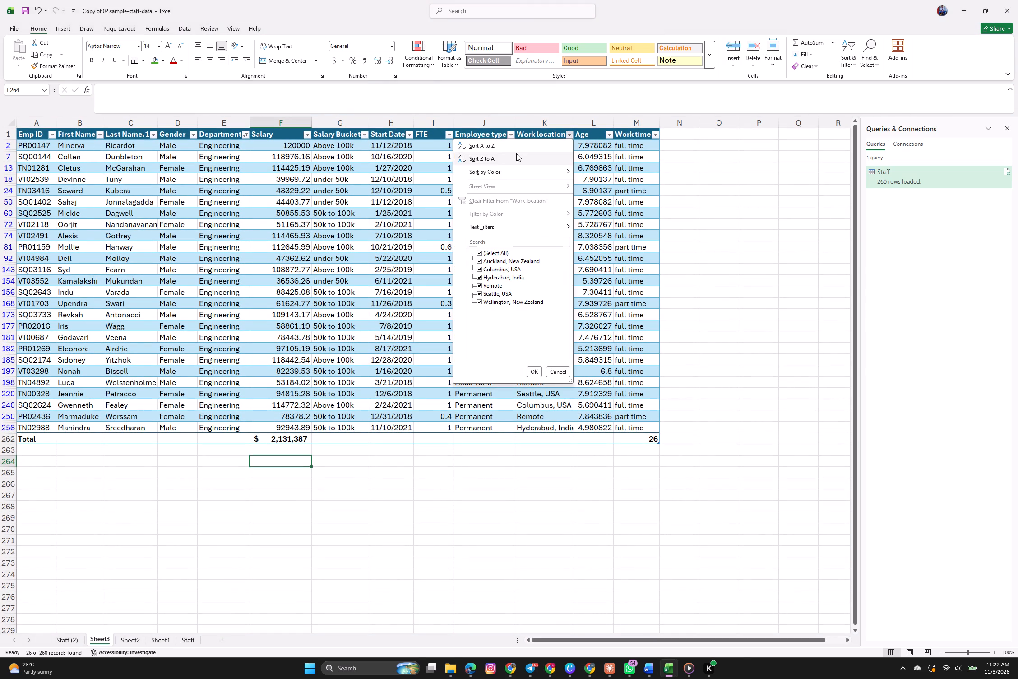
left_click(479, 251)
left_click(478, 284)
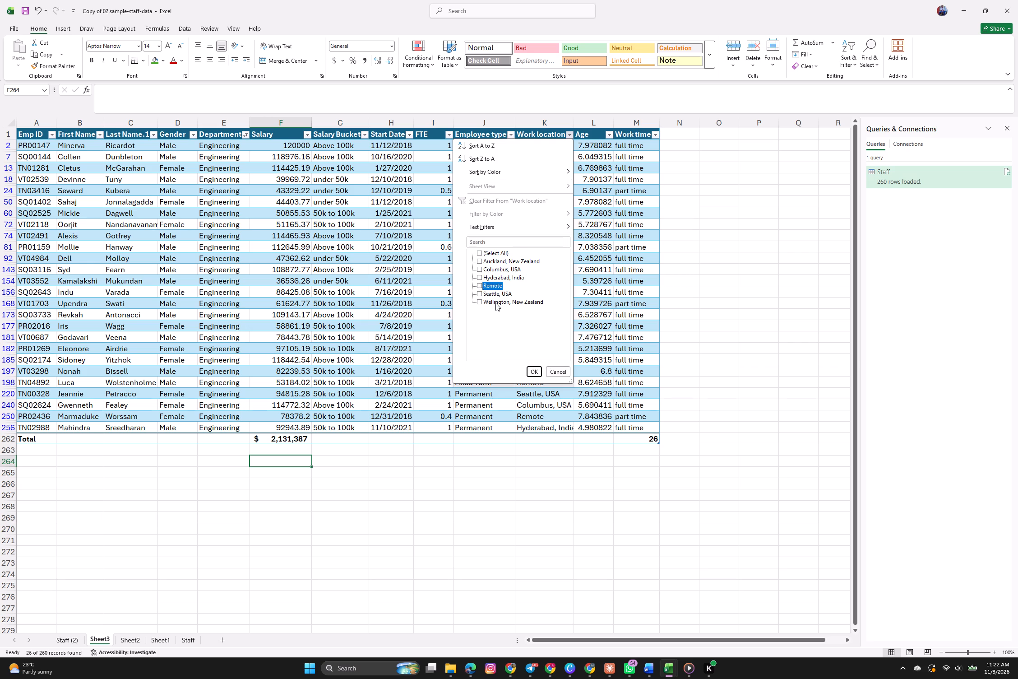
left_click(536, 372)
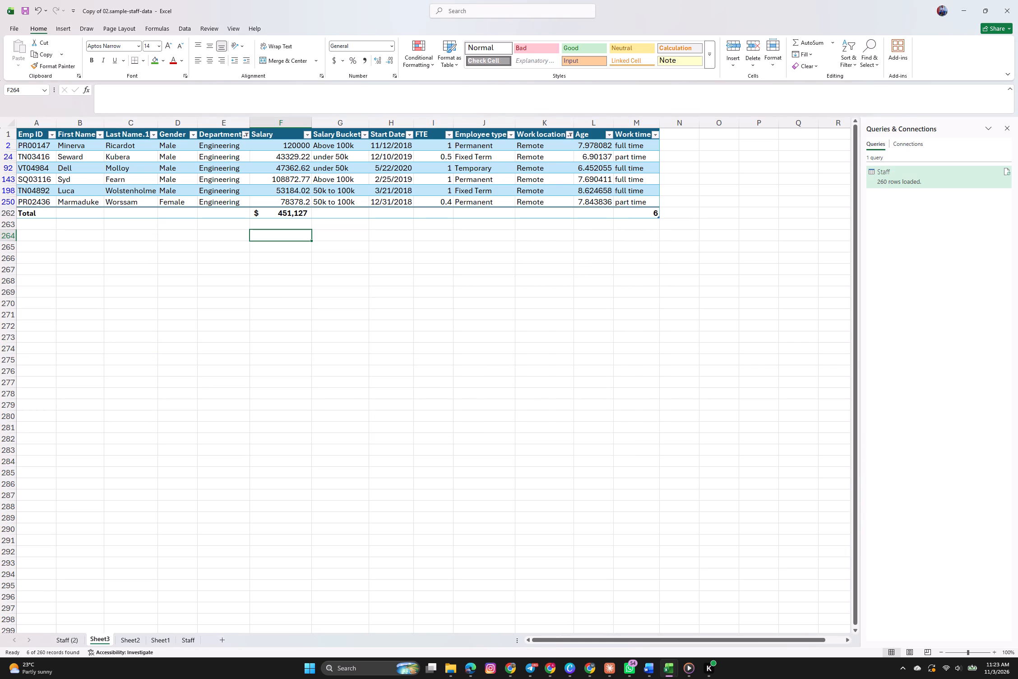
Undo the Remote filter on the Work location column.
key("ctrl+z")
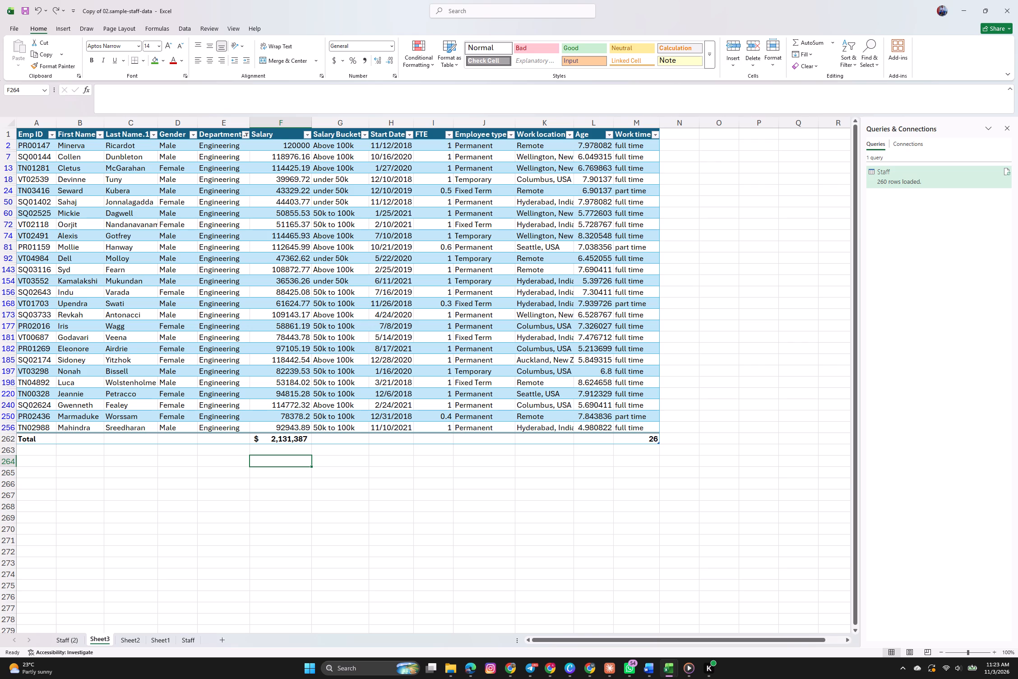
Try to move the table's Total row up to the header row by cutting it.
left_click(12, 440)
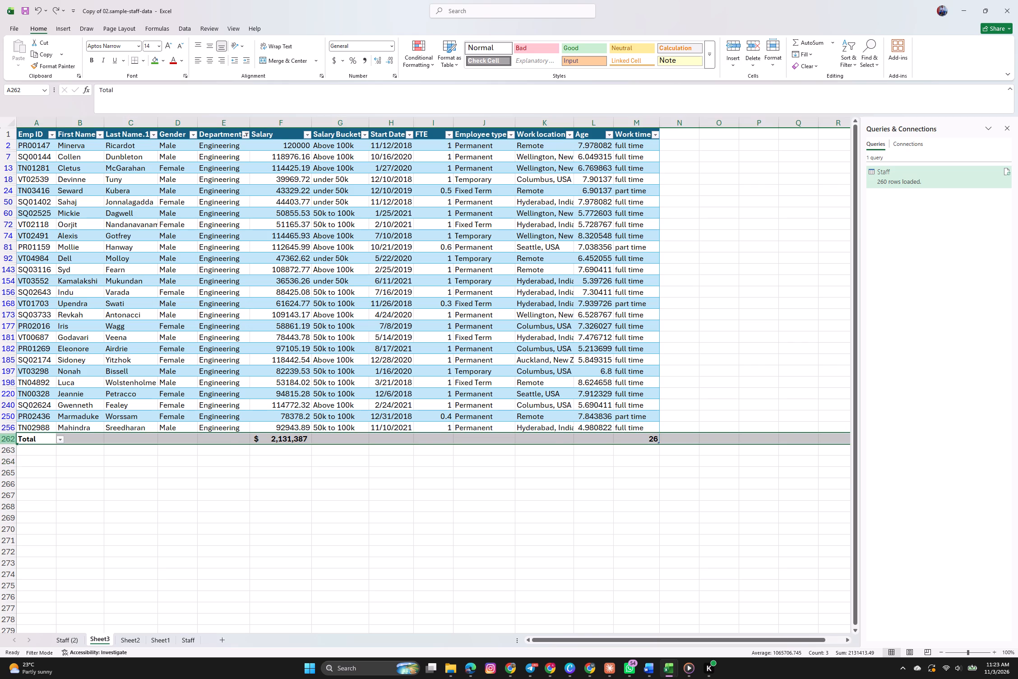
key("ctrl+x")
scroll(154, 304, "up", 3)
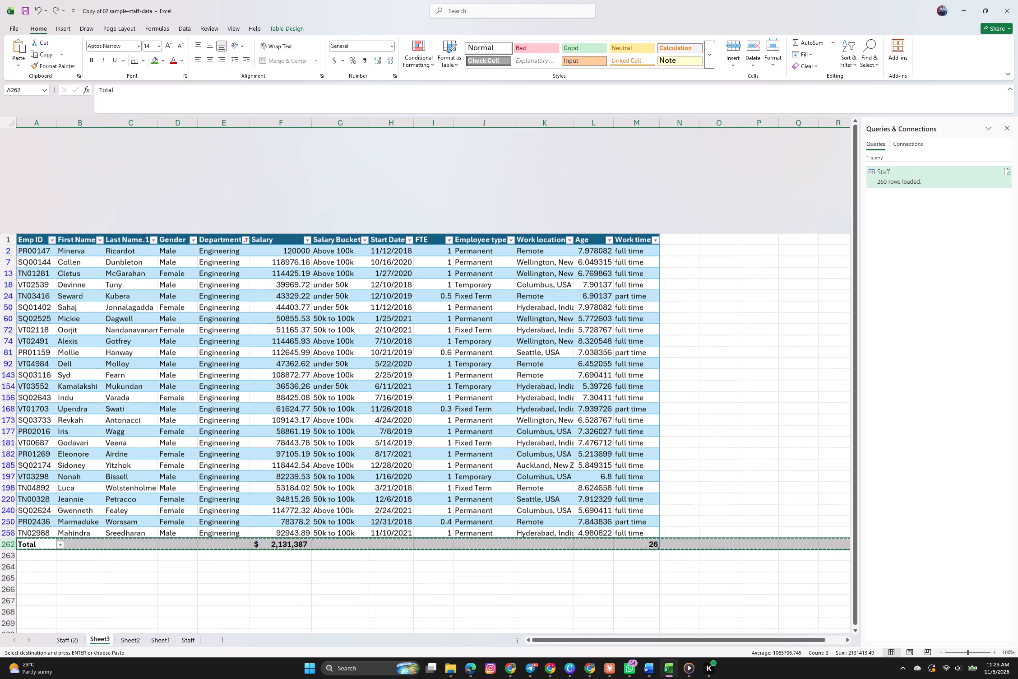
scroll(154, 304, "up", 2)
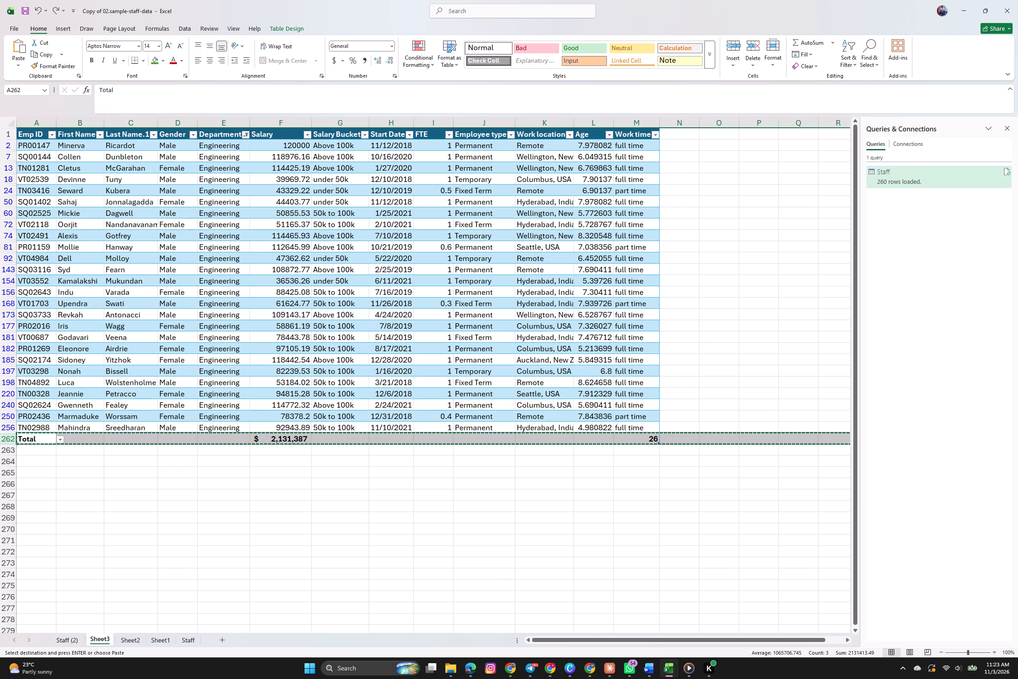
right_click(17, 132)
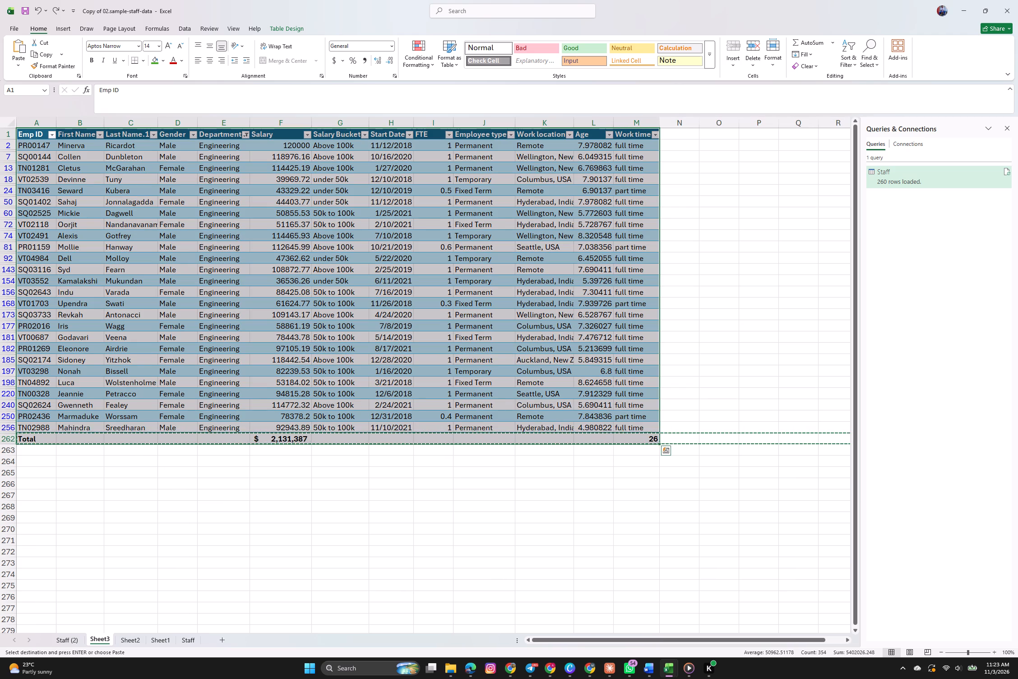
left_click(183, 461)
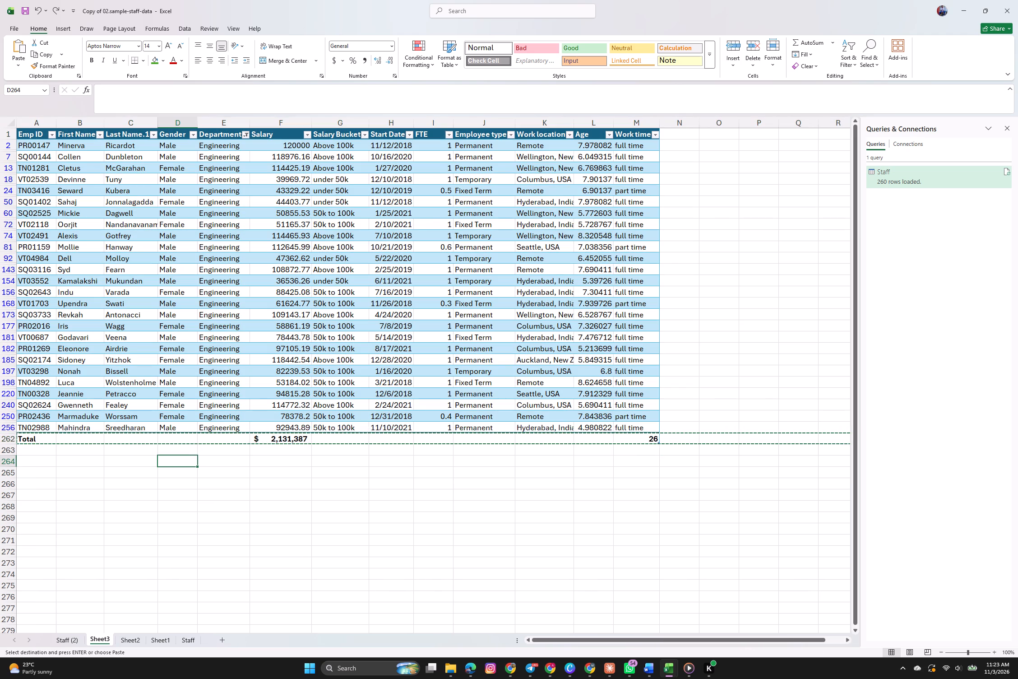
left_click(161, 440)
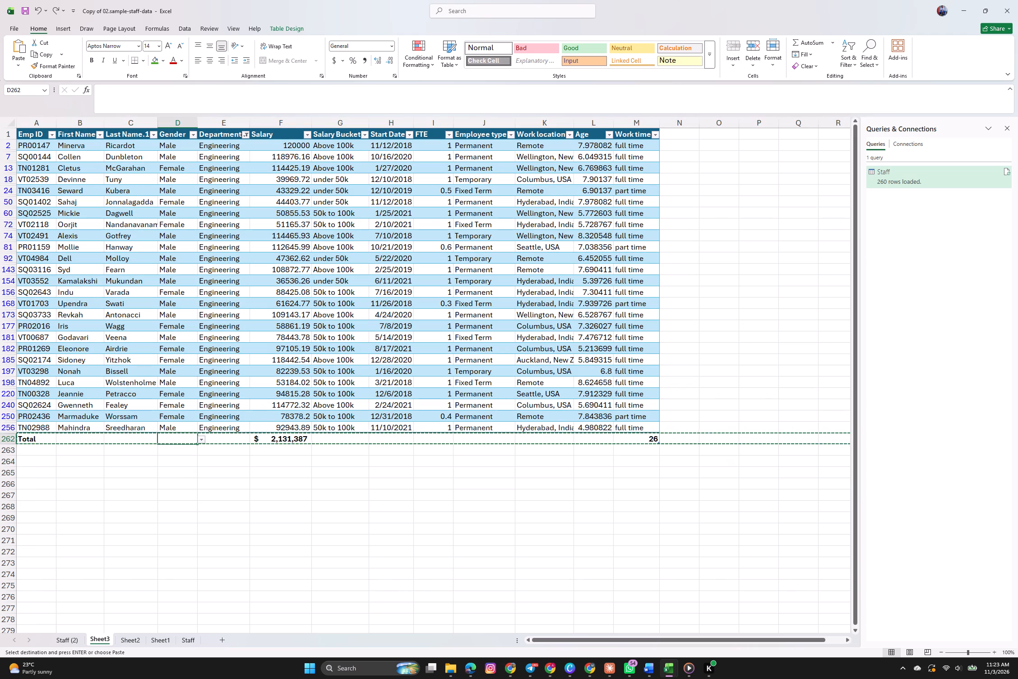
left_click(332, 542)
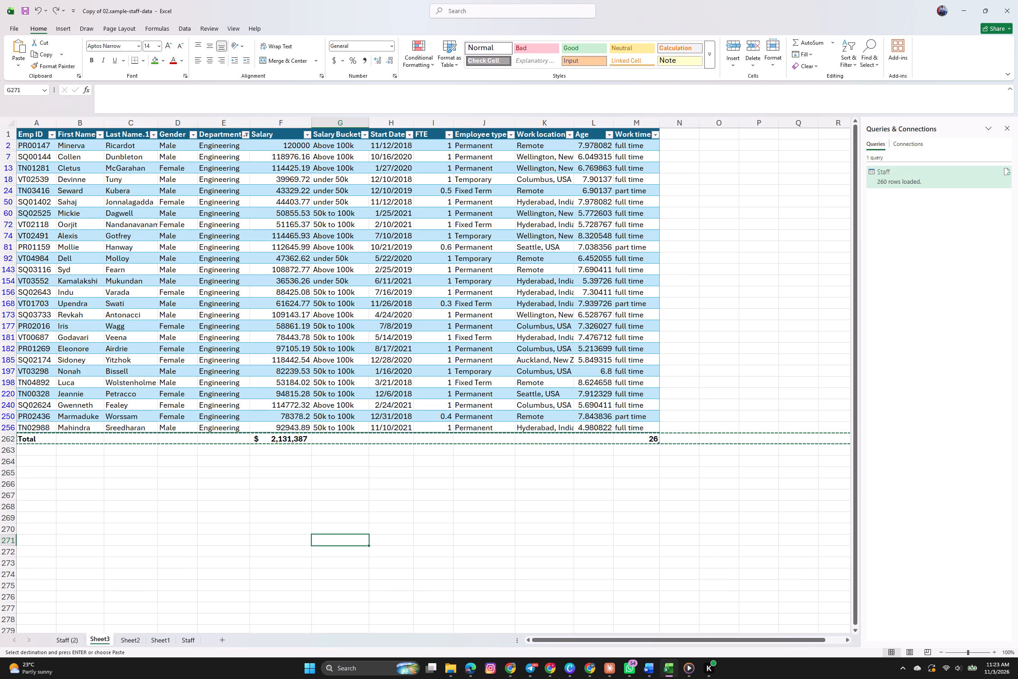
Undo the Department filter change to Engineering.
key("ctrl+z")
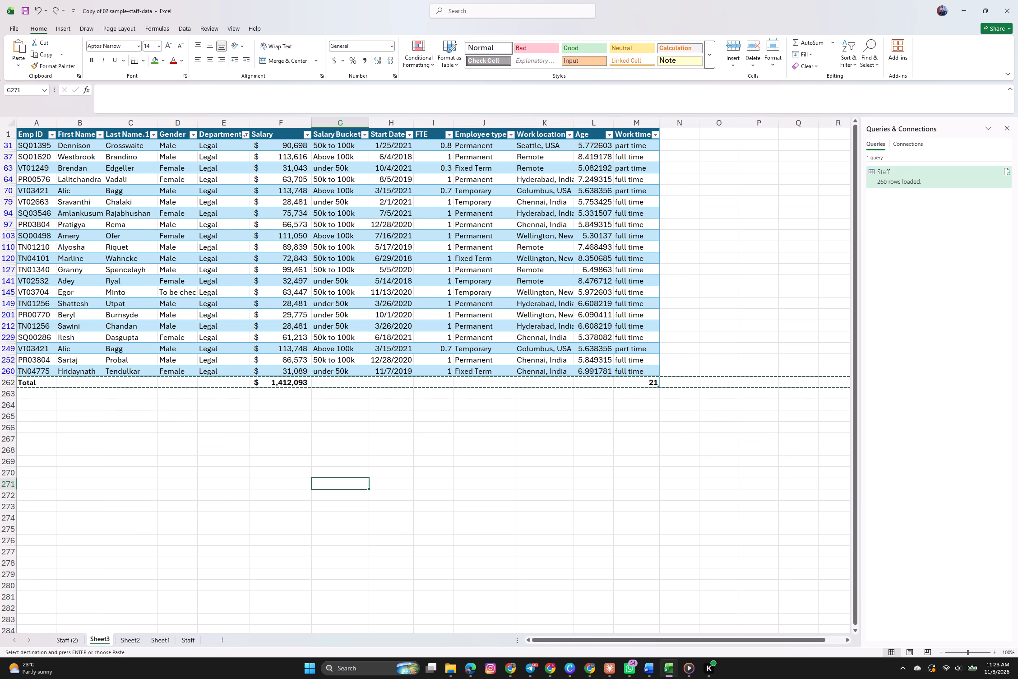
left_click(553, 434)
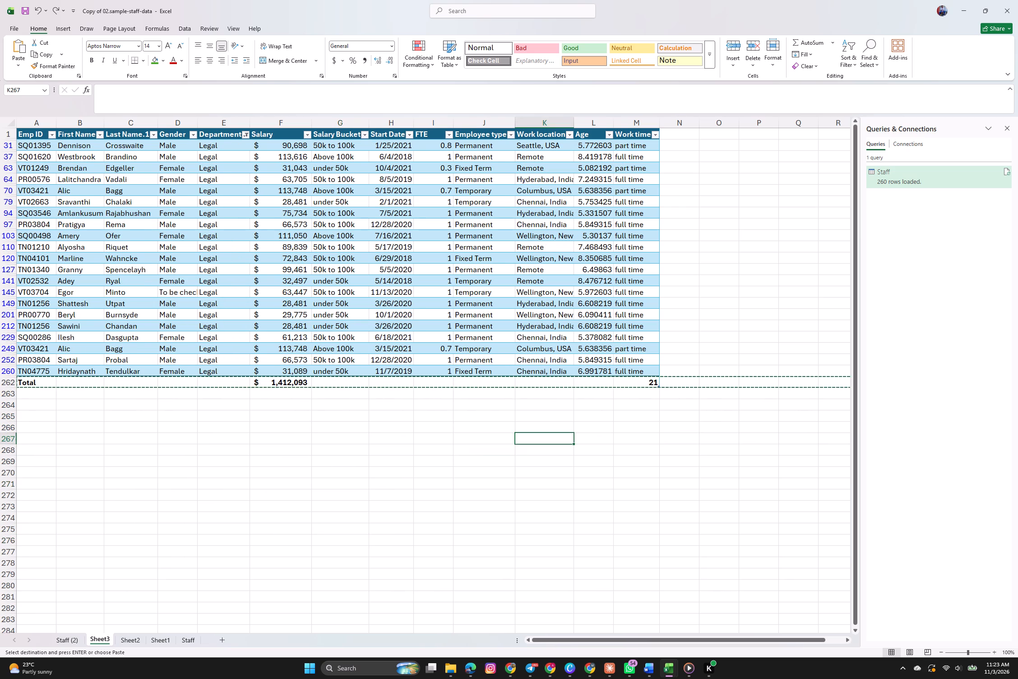
Step back through the decimal-place reductions on the Legal salaries and Salary total.
left_click(336, 384)
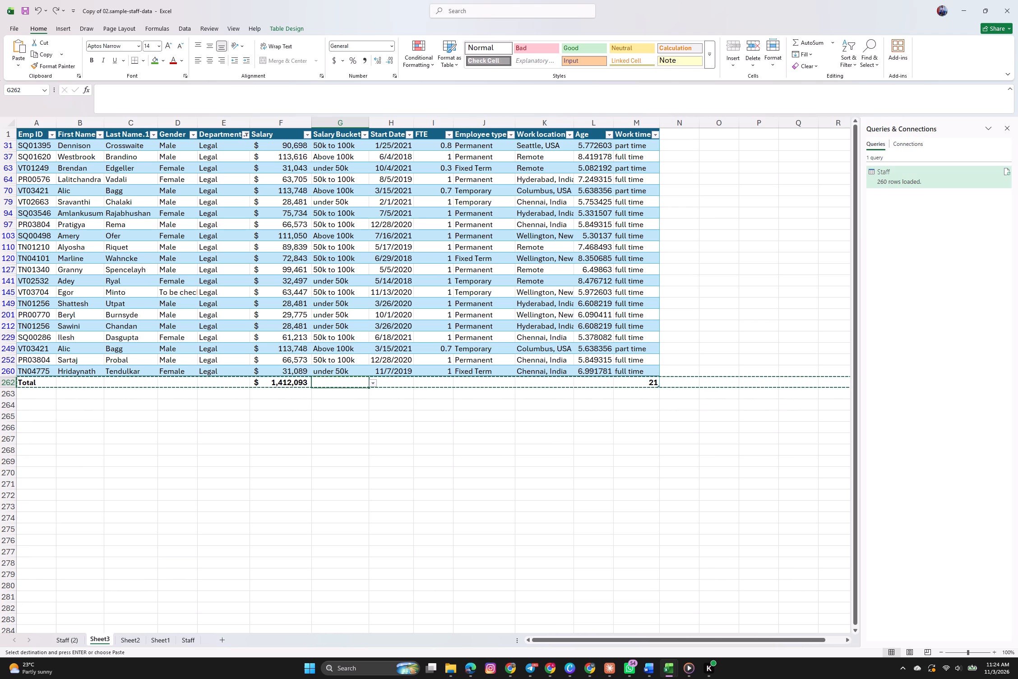
left_click(34, 11)
left_click(34, 11)
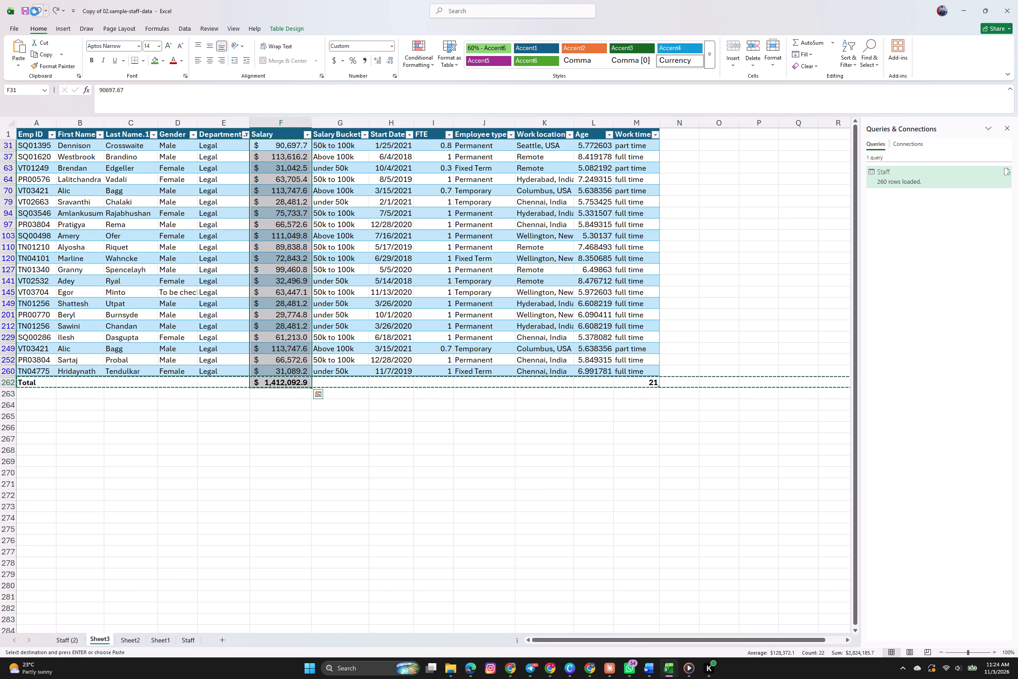
Undo back to before the currency format, and redo it with the decimal reductions to whole dollars on the Legal salaries and Salary total.
left_click(34, 11)
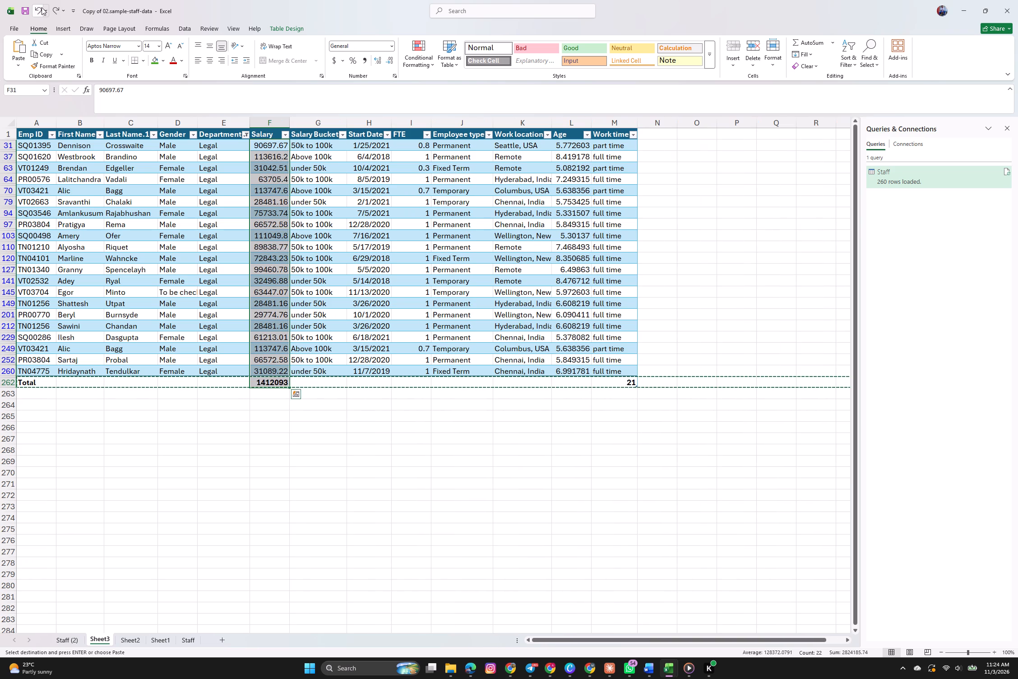
left_click(55, 9)
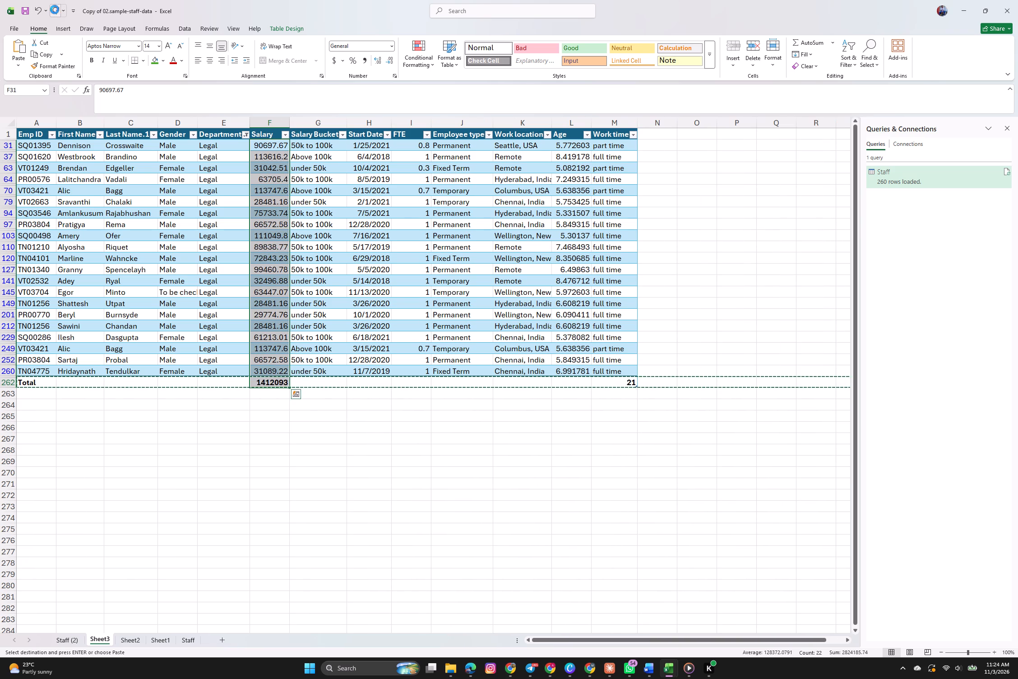
left_click(55, 9)
left_click(55, 9)
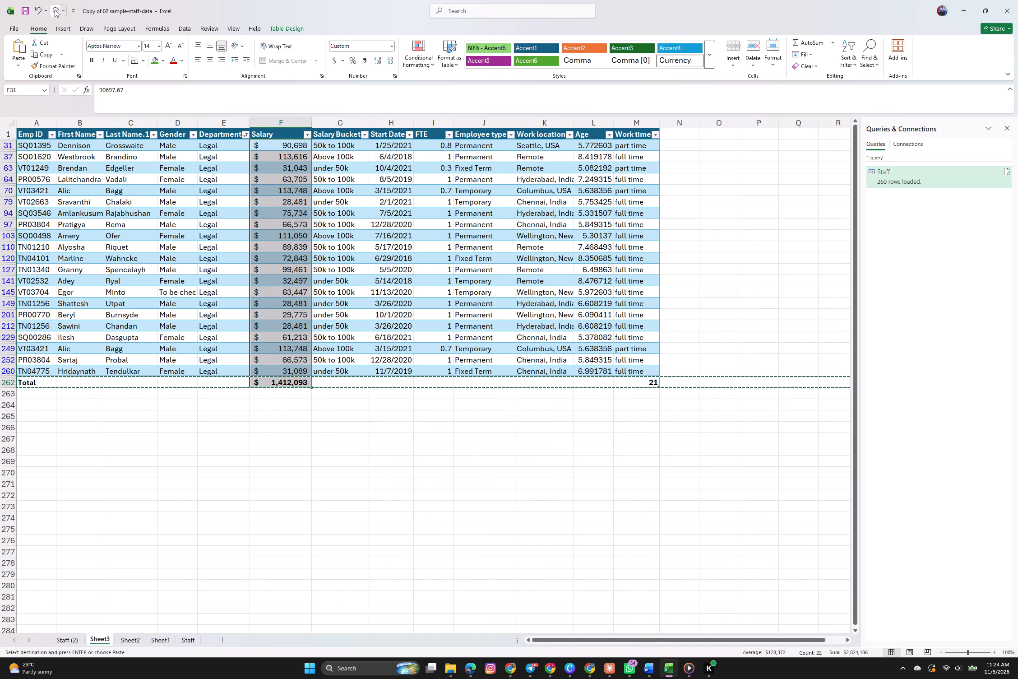
left_click(287, 427)
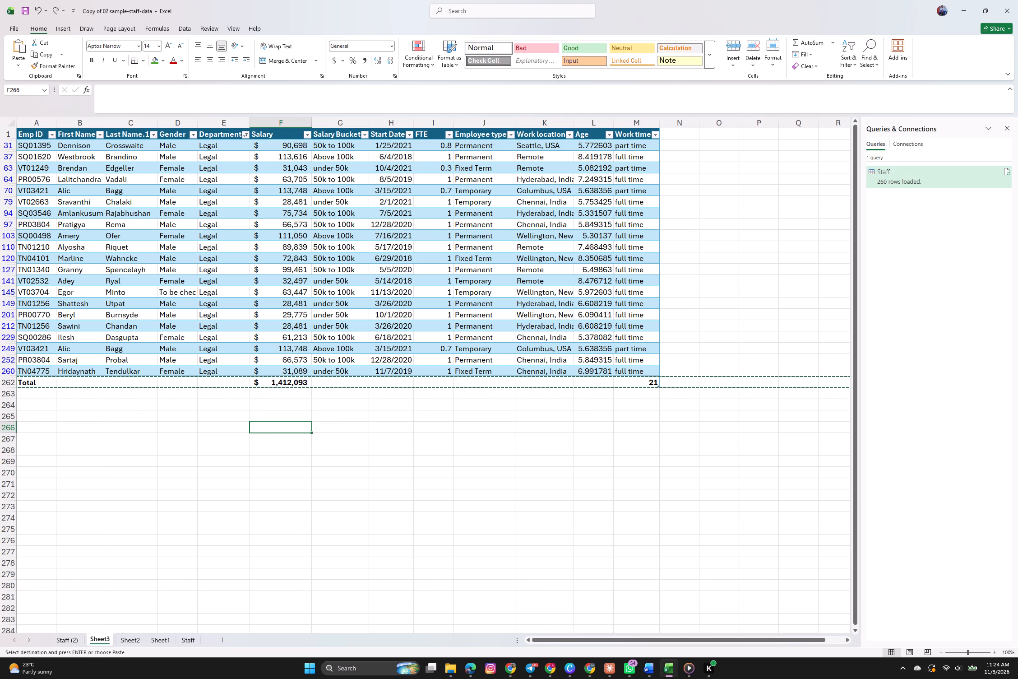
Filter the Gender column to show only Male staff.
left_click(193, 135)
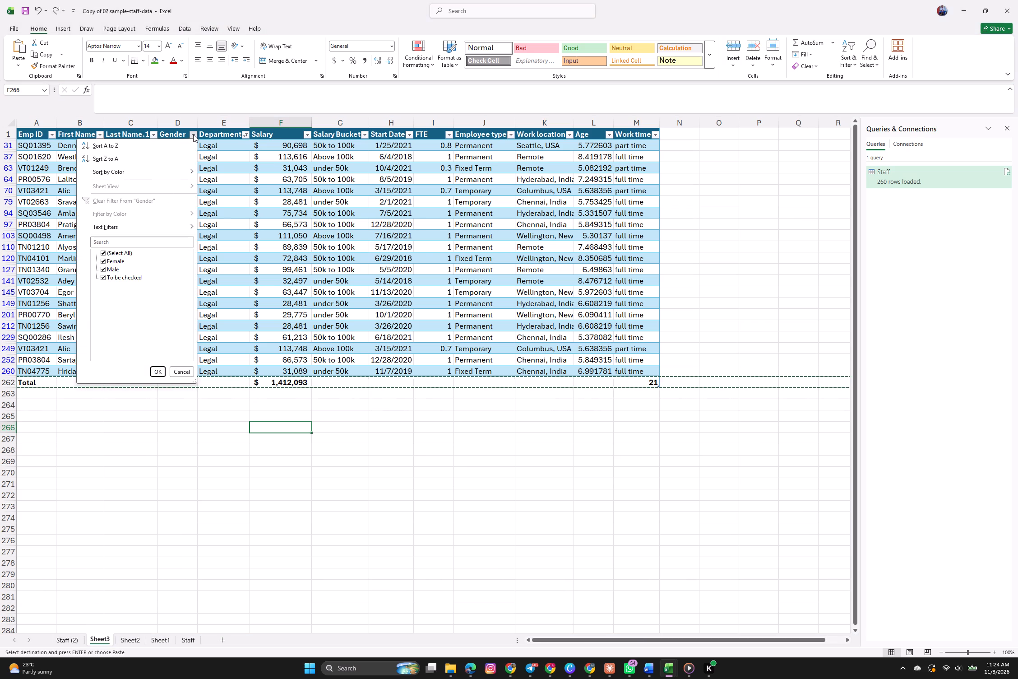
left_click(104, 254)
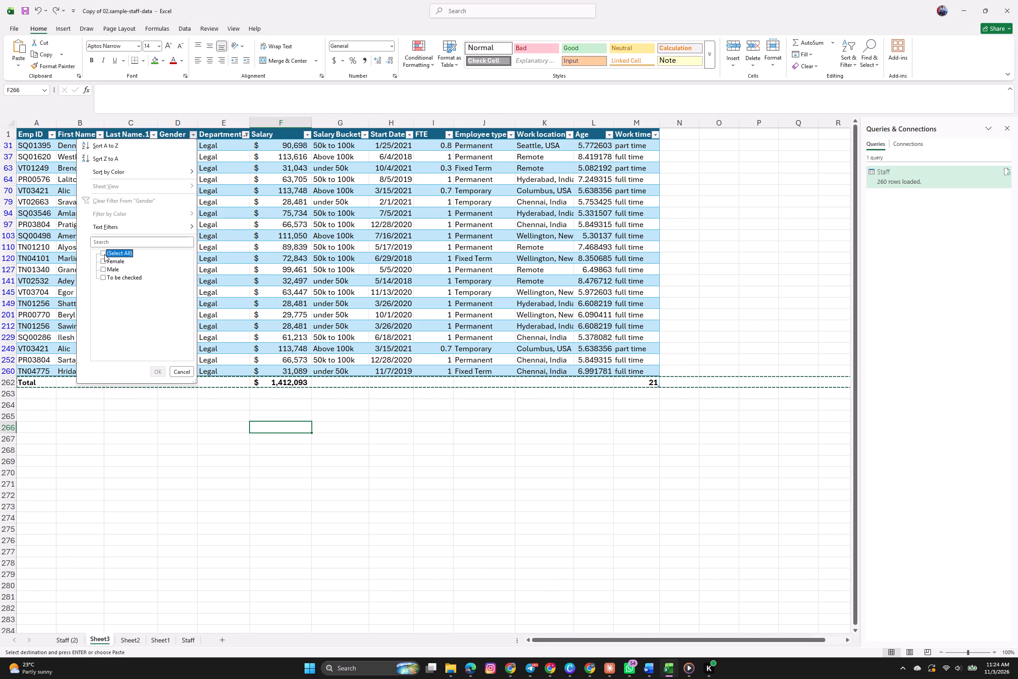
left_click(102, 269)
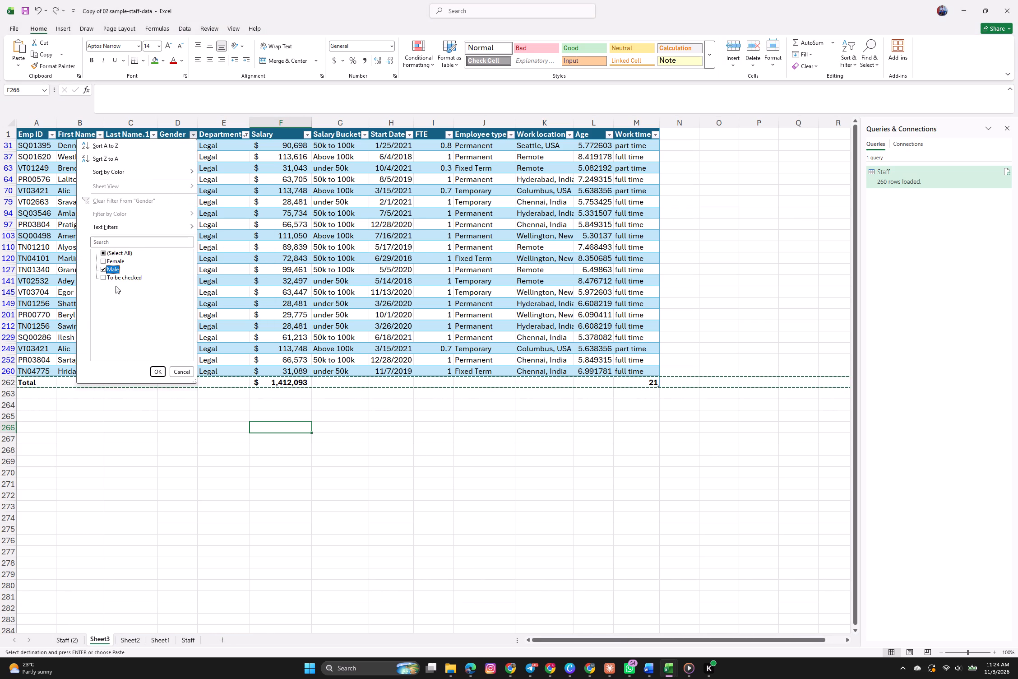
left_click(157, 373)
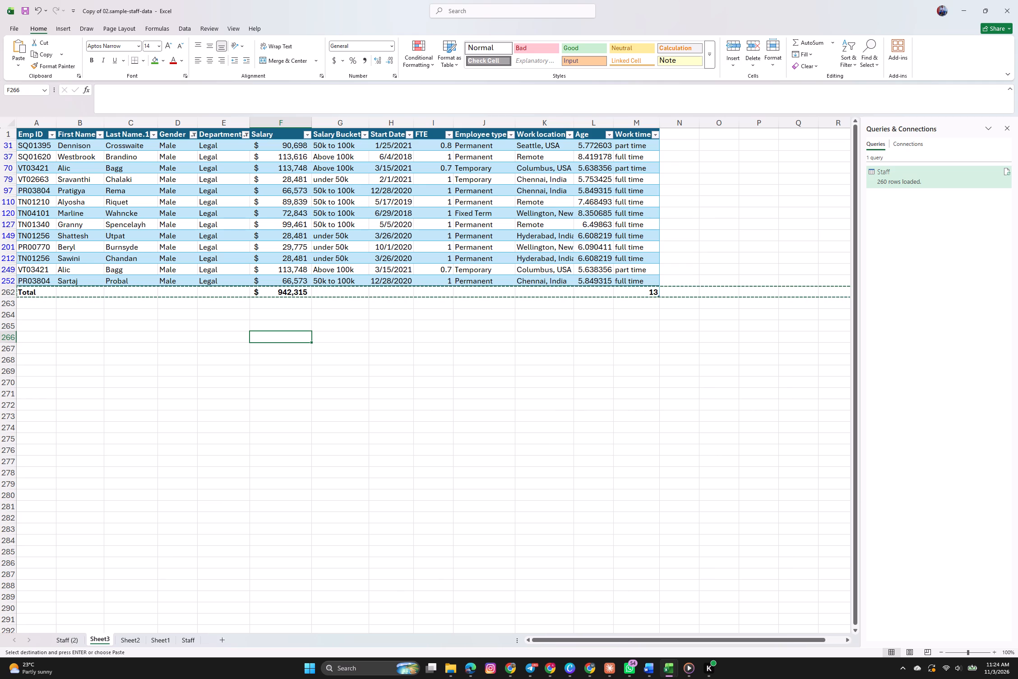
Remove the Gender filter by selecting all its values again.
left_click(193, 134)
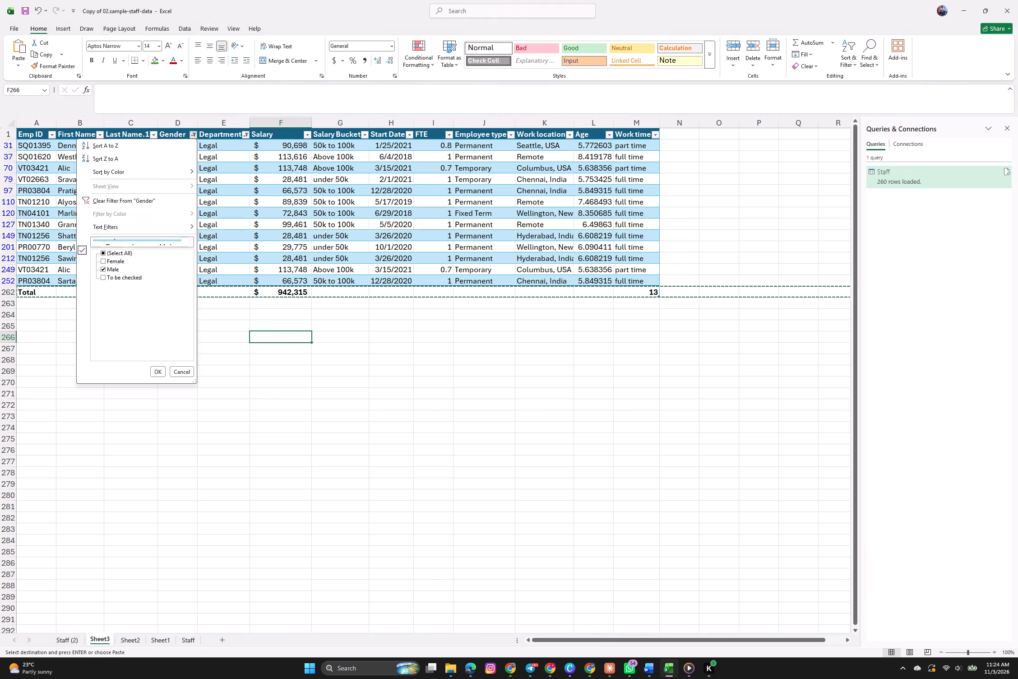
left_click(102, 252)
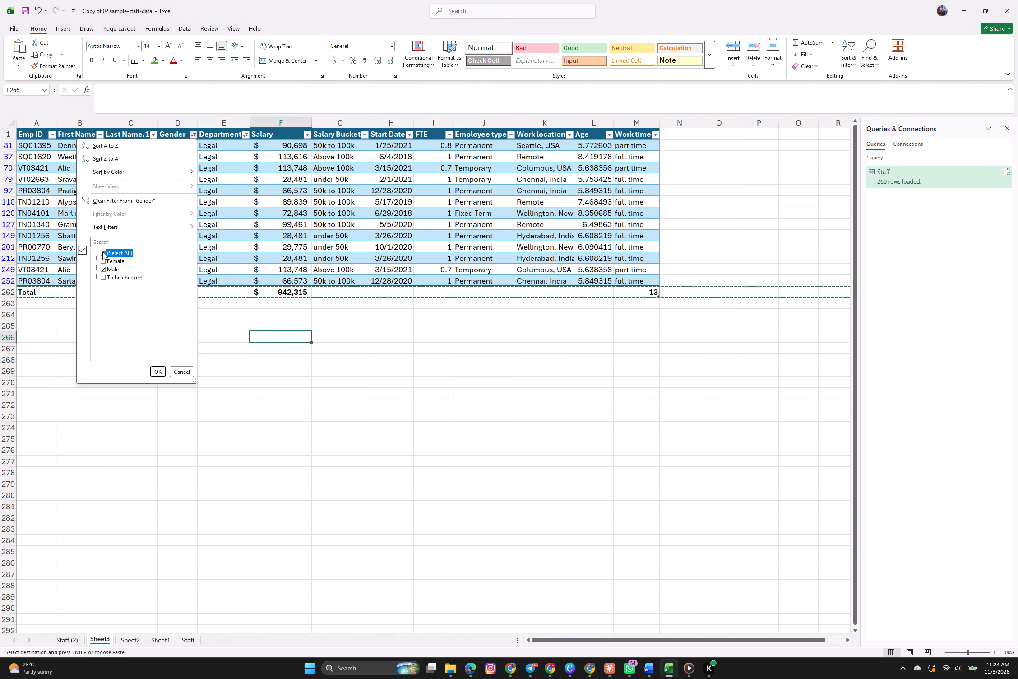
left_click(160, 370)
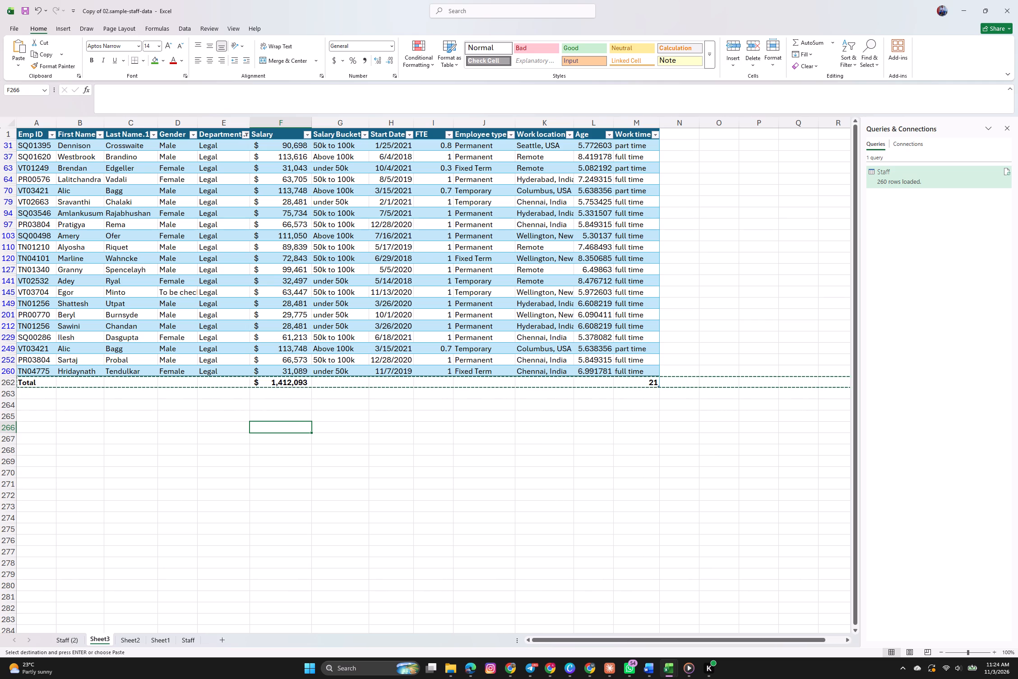
Insert a slicer for the Department column of the staff table.
left_click(324, 227)
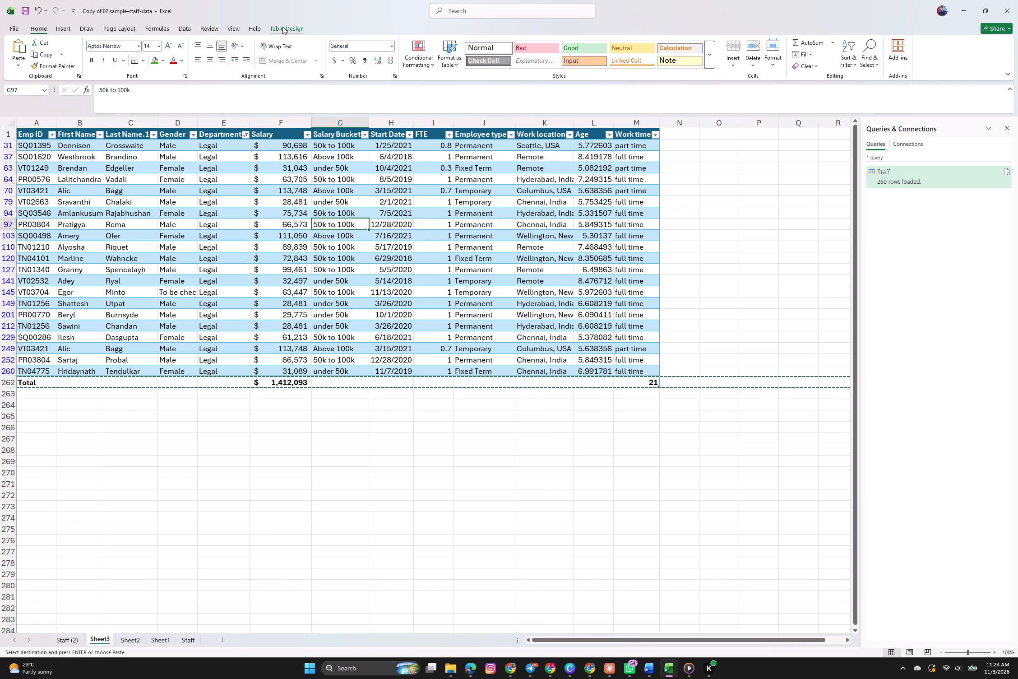
left_click(284, 25)
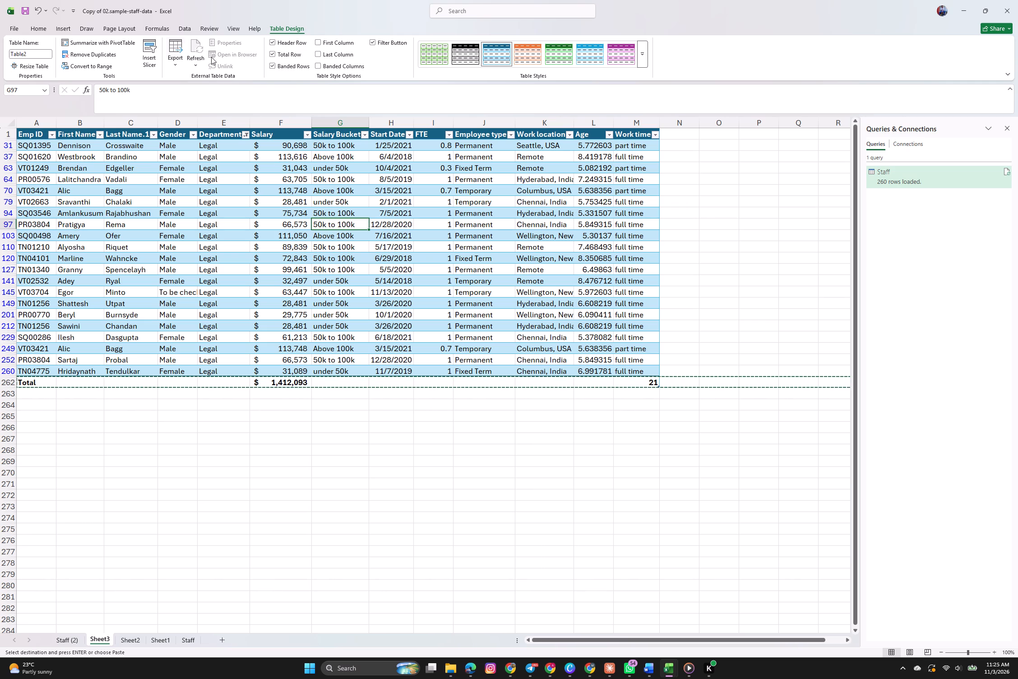
left_click(152, 52)
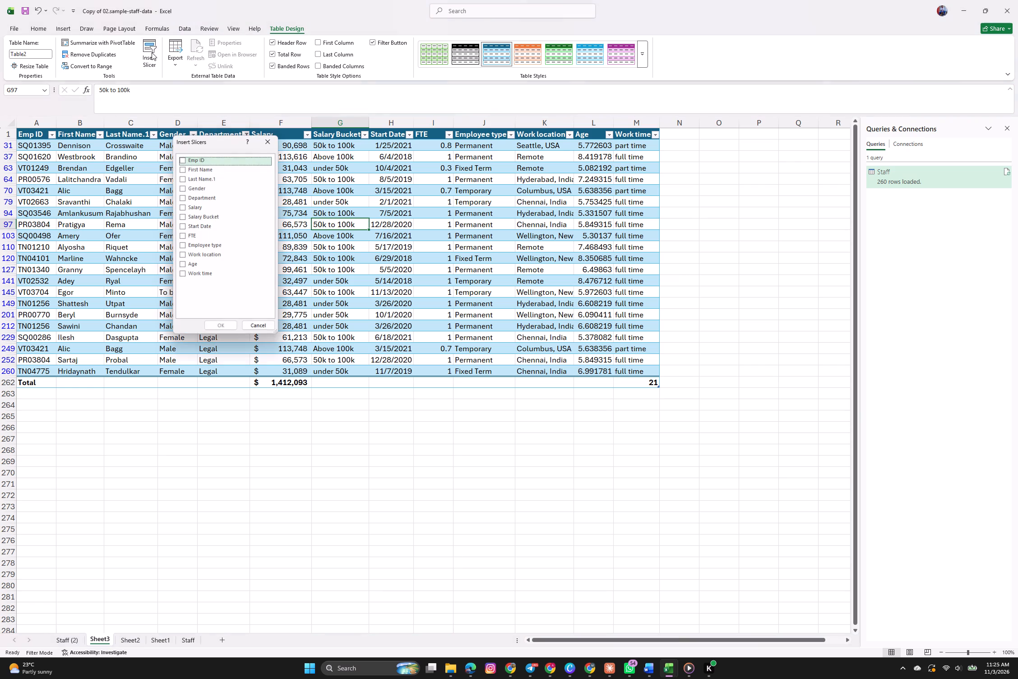
left_click(184, 197)
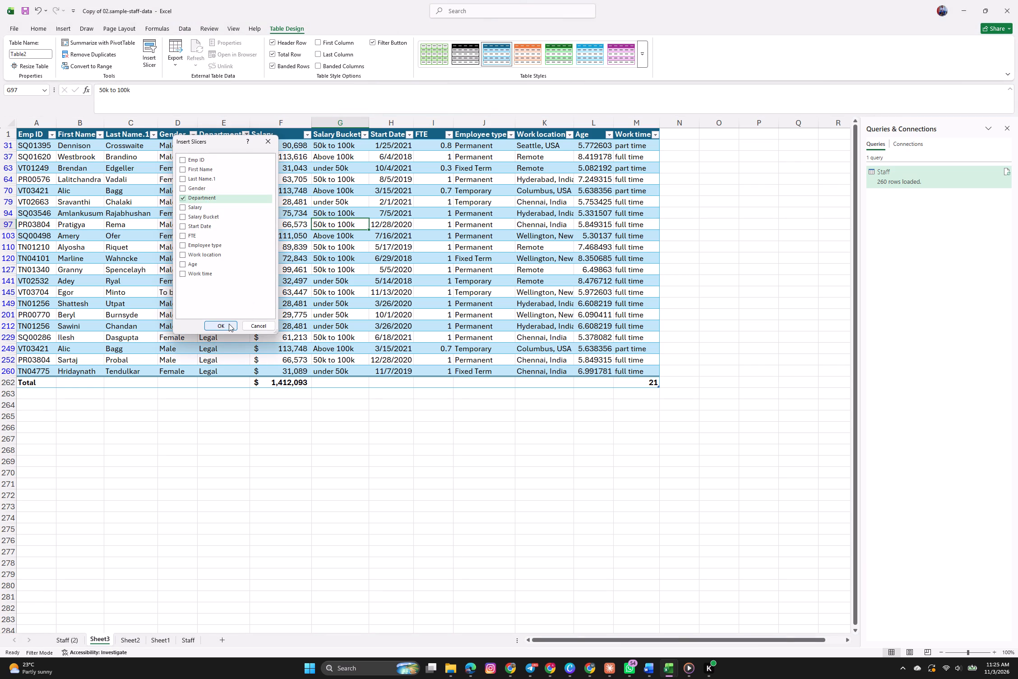
left_click(229, 324)
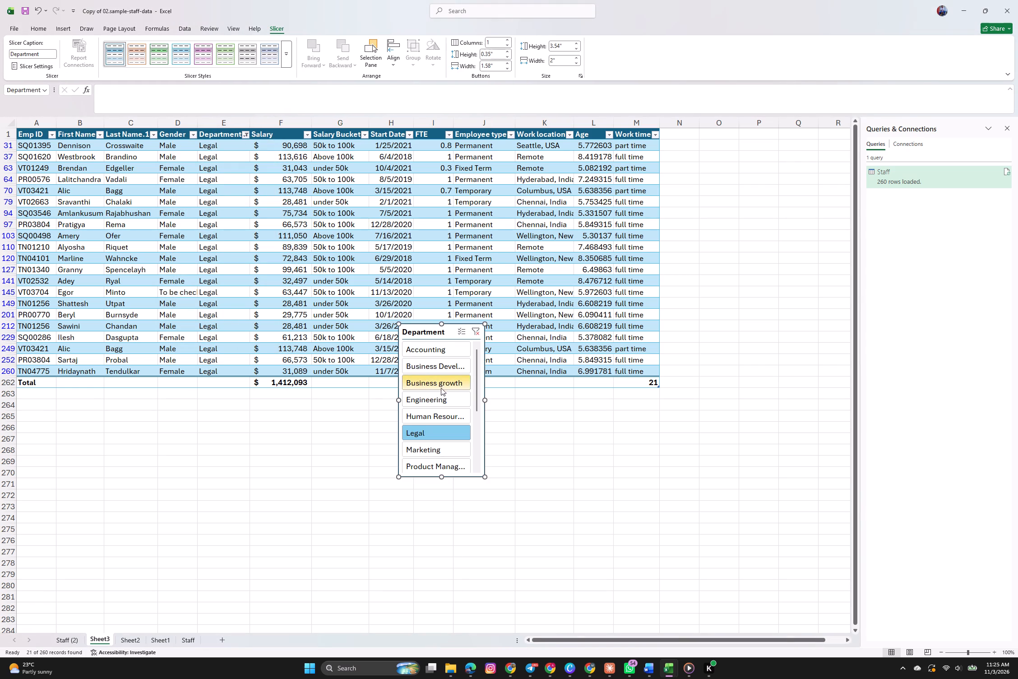
Move the Department slicer off the table into the empty cells around columns P to R.
left_click_drag(435, 393, 735, 342)
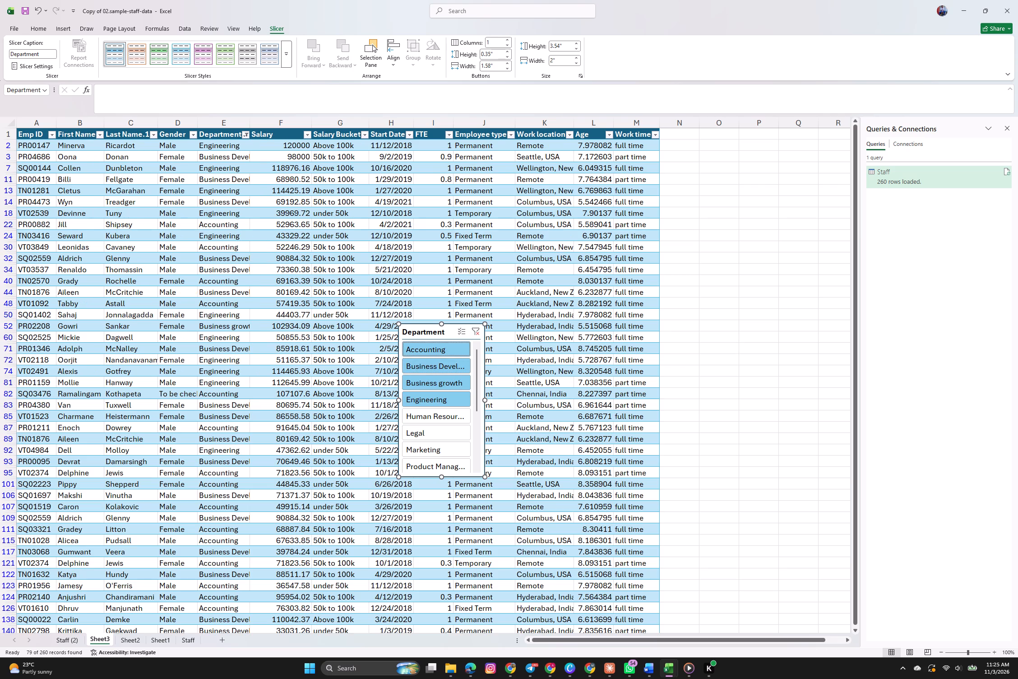
left_click_drag(451, 330, 786, 270)
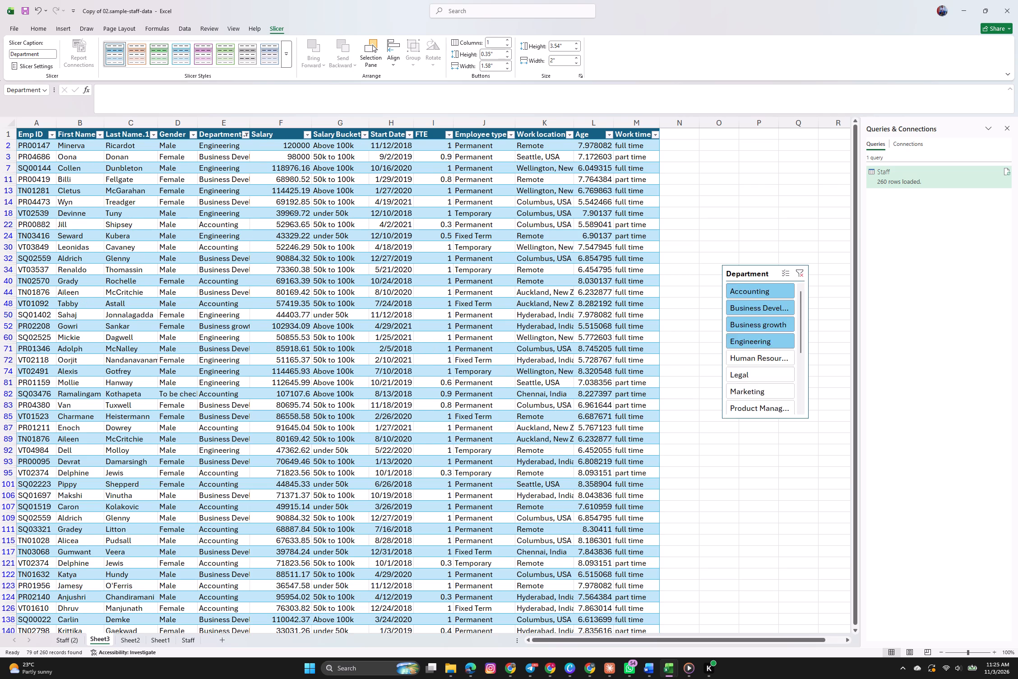
left_click_drag(786, 270, 802, 216)
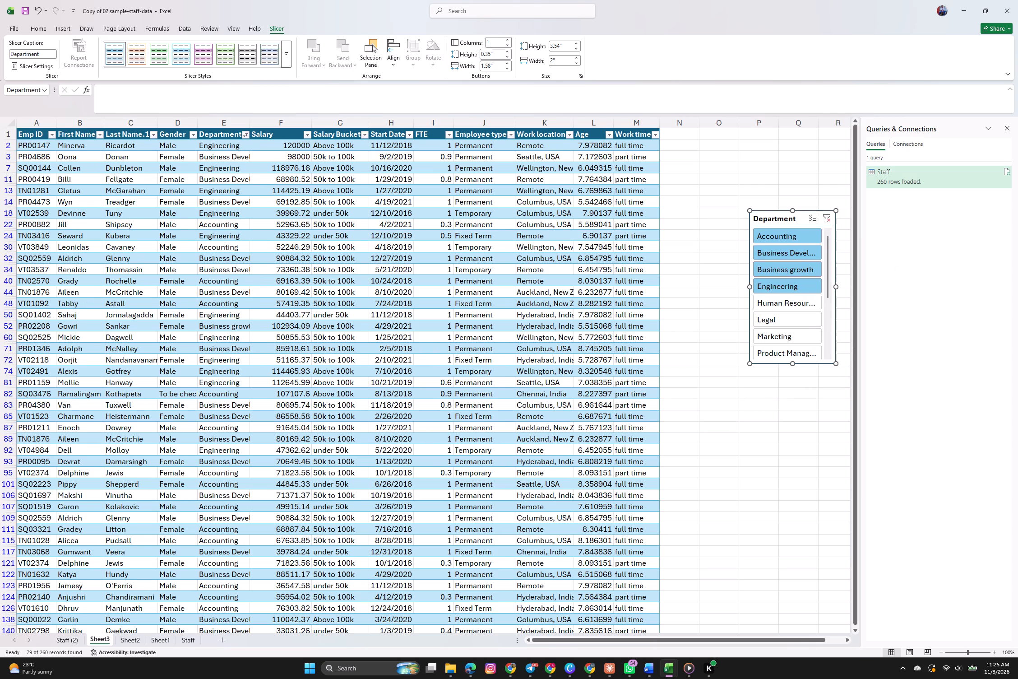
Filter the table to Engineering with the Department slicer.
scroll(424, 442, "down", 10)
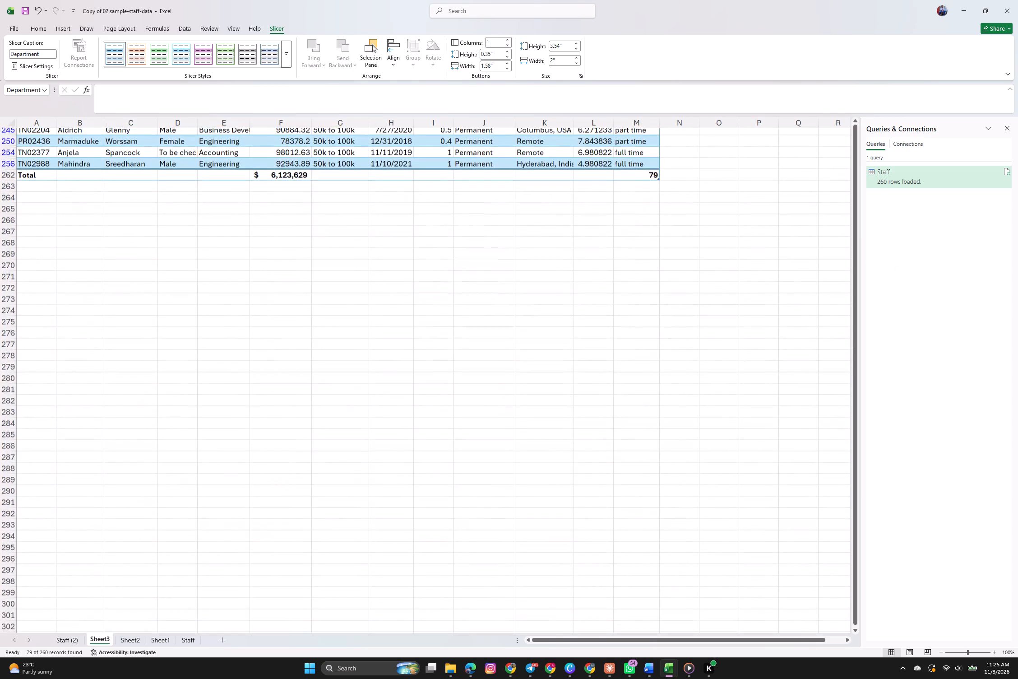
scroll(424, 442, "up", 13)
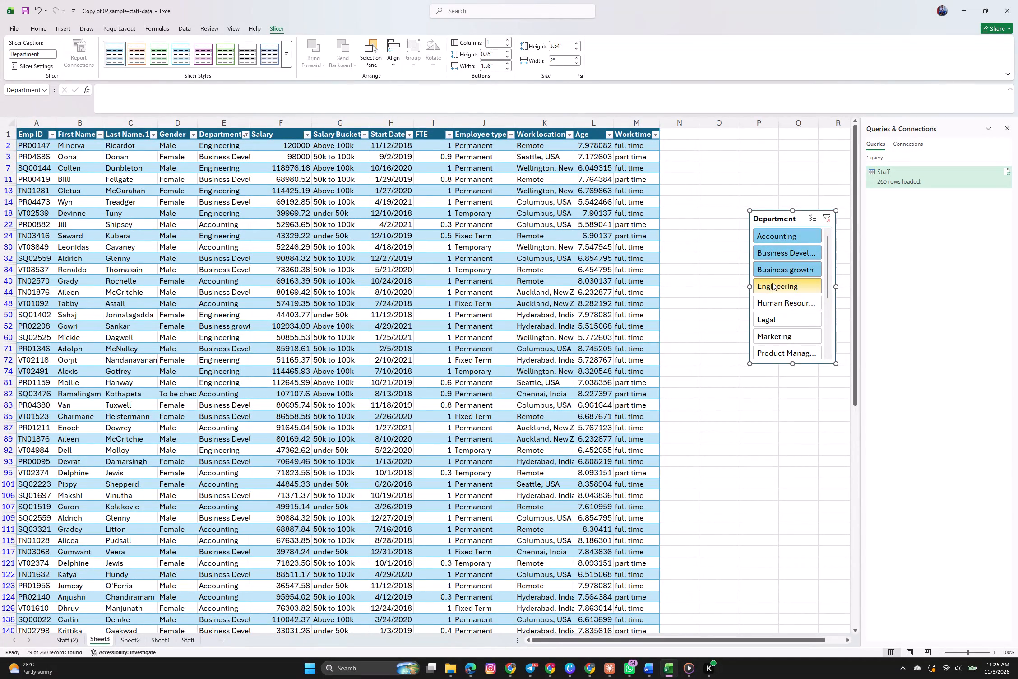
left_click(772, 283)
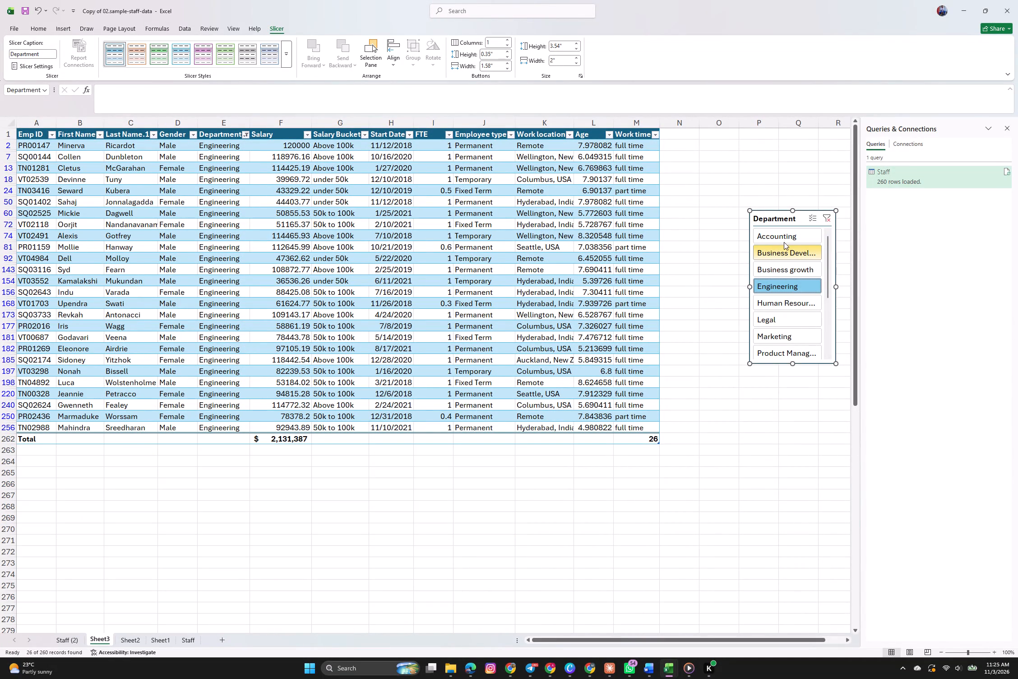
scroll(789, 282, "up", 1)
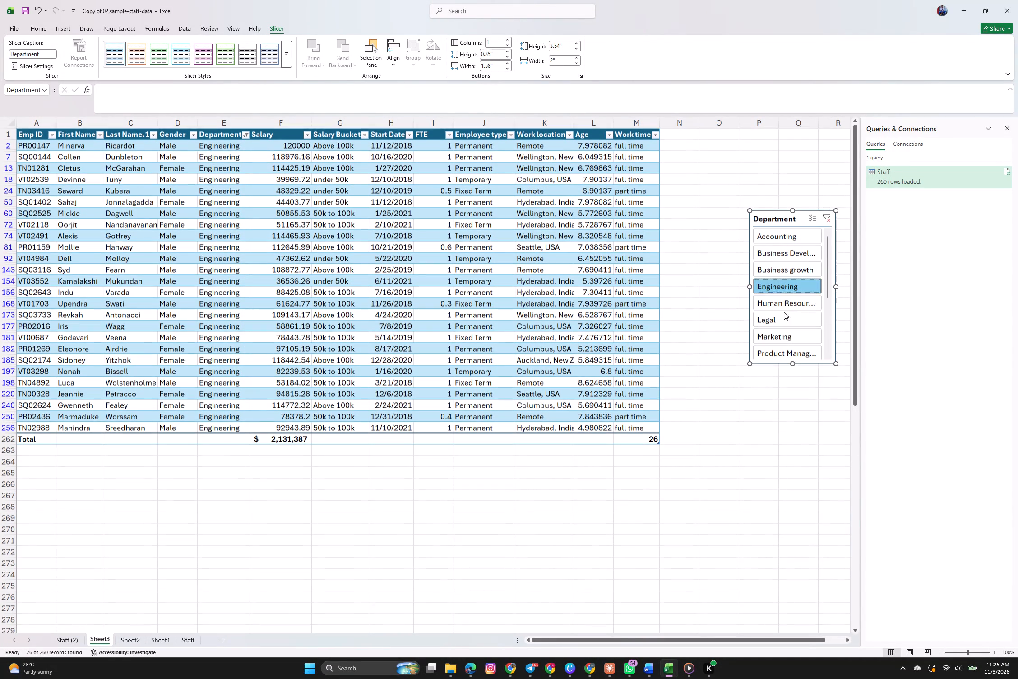
Filter the table to Legal with the Department slicer.
left_click(777, 319)
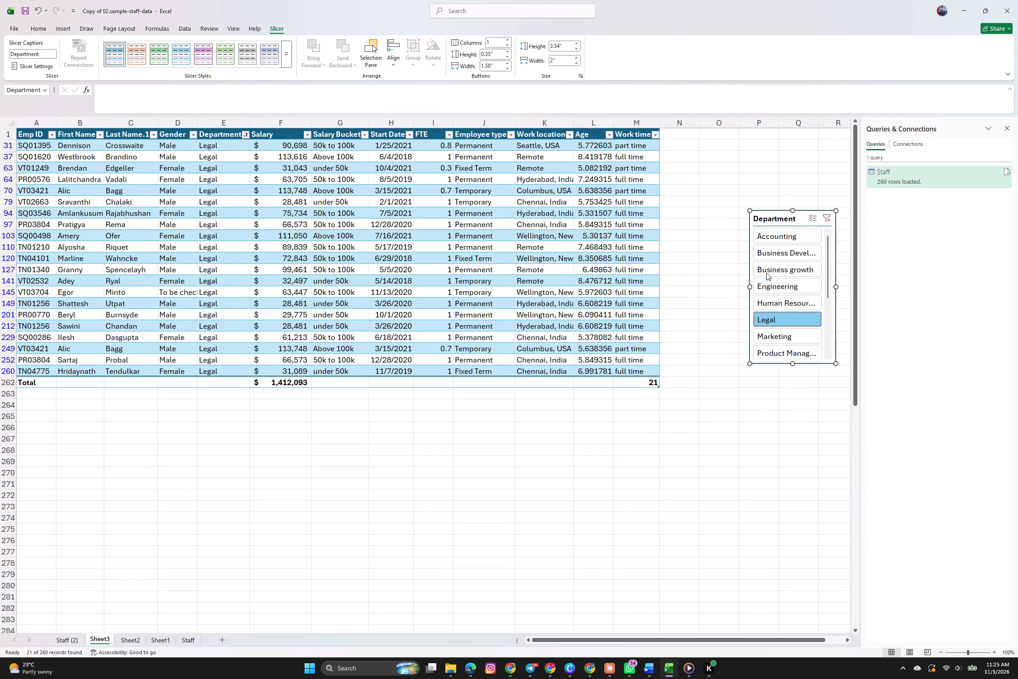
scroll(766, 273, "up", 2)
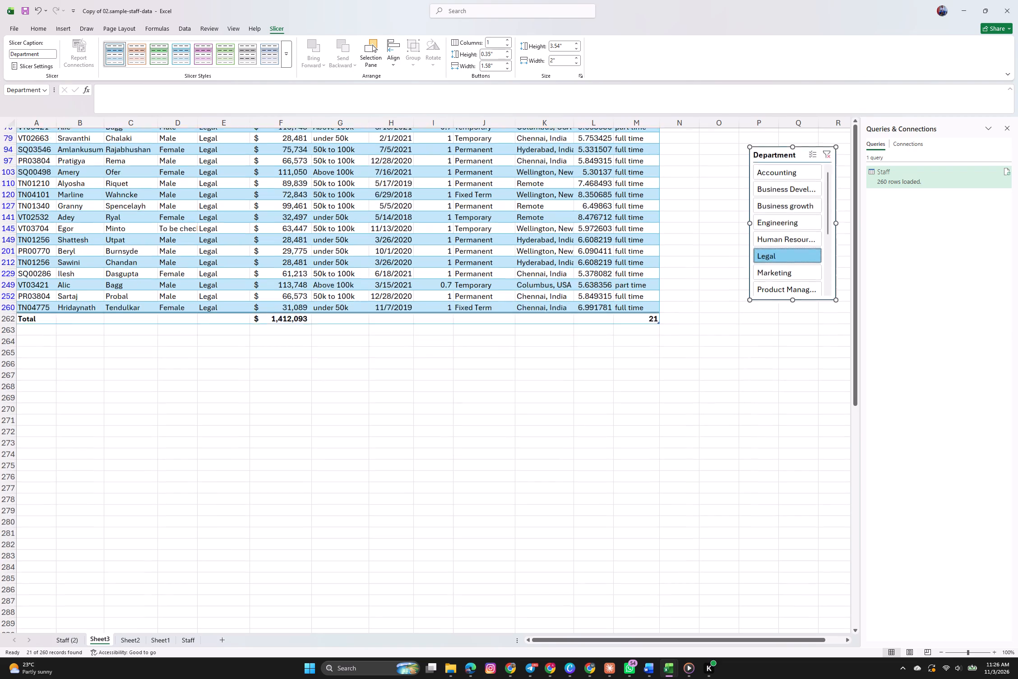
scroll(560, 278, "up", 1)
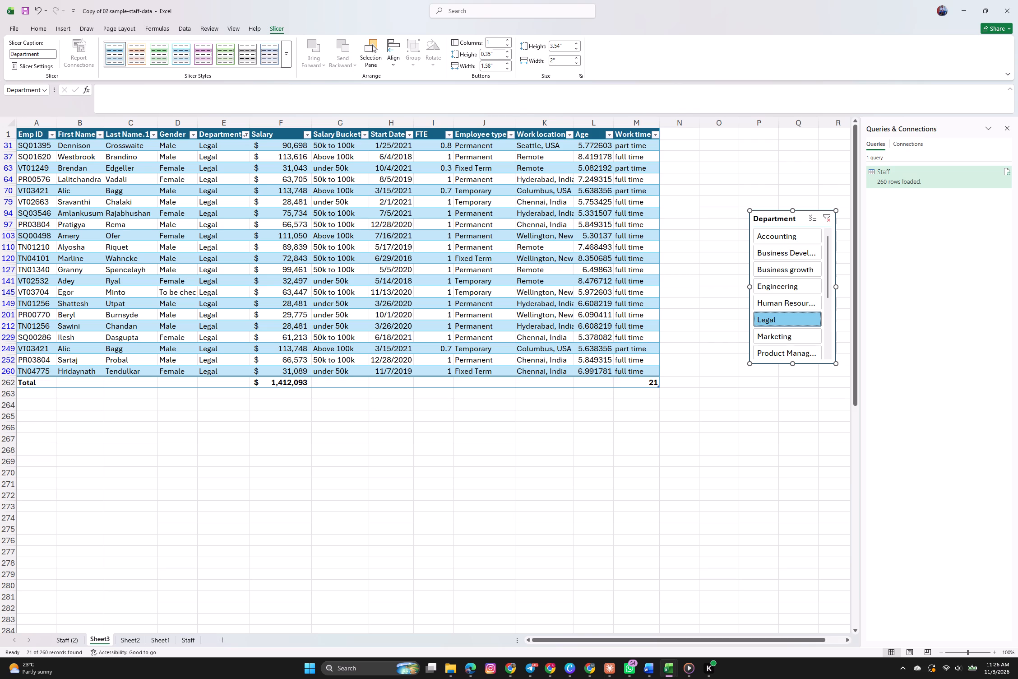
Enter the heading "amount in NZD" in cell B280, in the empty area below the staff table.
left_click(281, 147)
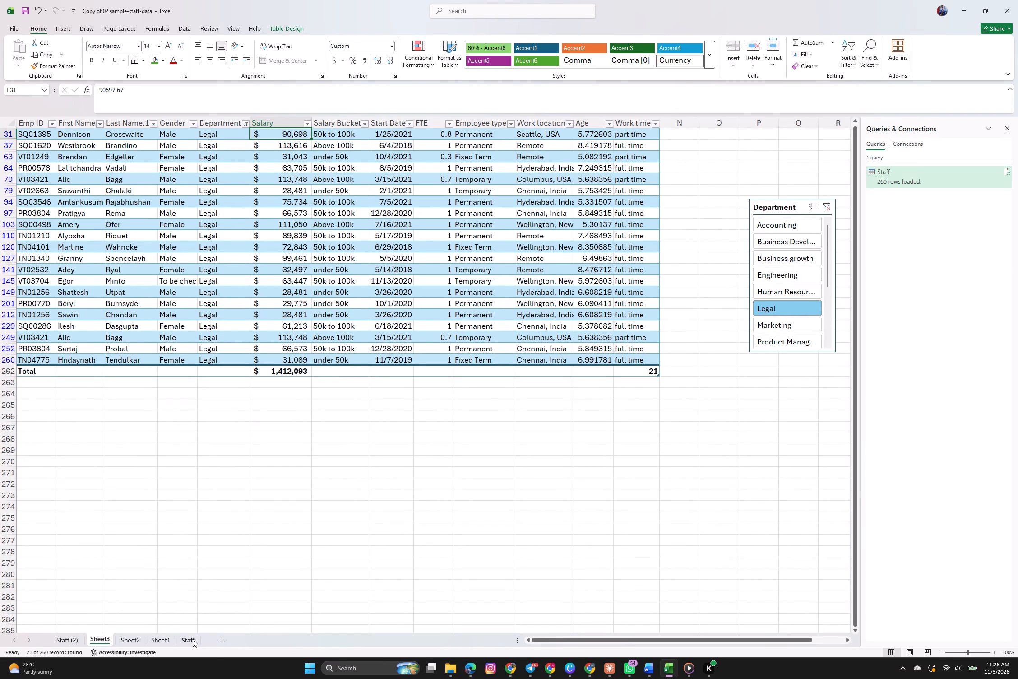
scroll(301, 488, "down", 3)
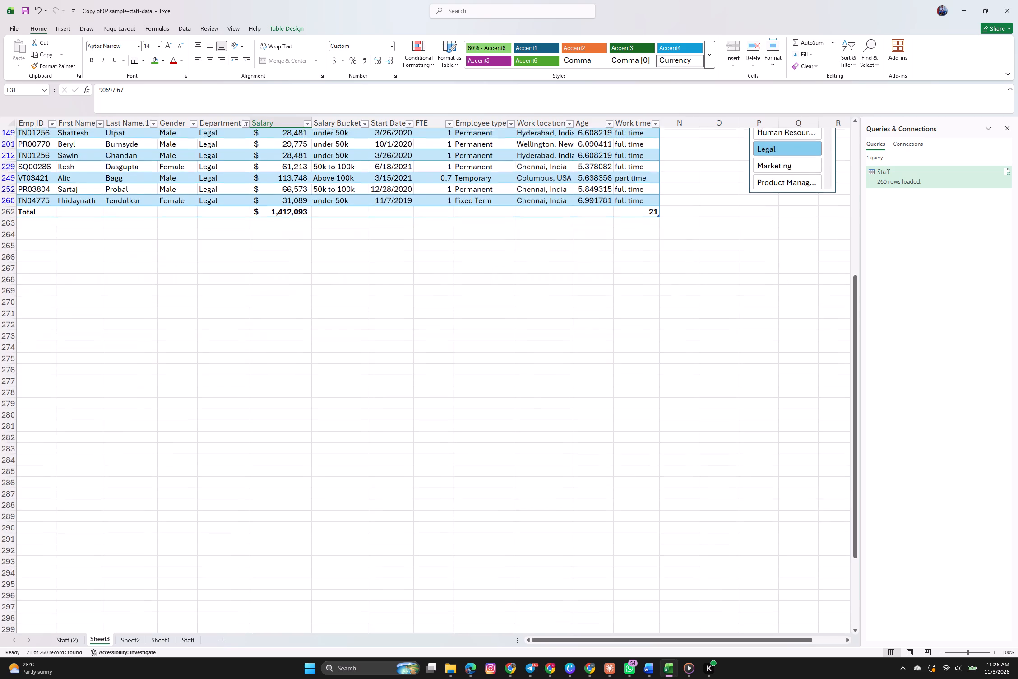
scroll(301, 488, "down", 3)
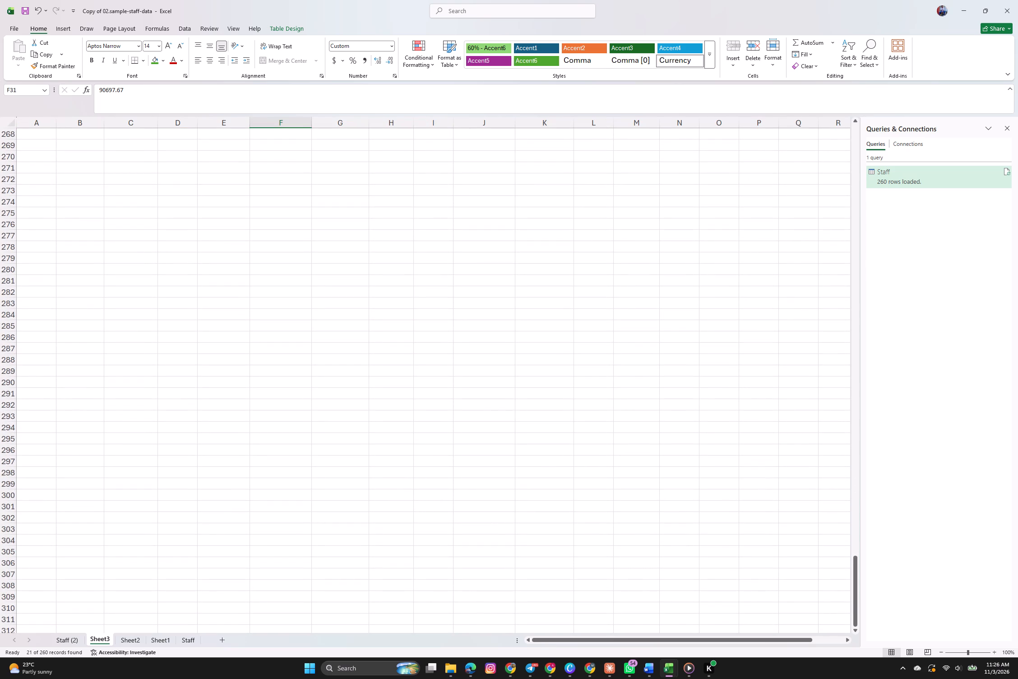
left_click(37, 306)
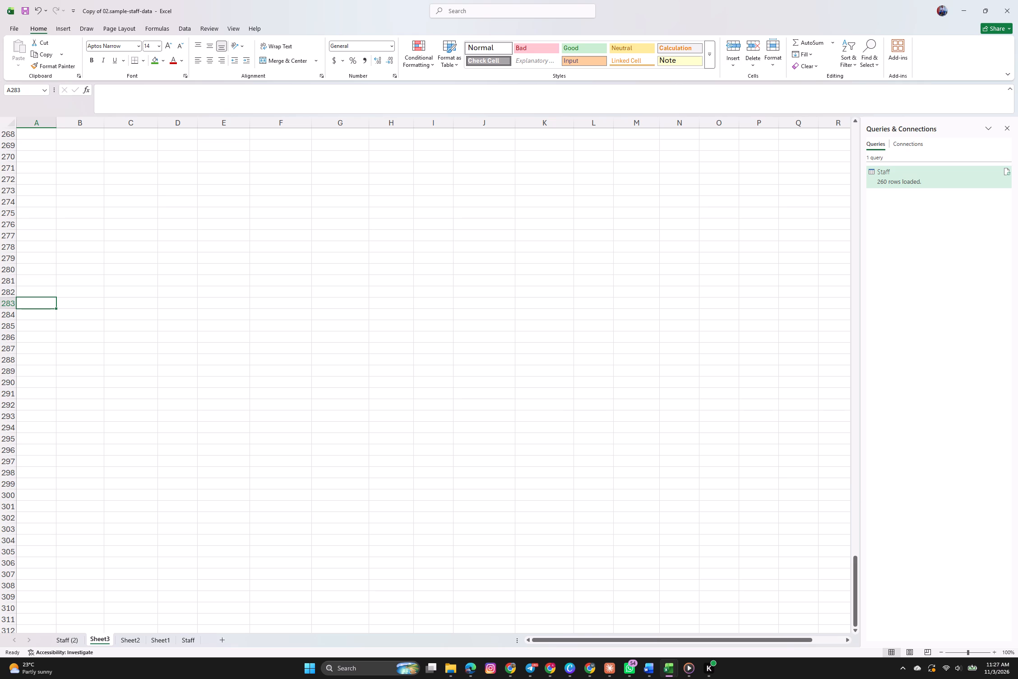
scroll(37, 306, "up", 1)
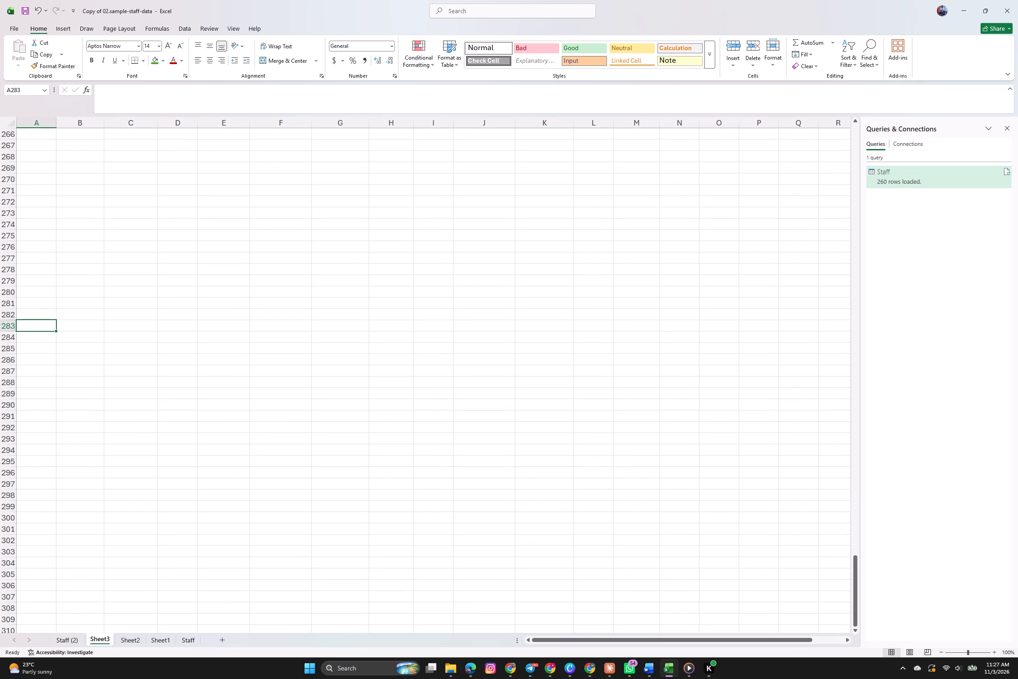
left_click(74, 294)
type("amount")
key("space")
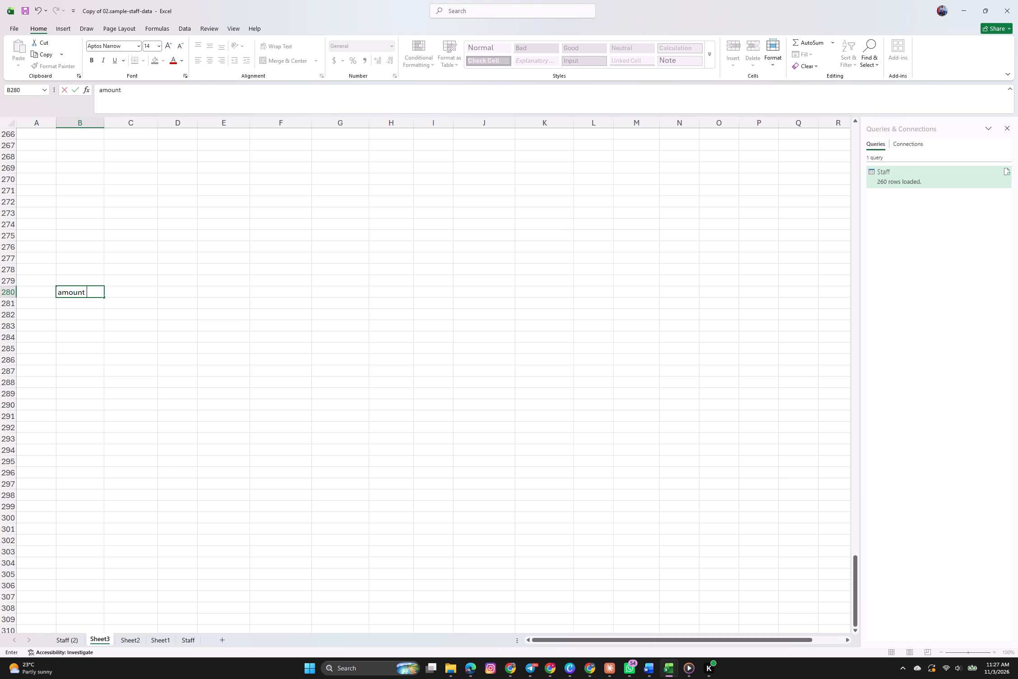
key("n")
left_click(142, 293)
key("Right")
left_click(81, 305)
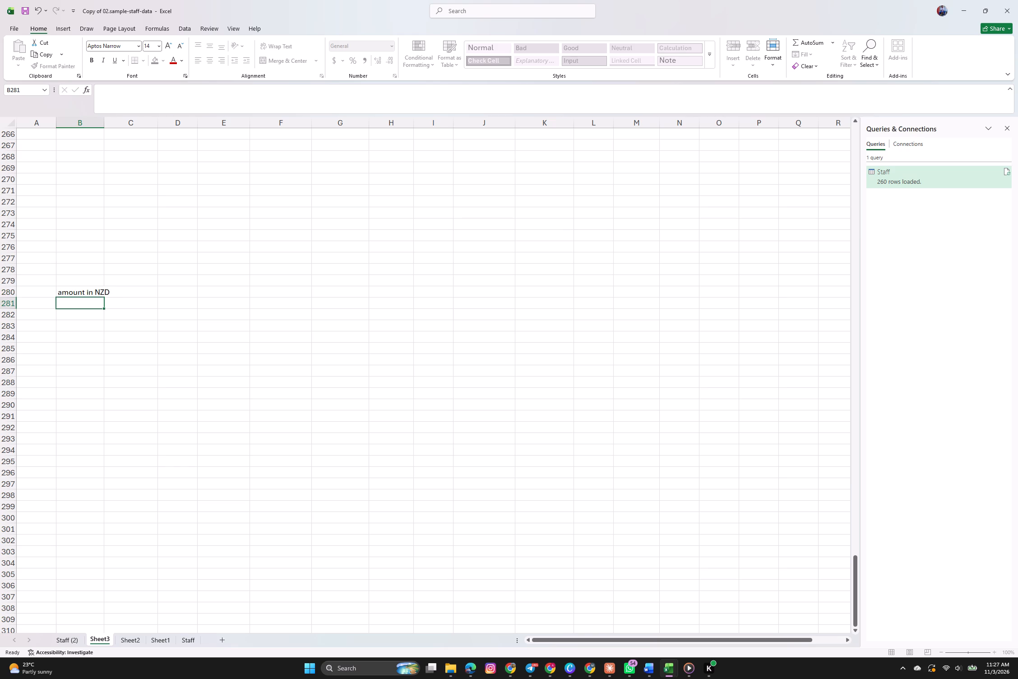
Enter the labels "exchanf\ge rate" in B281 and "amount in fx" in B282, below the "amount in NZD" heading.
type("exchanf\\ge rate")
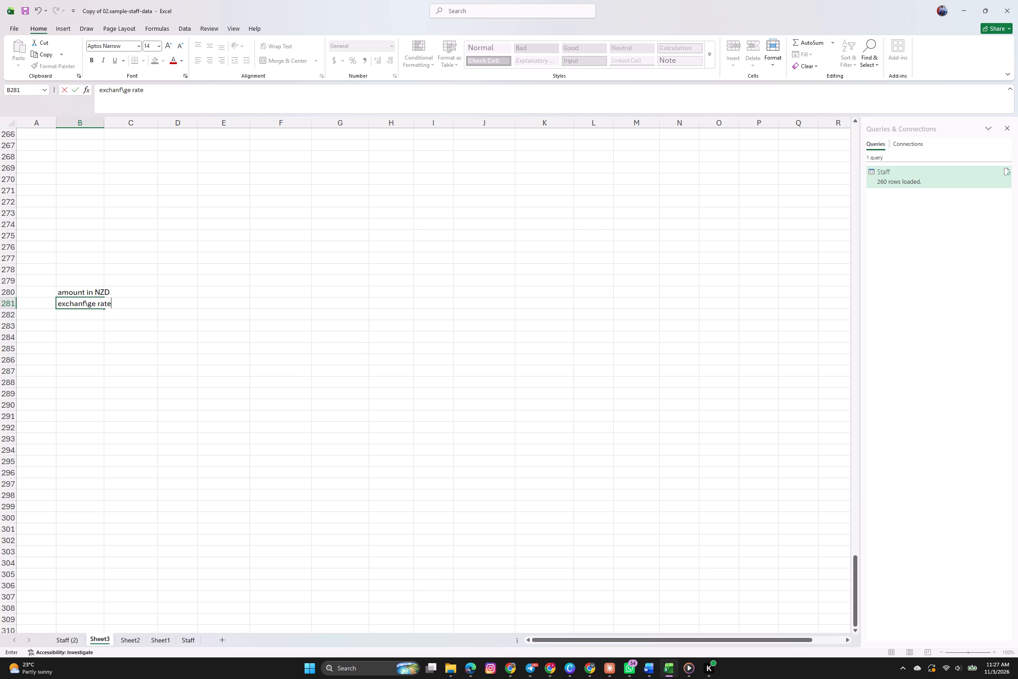
key("Down")
type("amount in")
key("space")
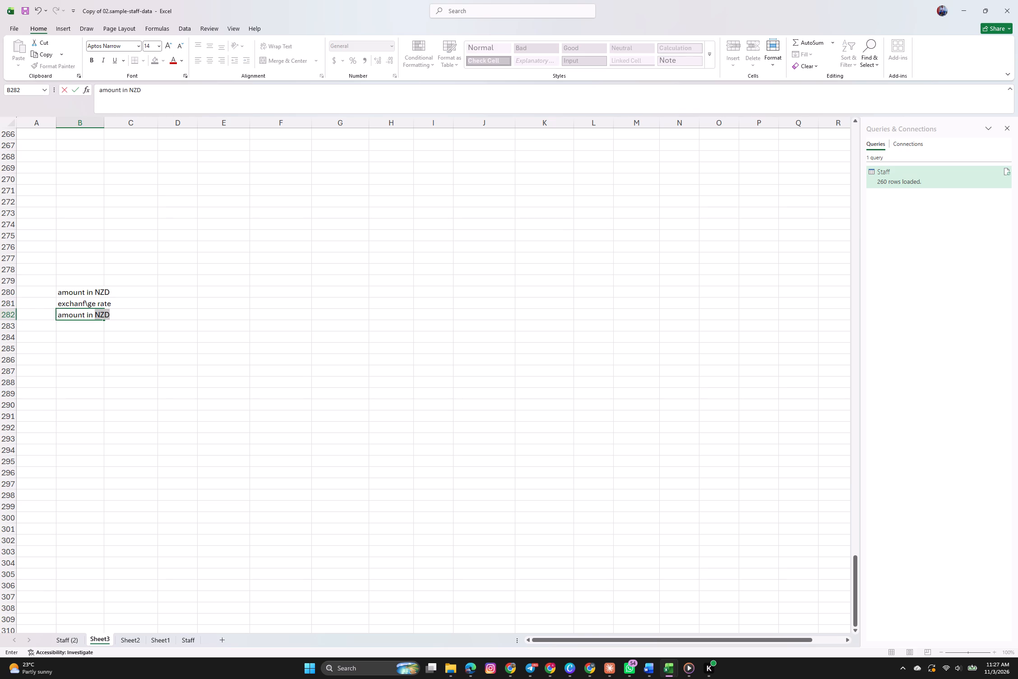
type("fx")
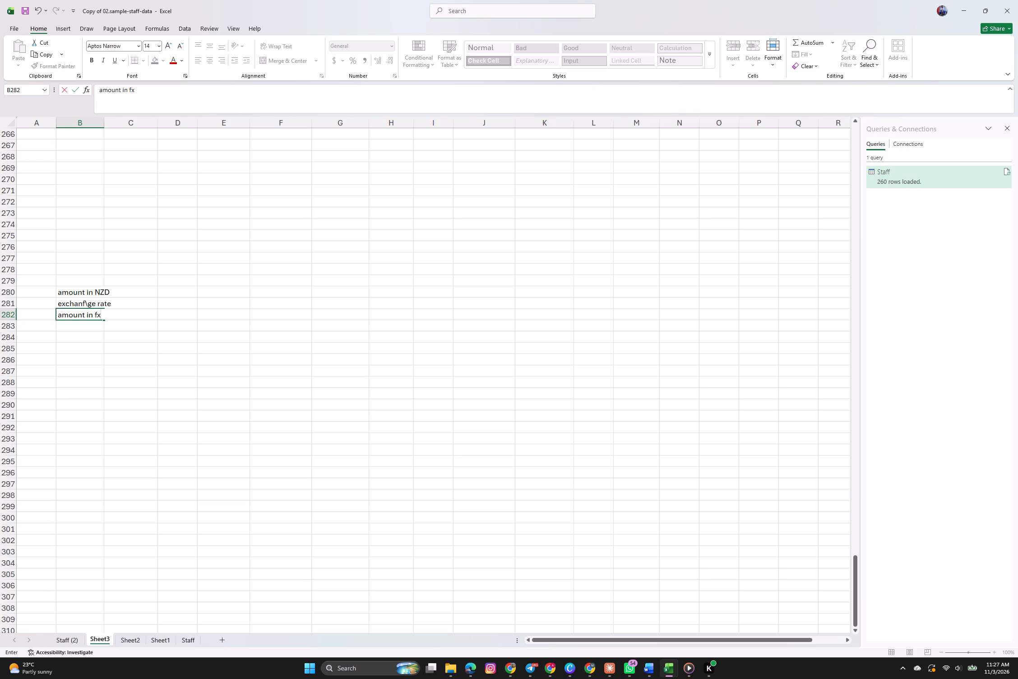
Enter 1000 in C280 as the NZD amount and 0.61 in C281 as the exchange rate.
left_click(91, 297)
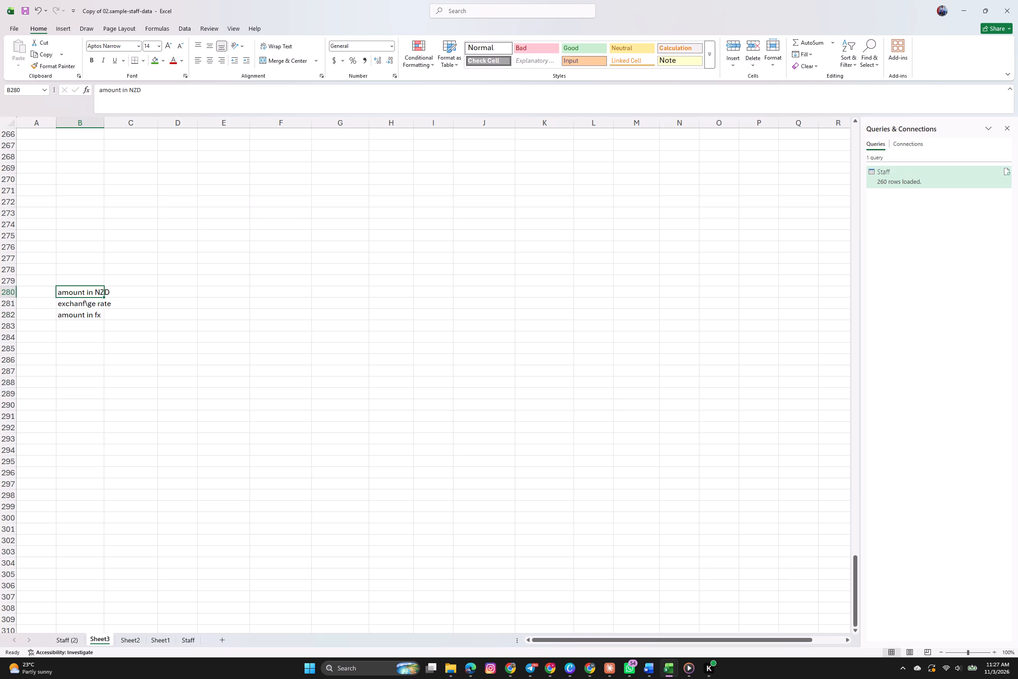
key("Right")
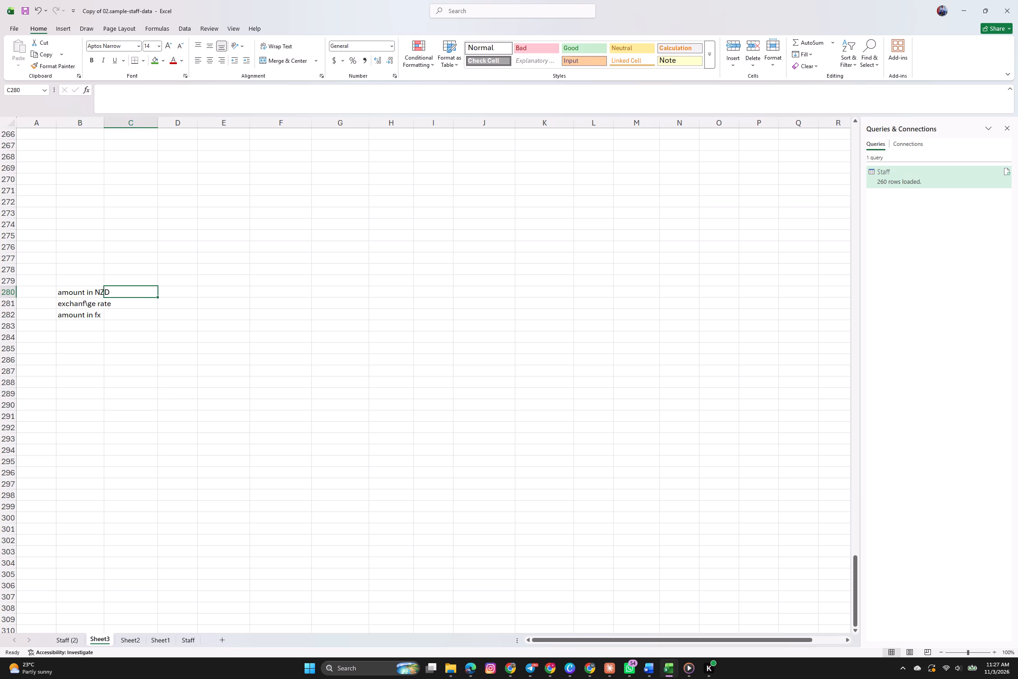
type("1000")
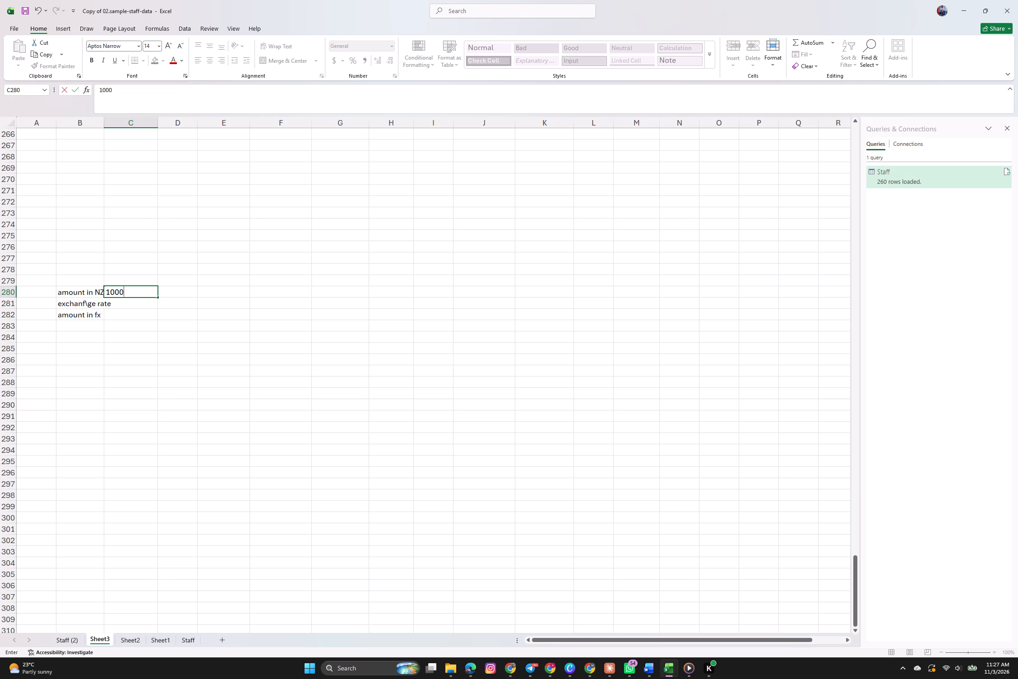
left_click(130, 306)
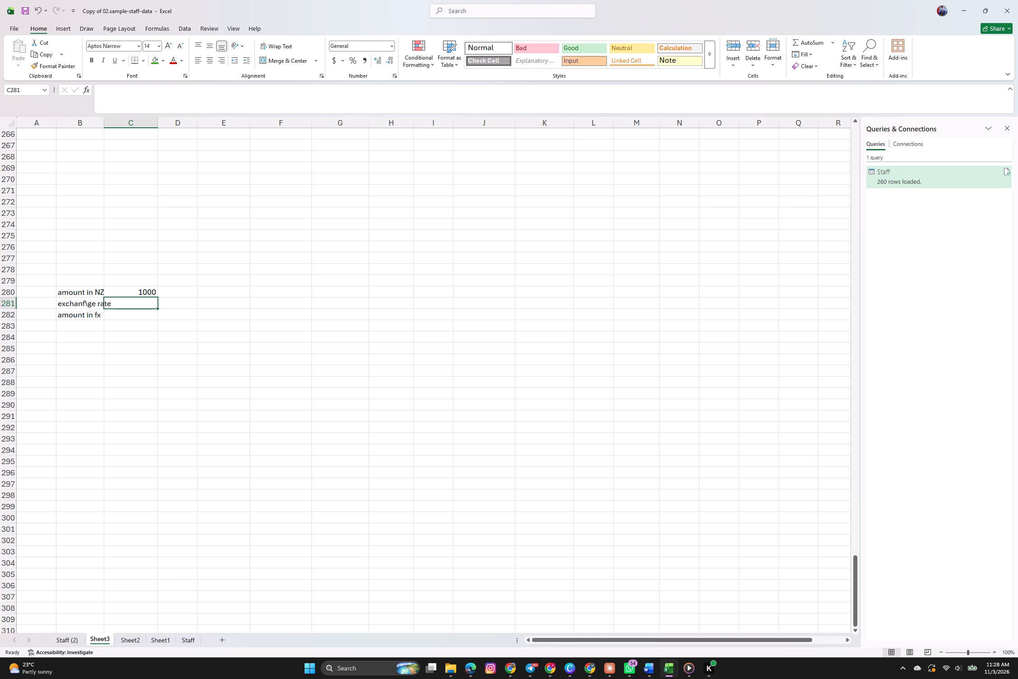
left_click(136, 304)
type("0.")
type("61")
key("space")
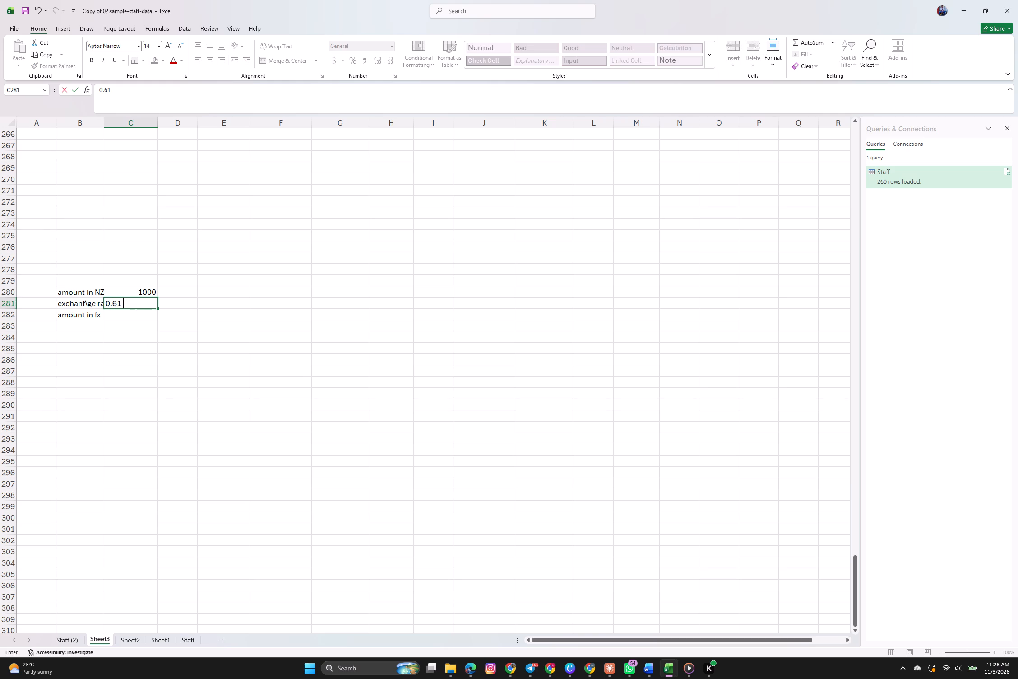
Enter the formula =C280*C281 in C282 to calculate the amount in fx.
left_click(133, 314)
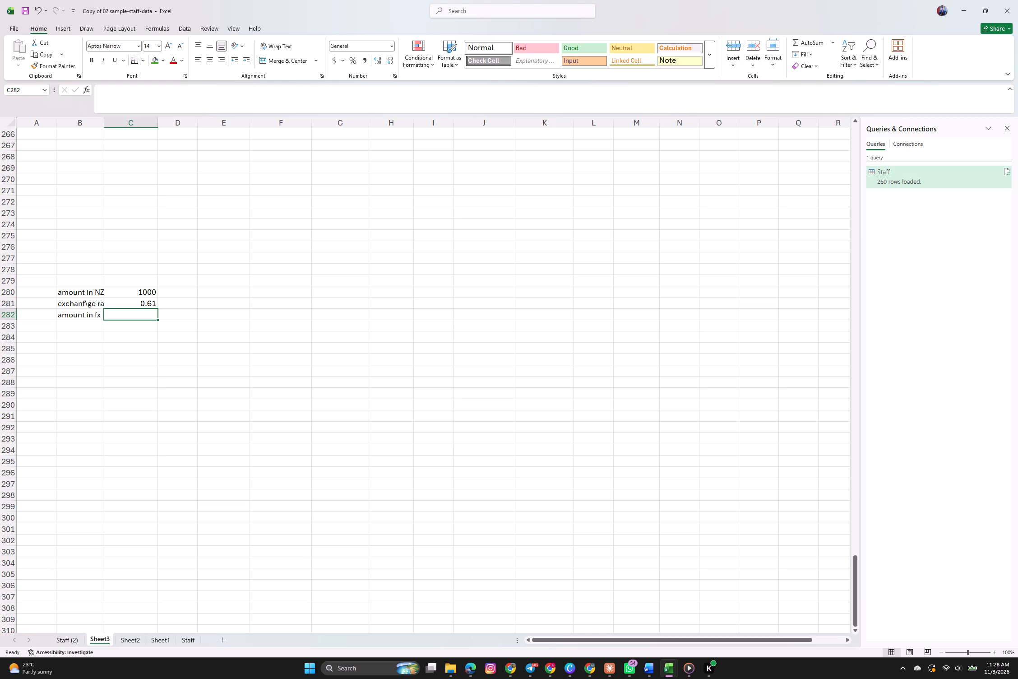
key("equal")
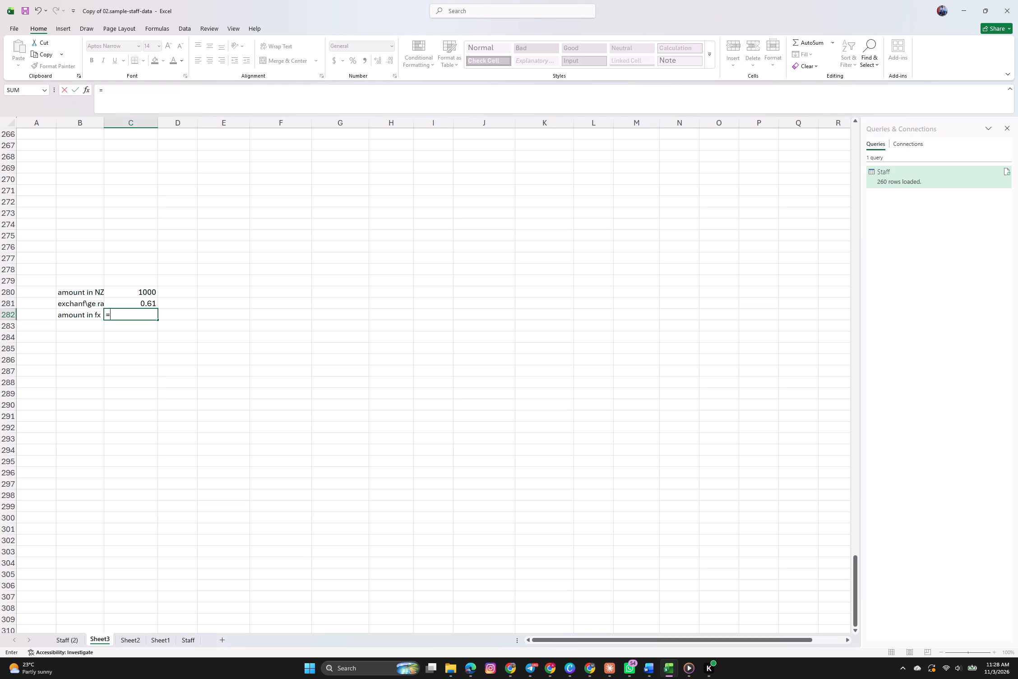
left_click(130, 293)
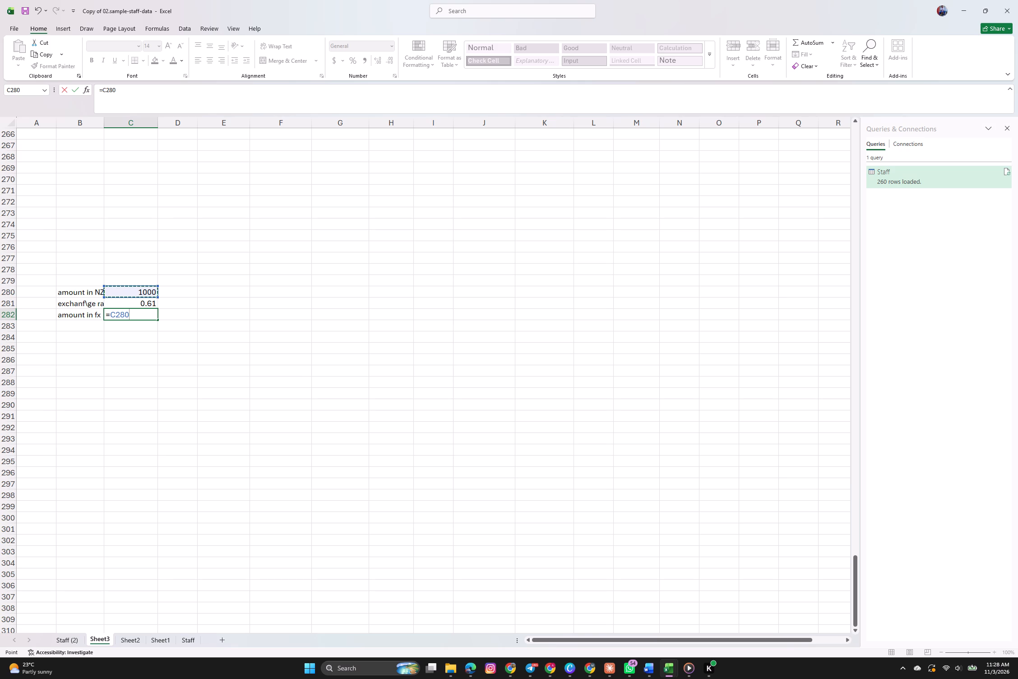
key("shift+asterisk")
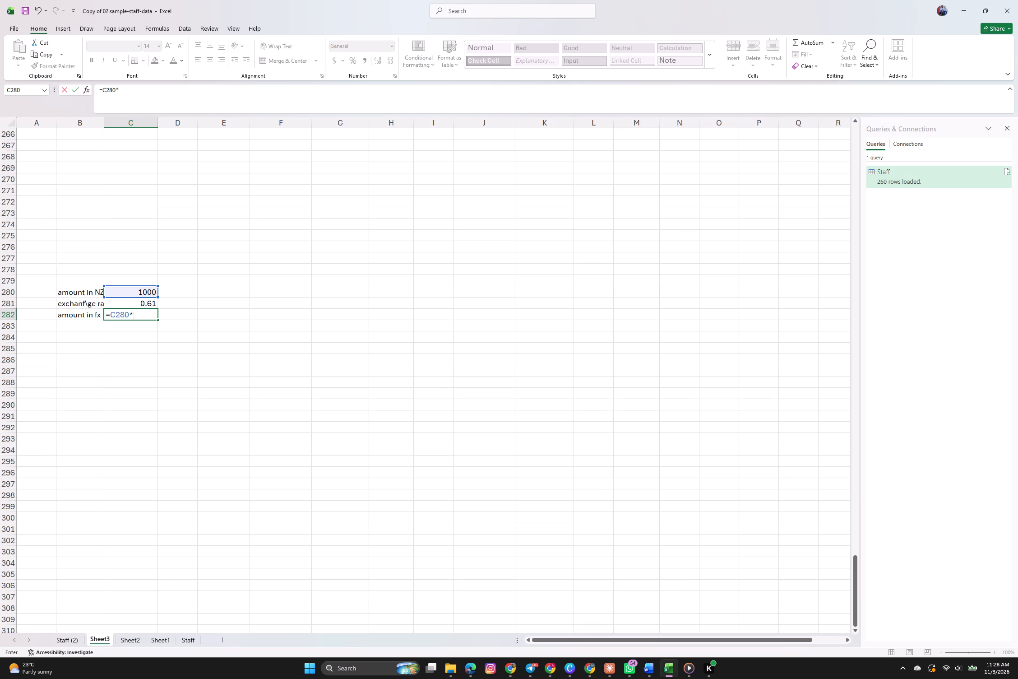
left_click(139, 303)
key("Return")
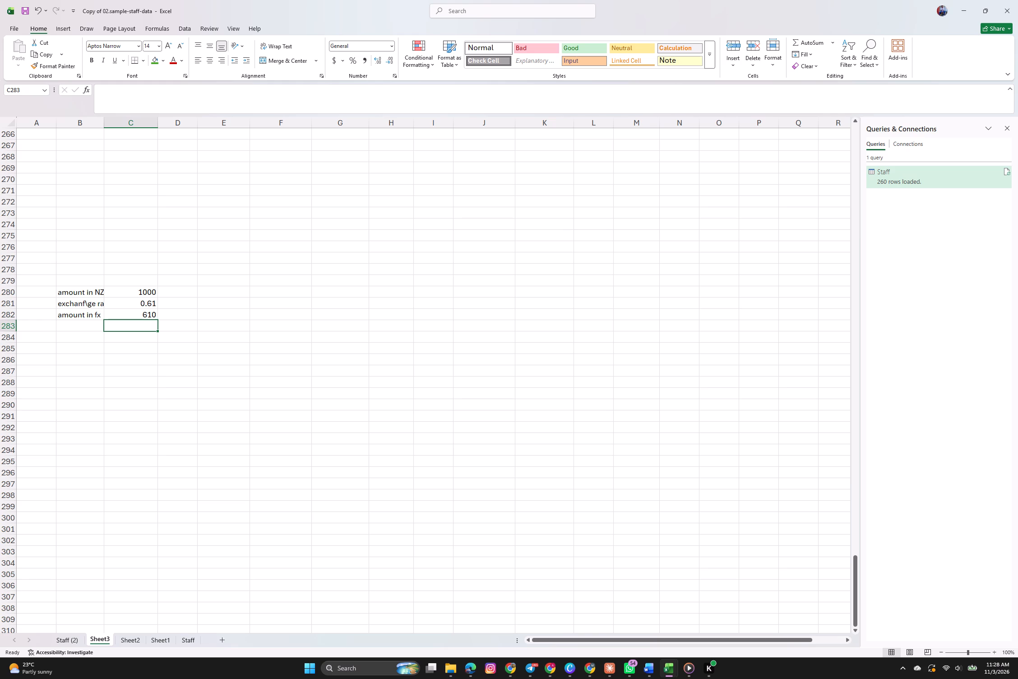
Open the formula in C282 to examine its cell references.
double_click(149, 315)
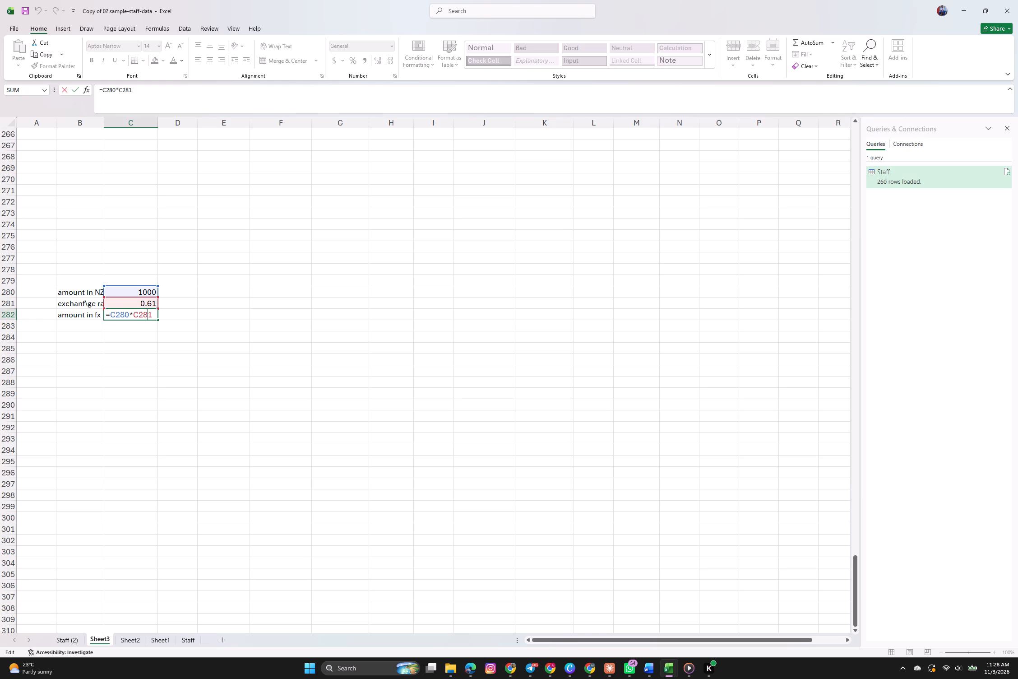
left_click(152, 314)
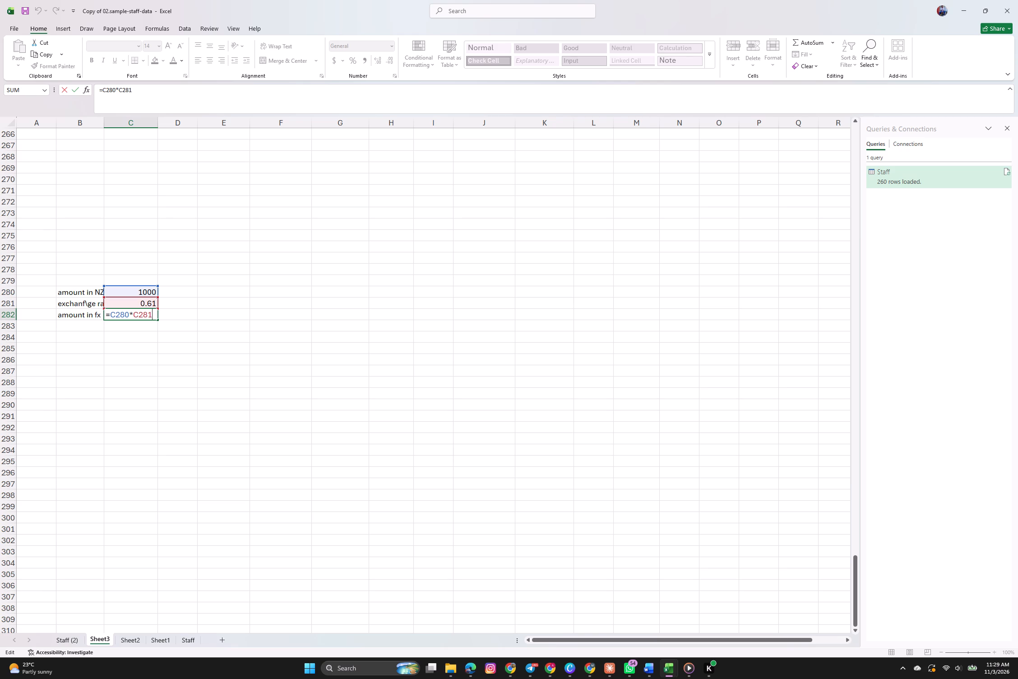
left_click(128, 326)
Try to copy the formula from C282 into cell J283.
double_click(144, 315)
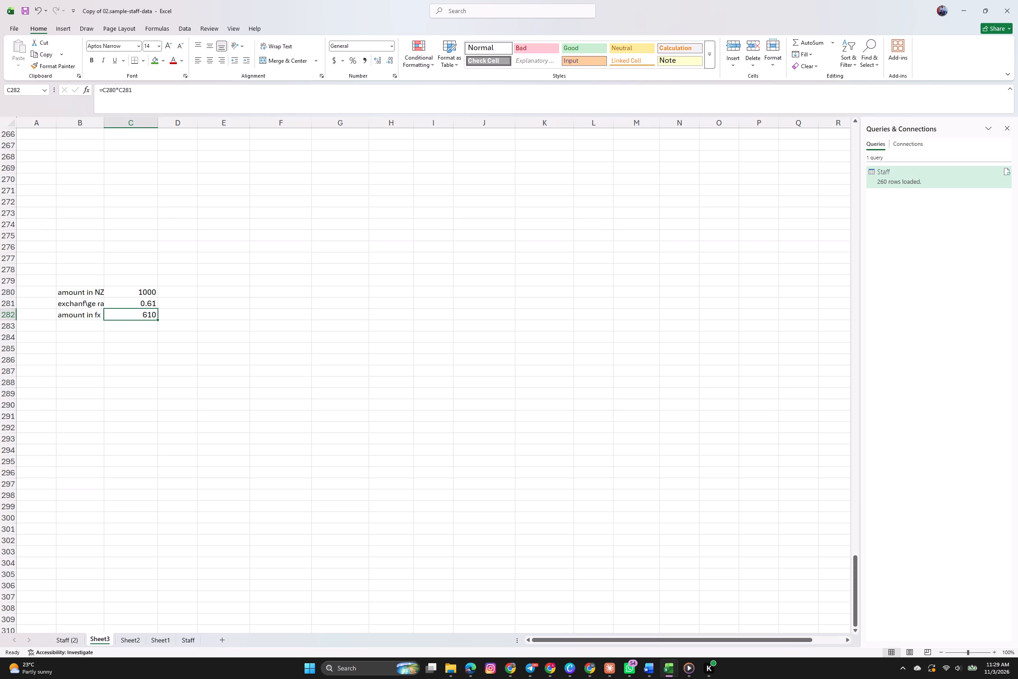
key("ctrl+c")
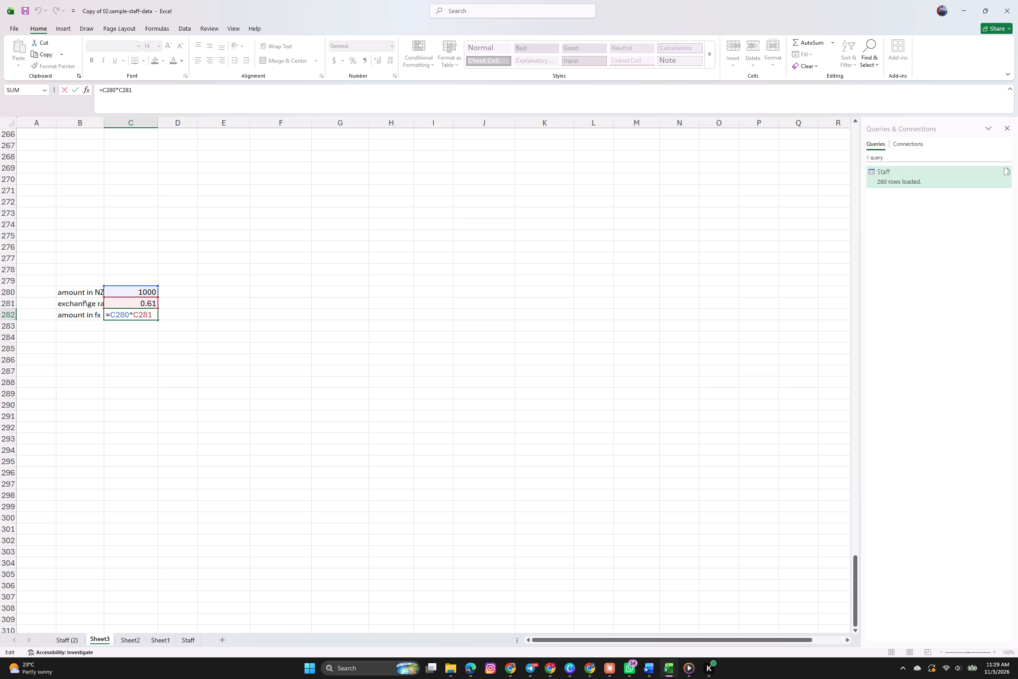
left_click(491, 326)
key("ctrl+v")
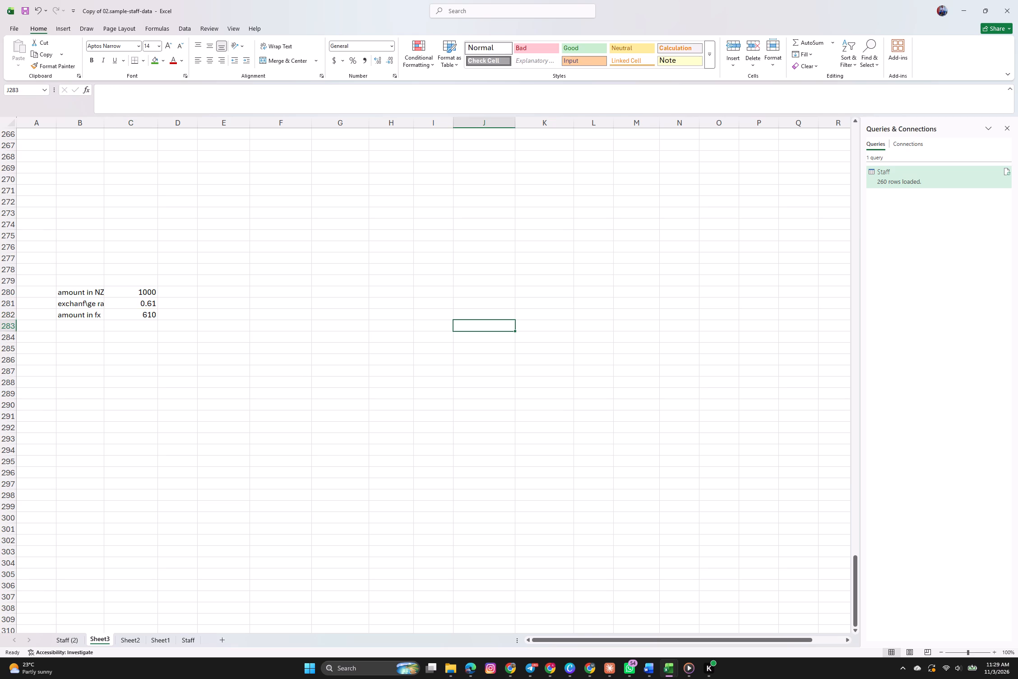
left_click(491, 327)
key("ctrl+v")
Copy the full formula text =C280*C281 from C282 and paste it into J283.
left_click(134, 315)
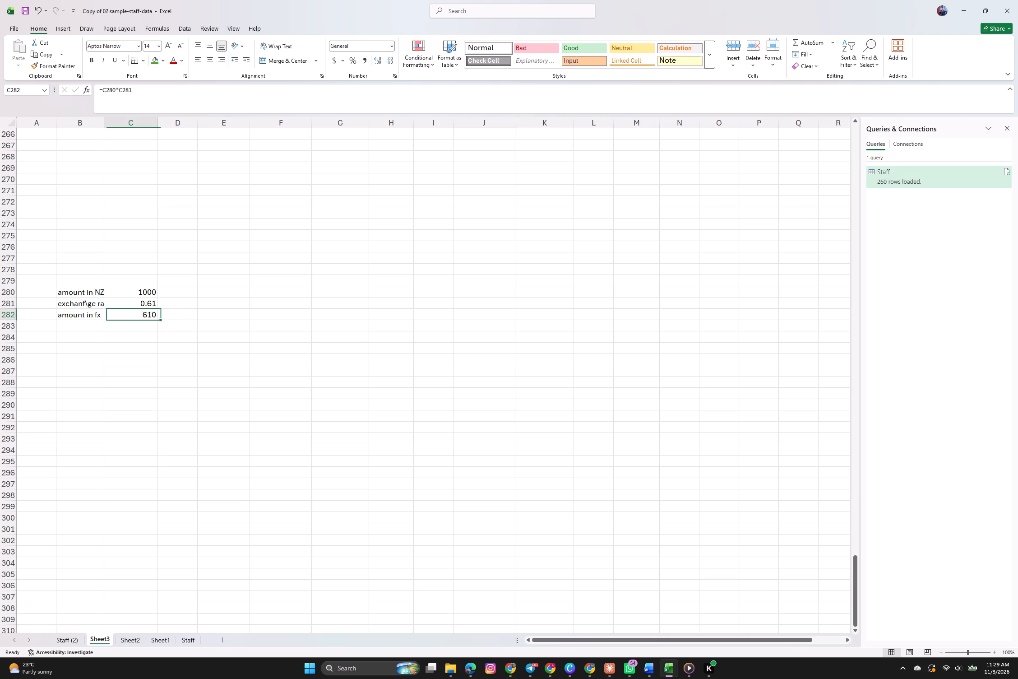
double_click(134, 315)
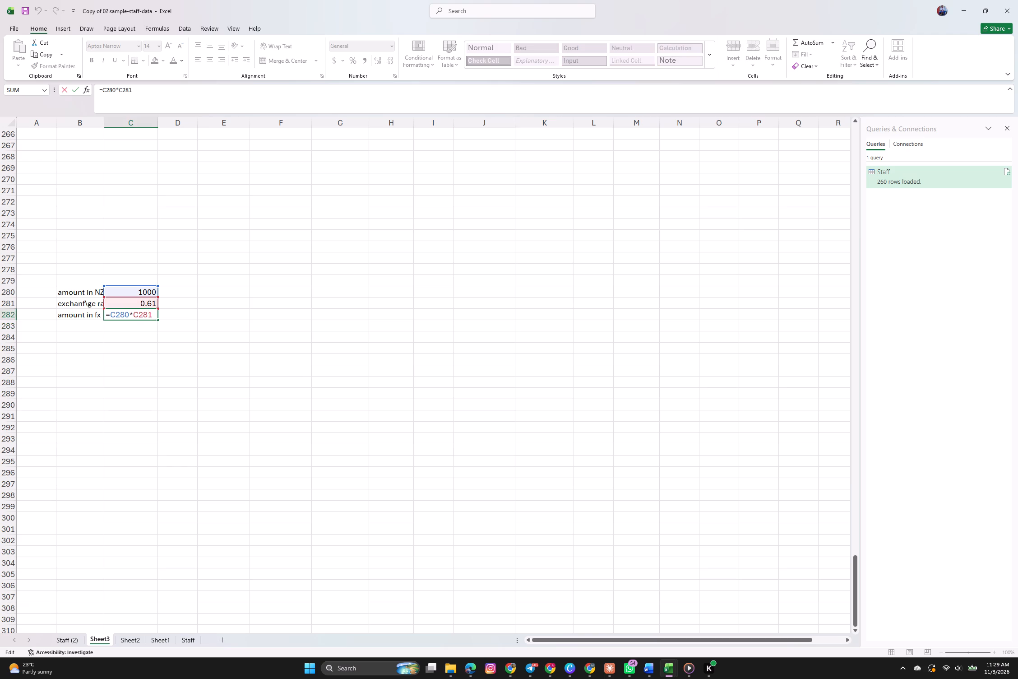
left_click_drag(152, 313, 109, 314)
left_click_drag(109, 314, 107, 313)
key("ctrl+c")
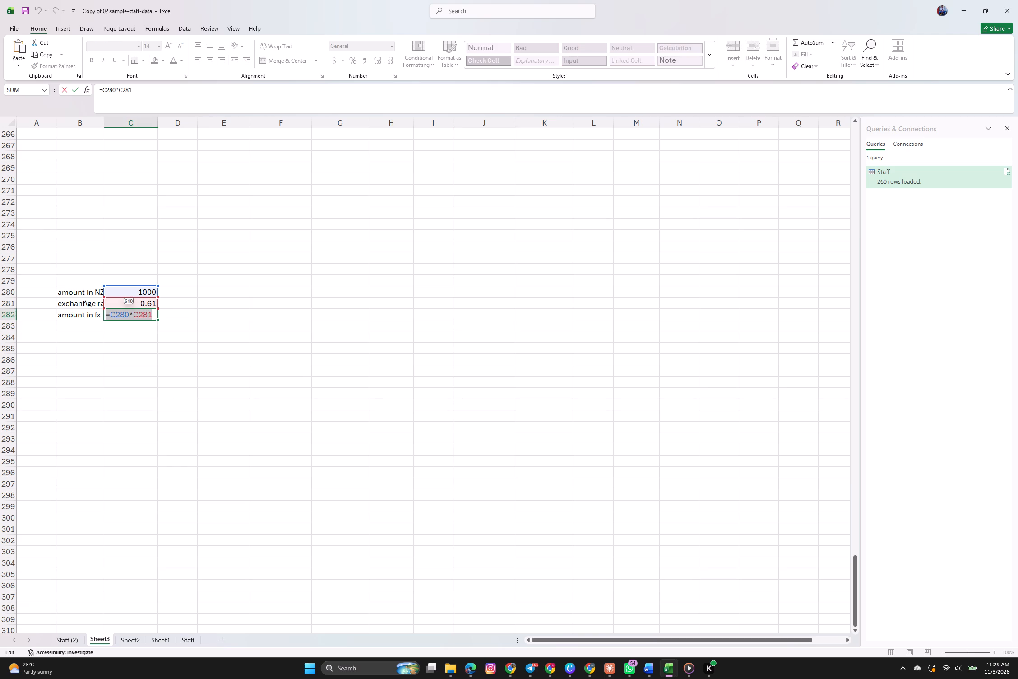
left_click(506, 328)
key("ctrl+v")
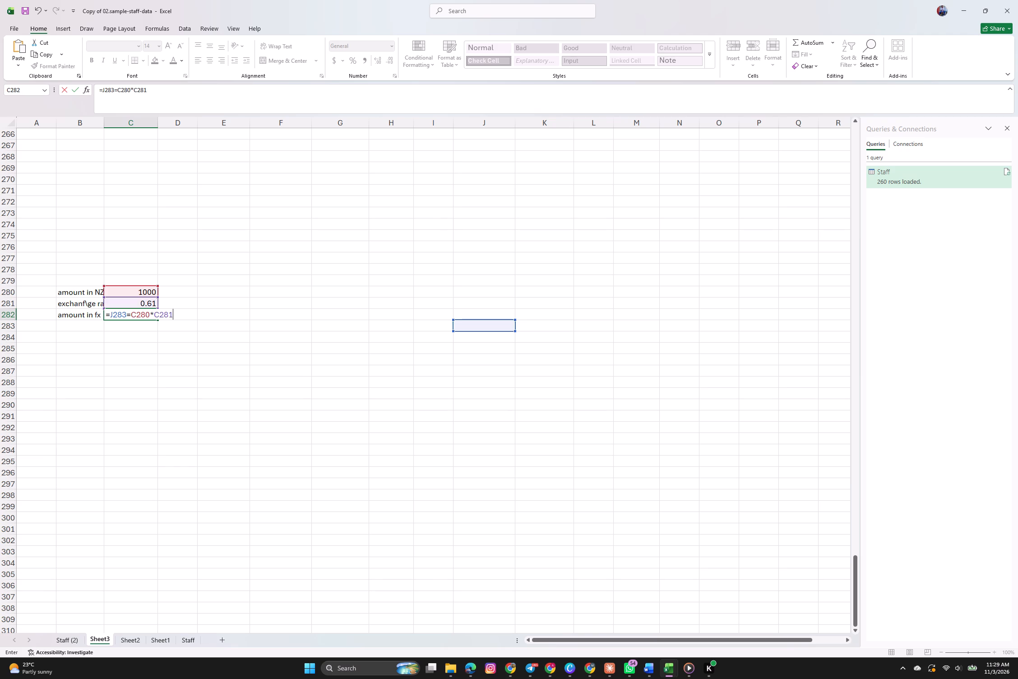
left_click(476, 327)
key("ctrl+v")
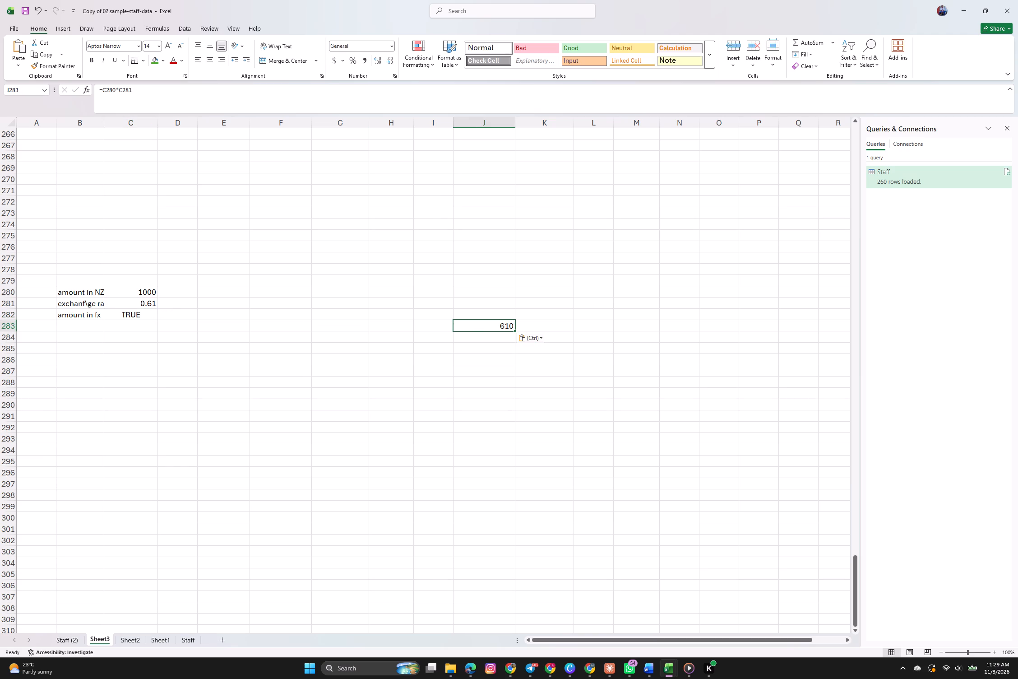
Clear the wrong references from the formula in C282 and rebuild it as =C280*C281.
left_click(152, 316)
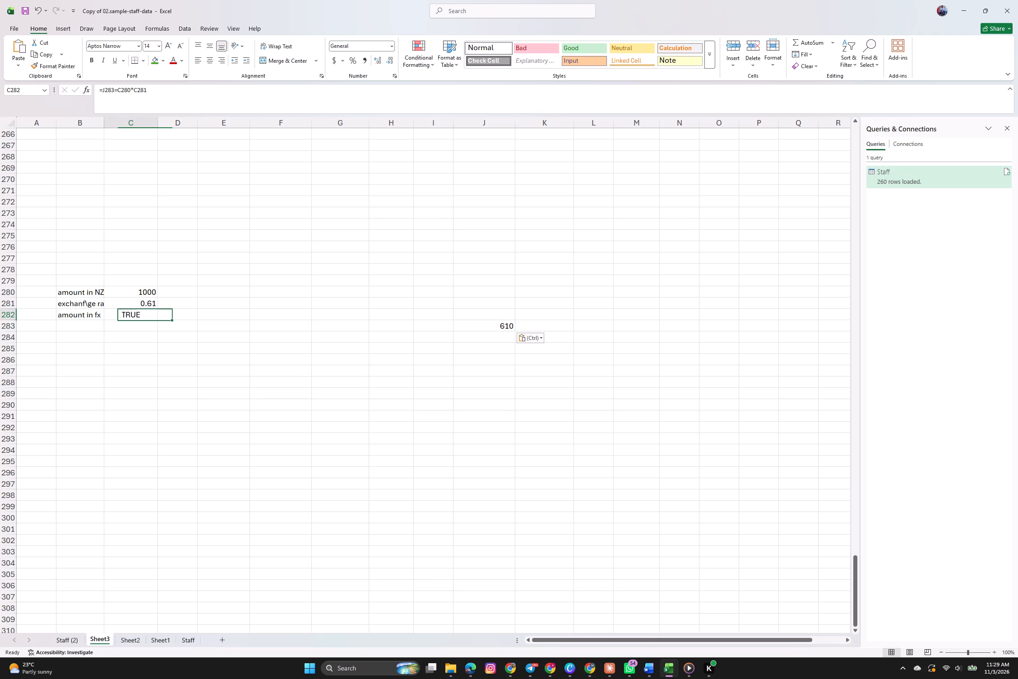
double_click(152, 316)
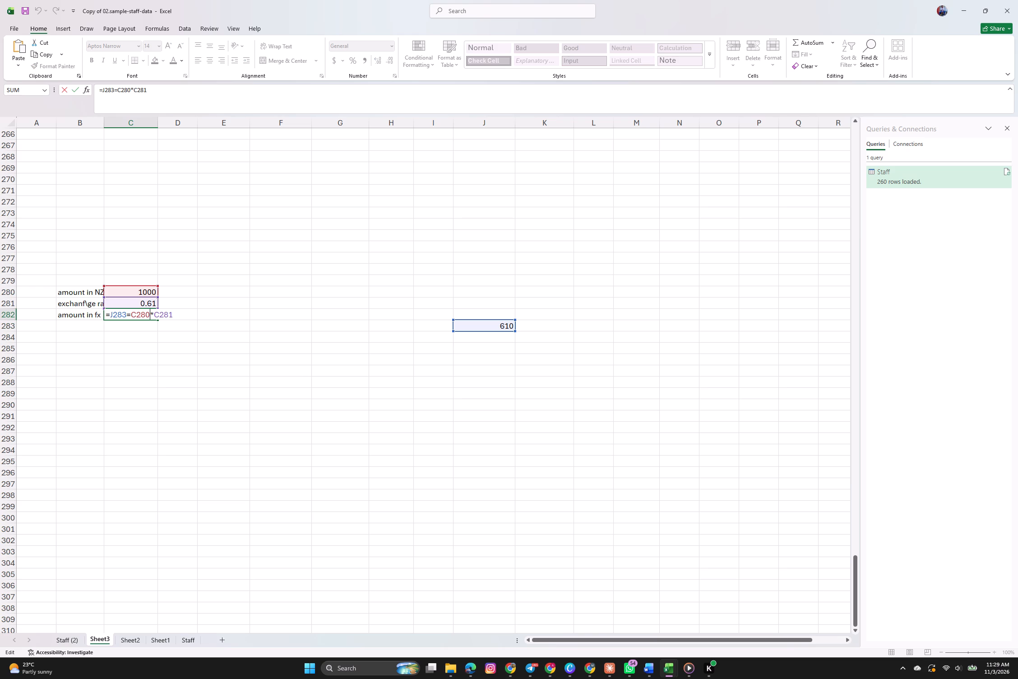
left_click(180, 315)
key("BackSpace")
key("BackSpace")
key("BackSpace")
key("BackSpace")
key("BackSpace")
key("BackSpace")
key("BackSpace")
key("BackSpace")
key("BackSpace")
key("BackSpace")
key("BackSpace")
key("BackSpace")
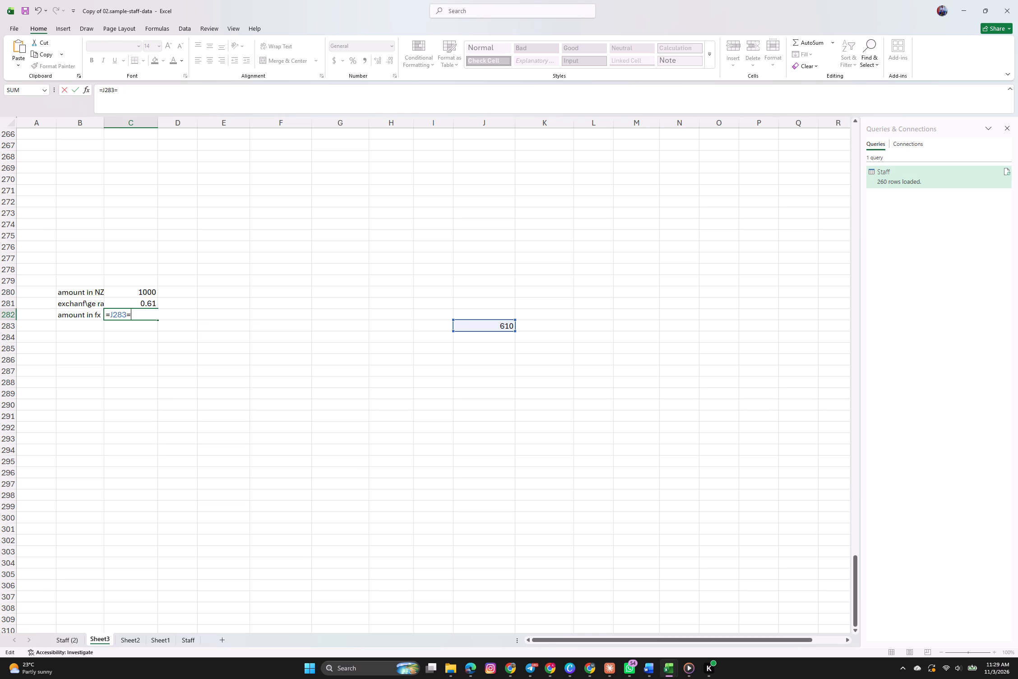
key("BackSpace")
key("BackSpace")
key("BackSpace")
key("BackSpace")
left_click(152, 293)
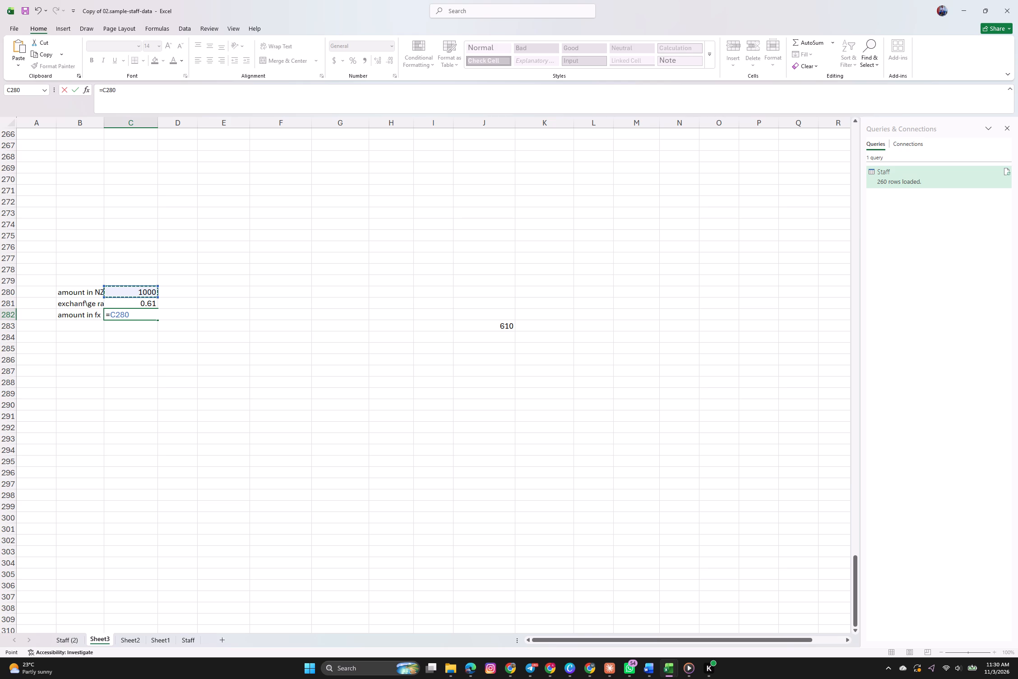
key("shift+asterisk")
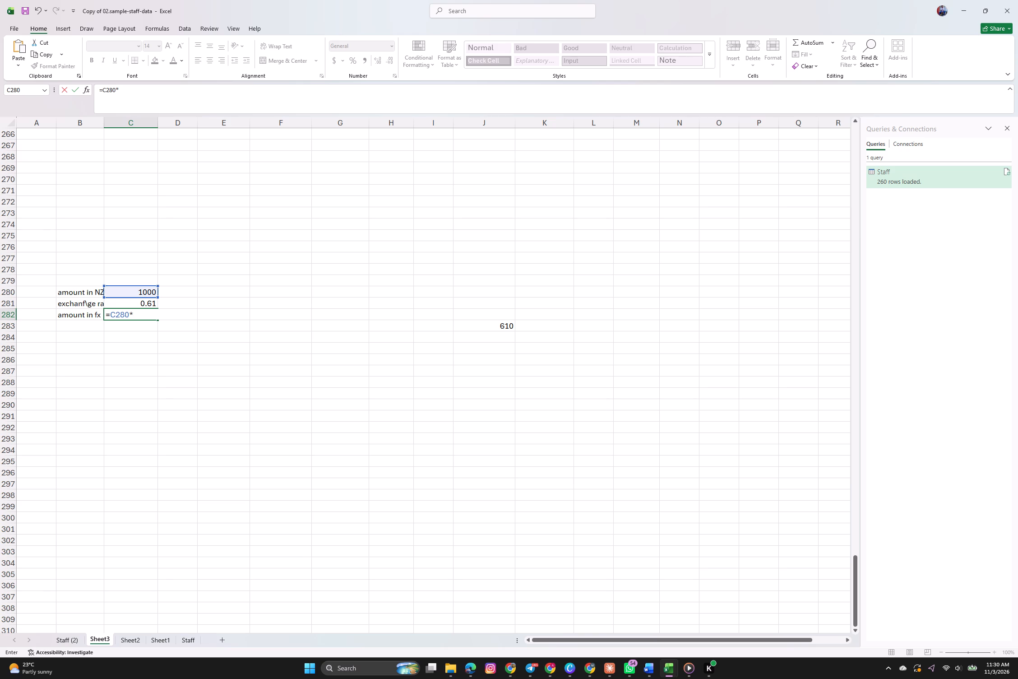
left_click(151, 302)
key("Return")
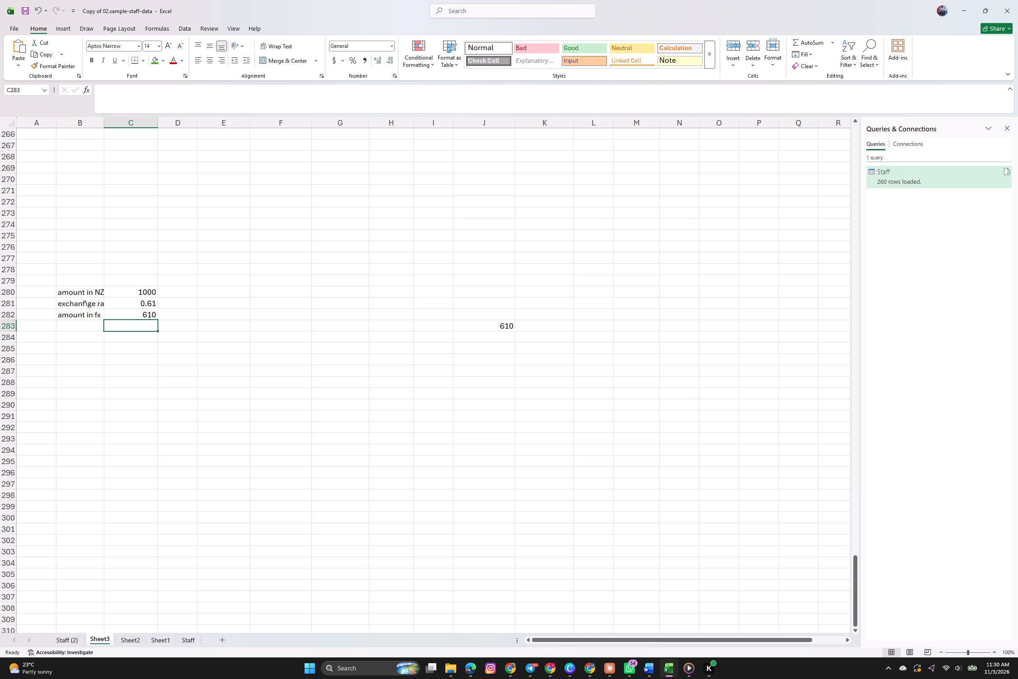
Clear the pasted formula from cell J283.
left_click(501, 325)
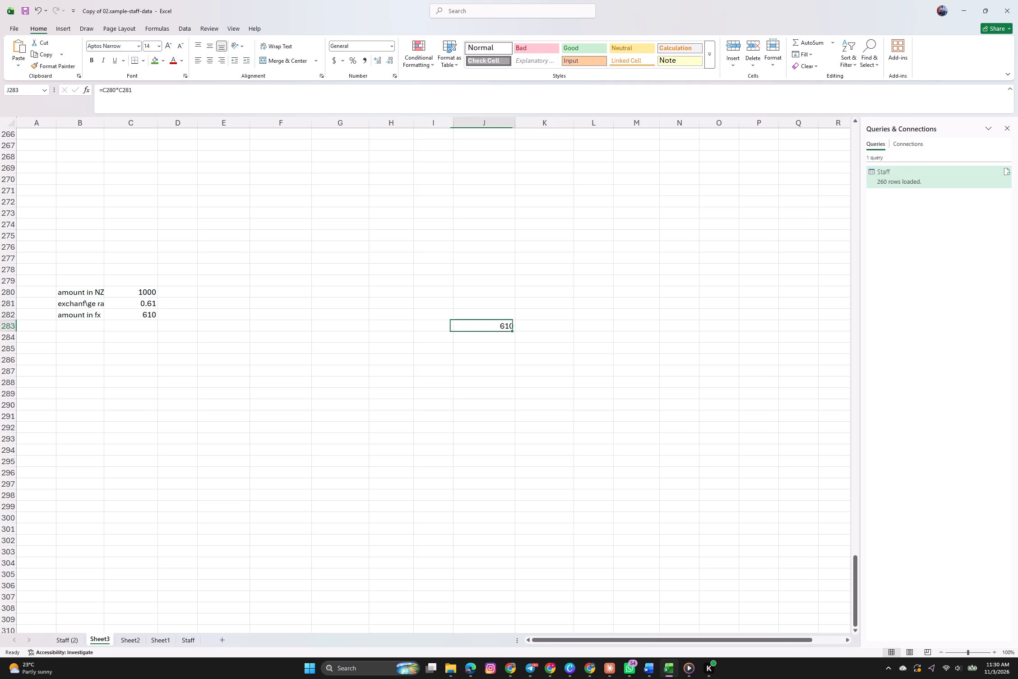
key("BackSpace")
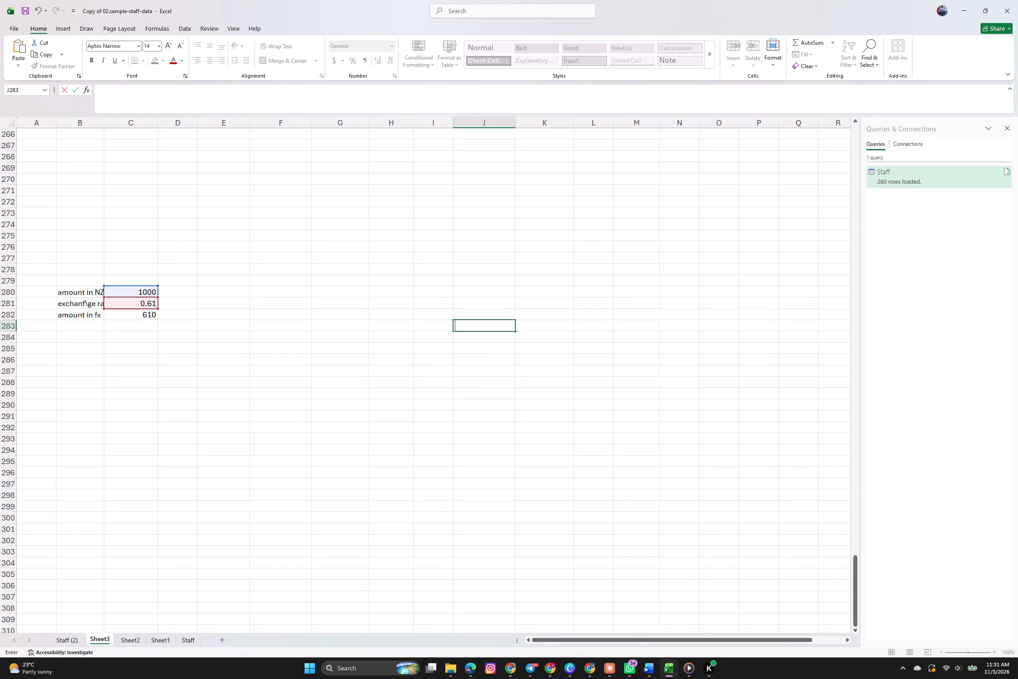
Edit the formula in C282 by adding a D to both column references and making them absolute, as =$CD$280*$CD$281.
double_click(139, 316)
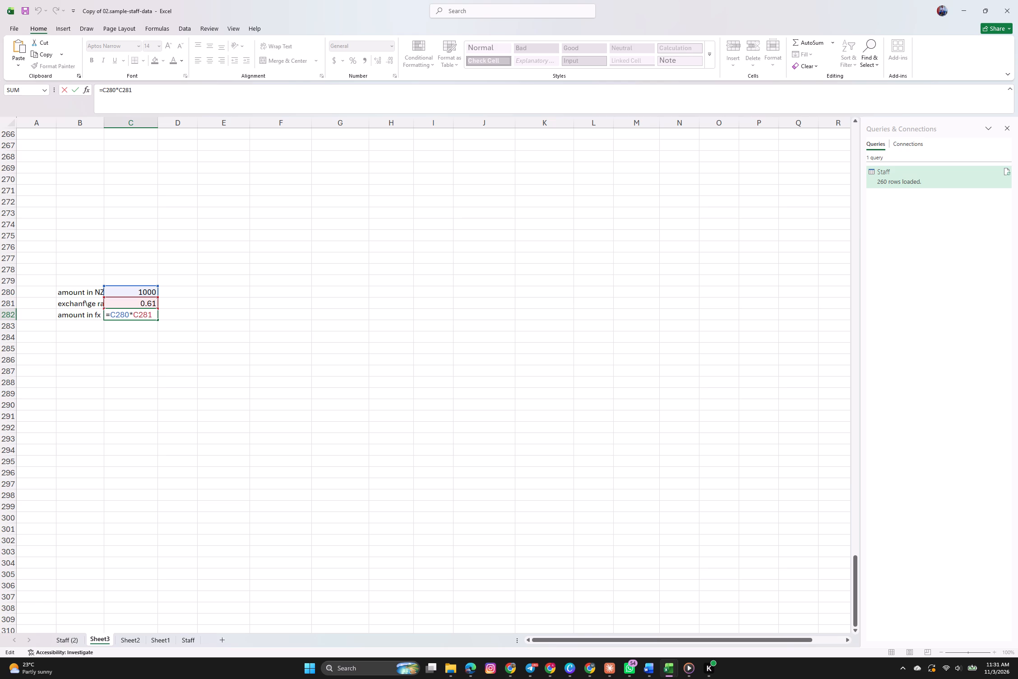
left_click(116, 316)
key("d")
key("F4")
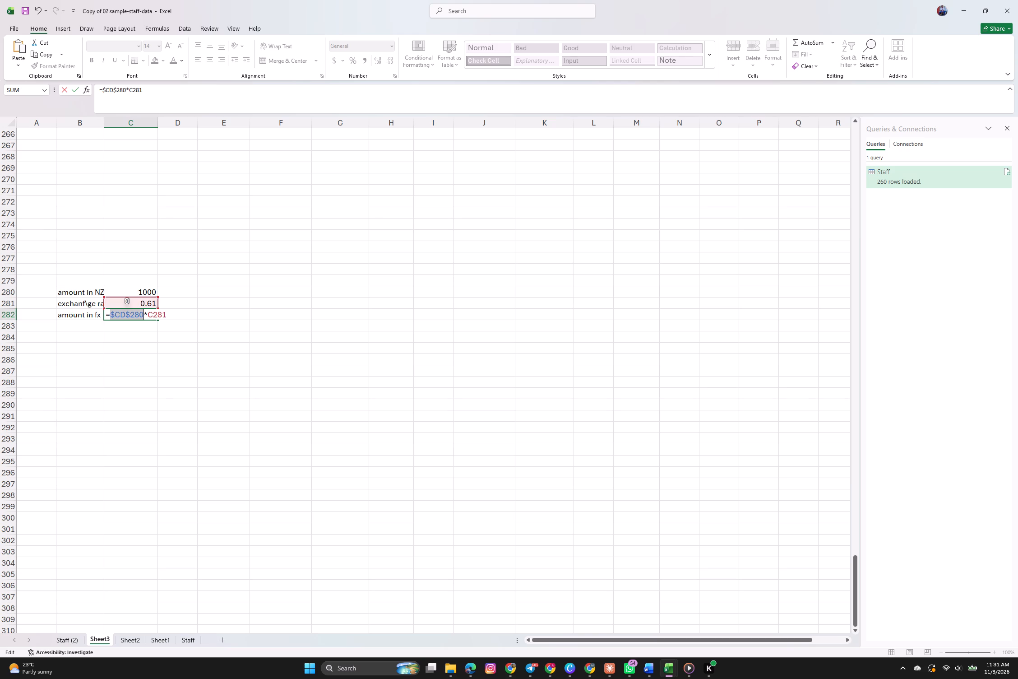
left_click(153, 312)
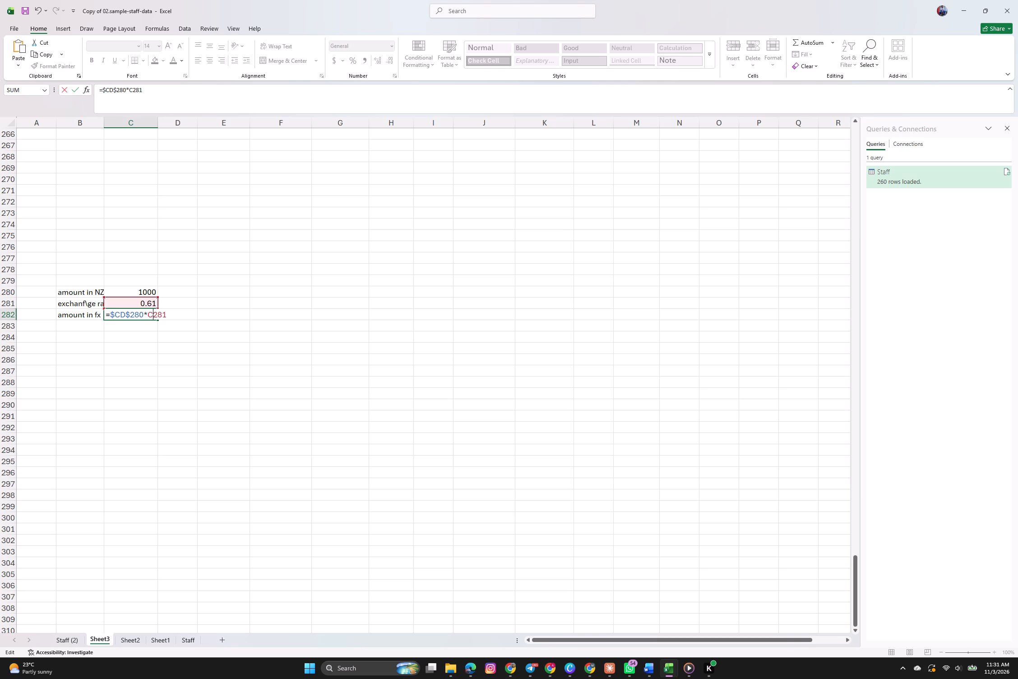
key("d")
key("F4")
key("Return")
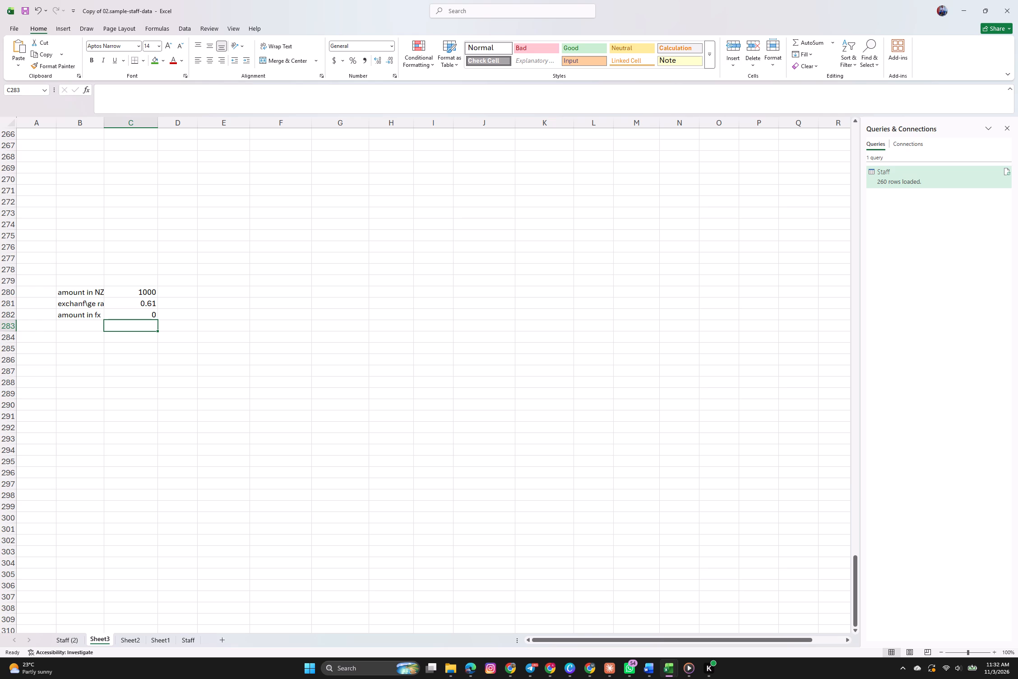
Correct the formula in C282 by removing D$ from both references, leaving =$C280*$C281 with only the columns locked.
left_click(138, 316)
double_click(138, 316)
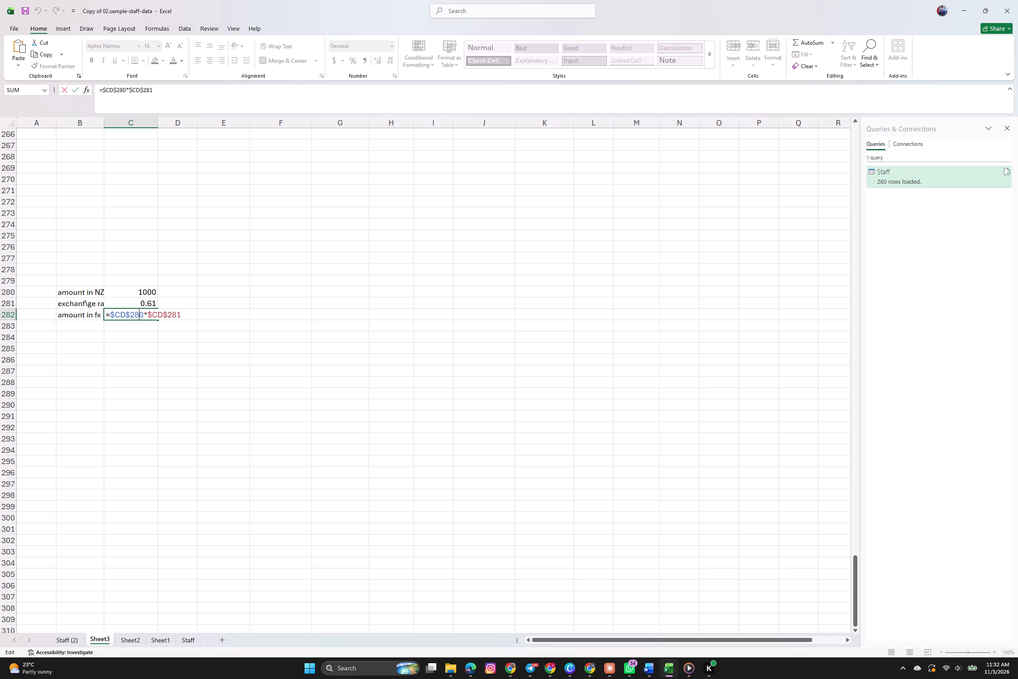
left_click(129, 312)
key("BackSpace")
key("BackSpace")
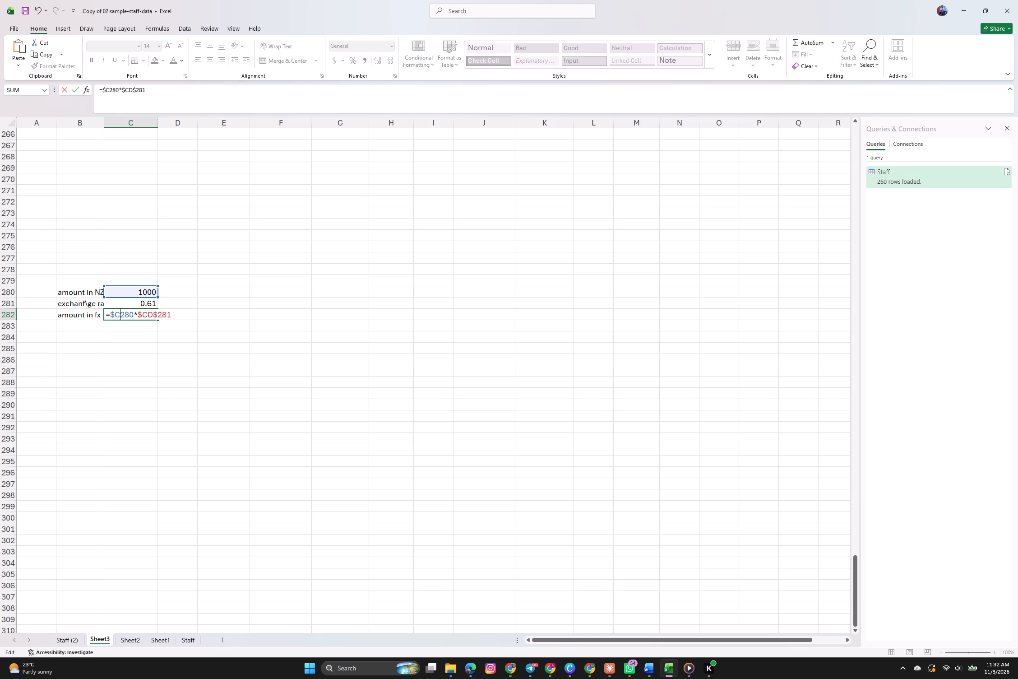
left_click(157, 313)
key("BackSpace")
key("BackSpace")
key("Return")
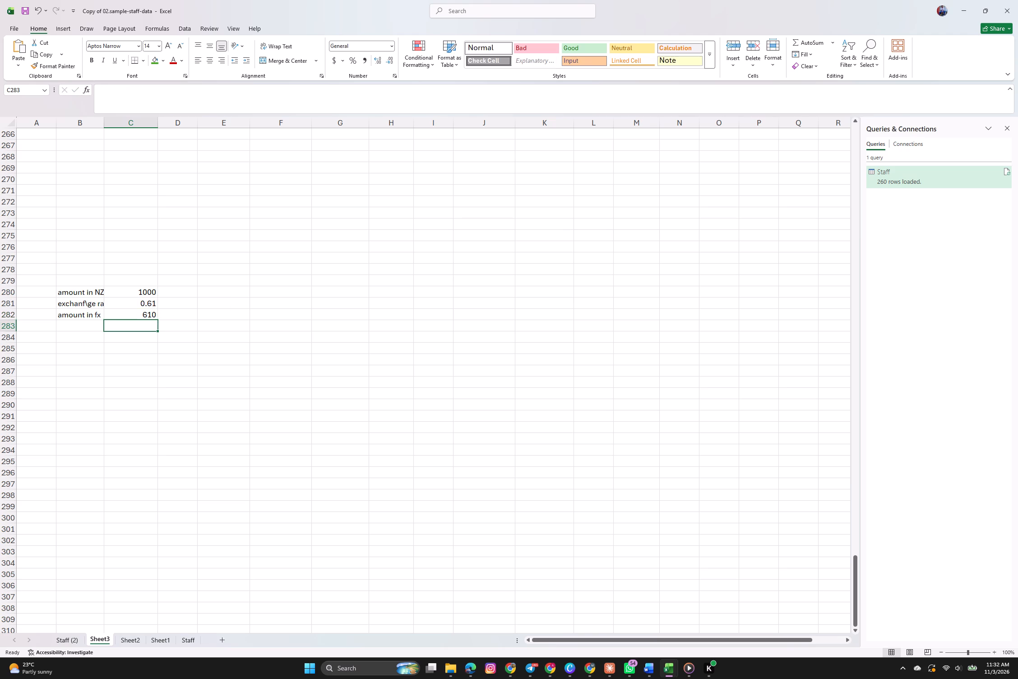
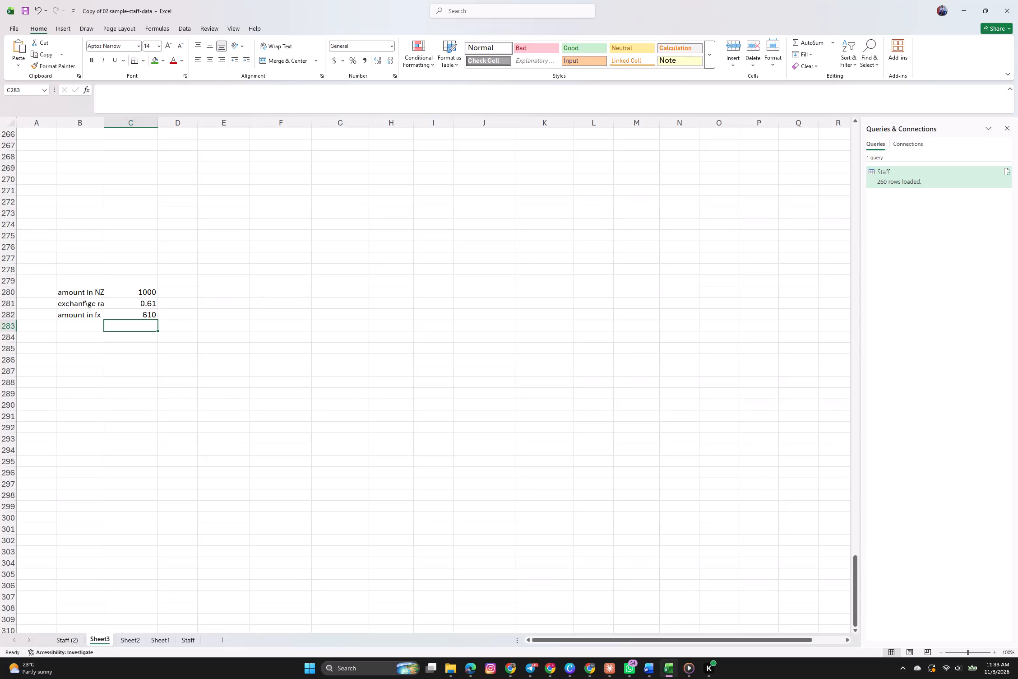
Filter the staff table to the Business Development department using the Department slicer.
scroll(134, 428, "up", 1)
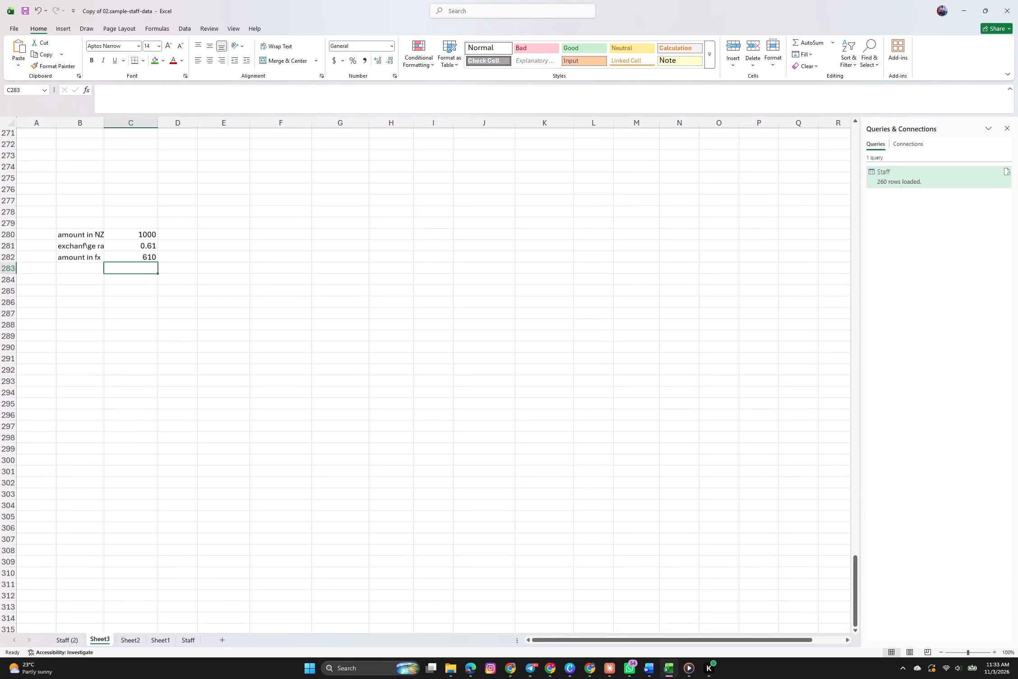
scroll(134, 428, "up", 2)
scroll(134, 428, "right", 1)
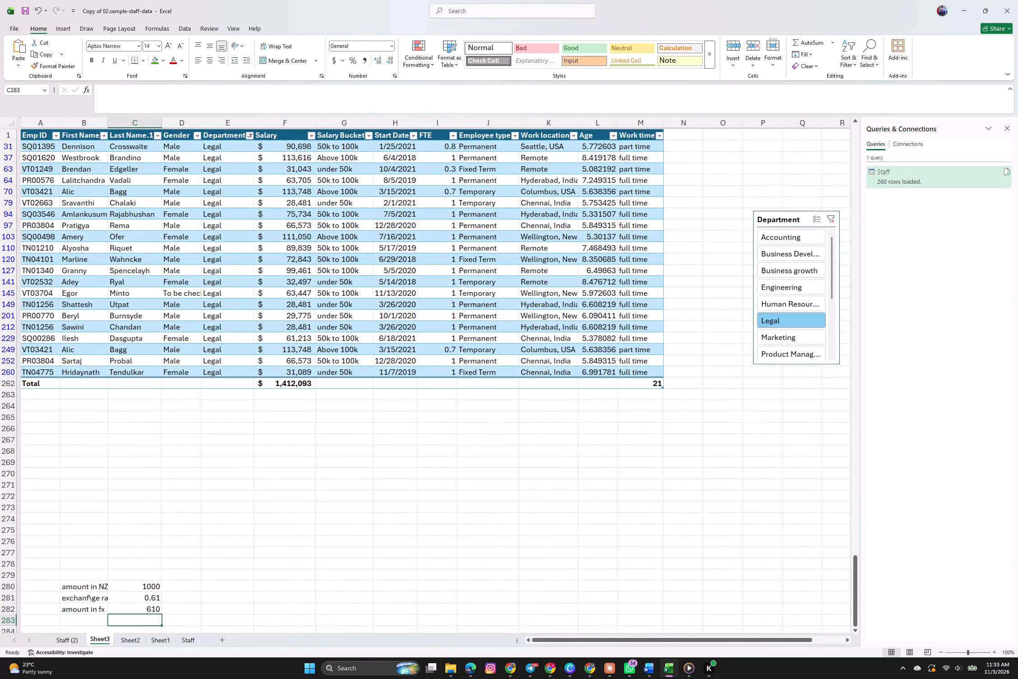
scroll(134, 428, "up", 1)
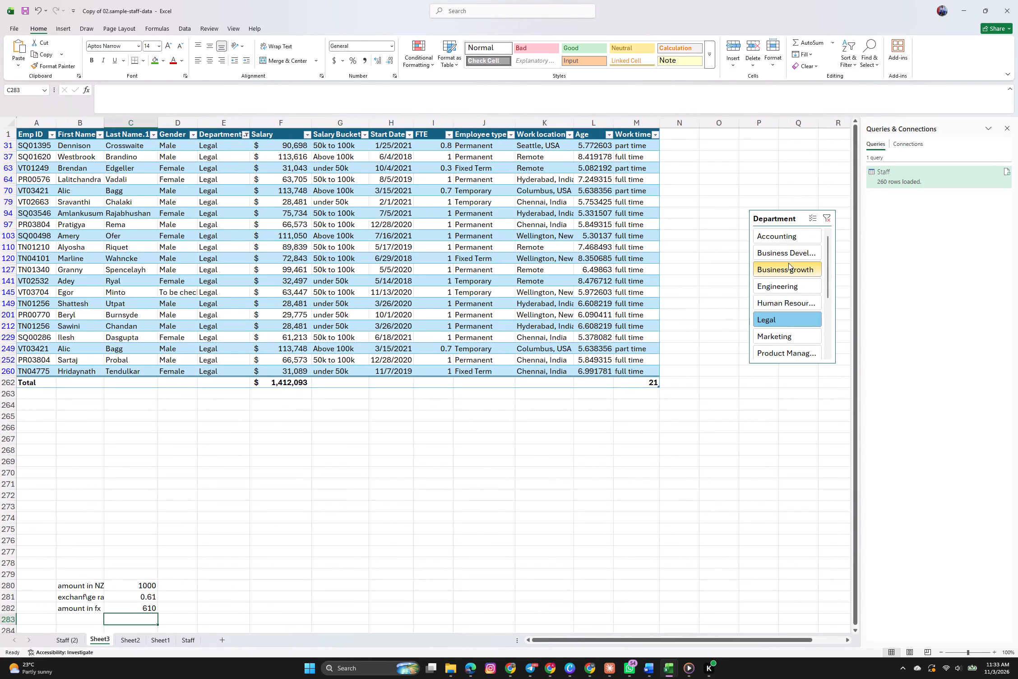
left_click(777, 251)
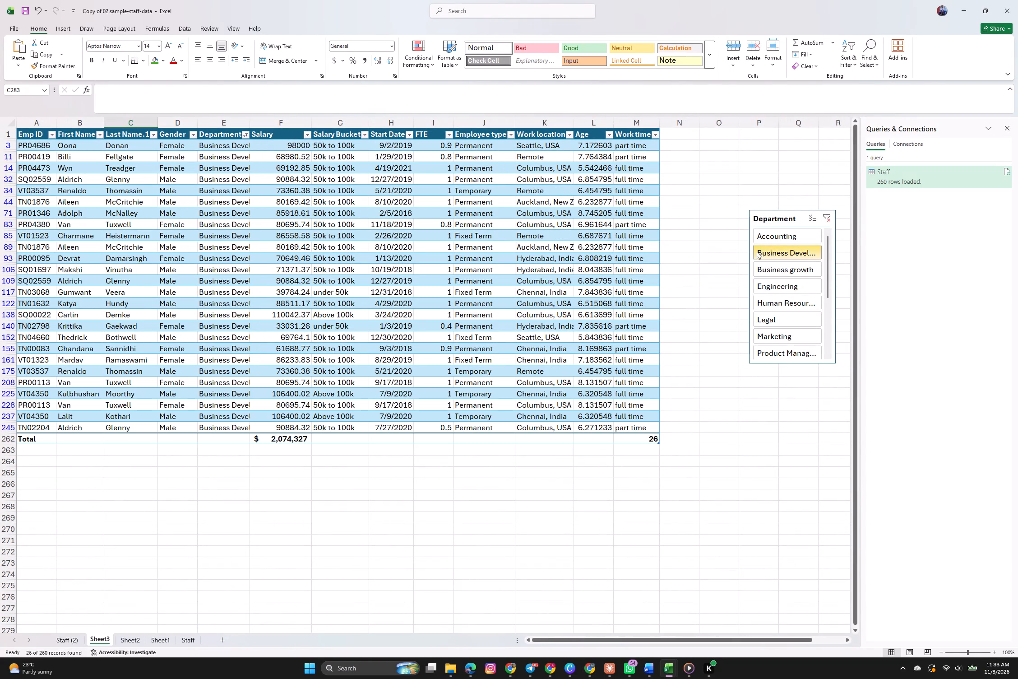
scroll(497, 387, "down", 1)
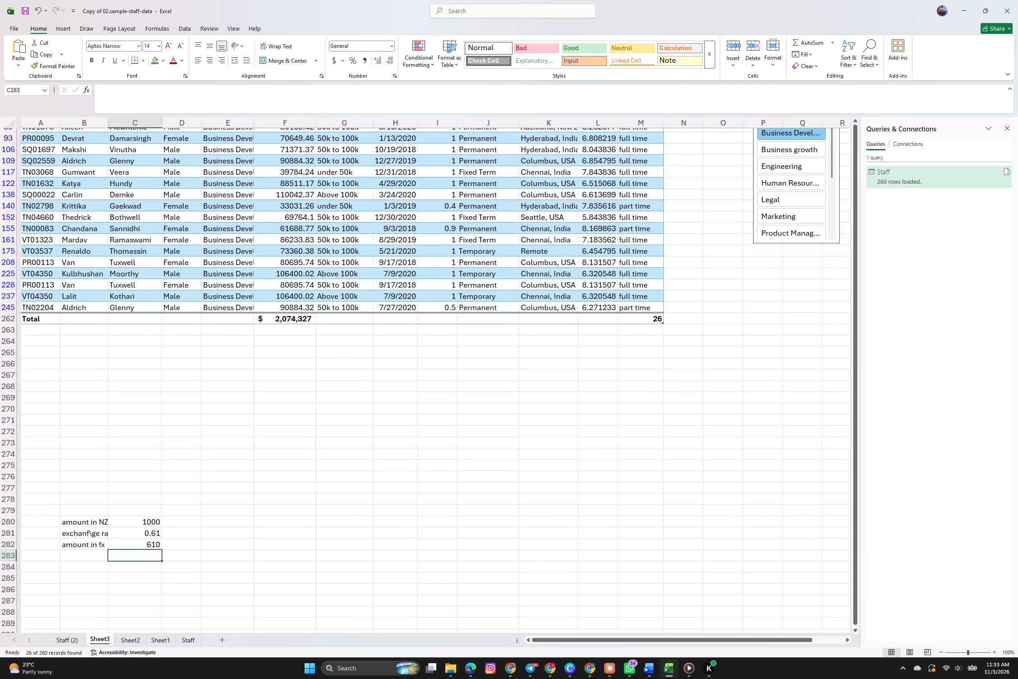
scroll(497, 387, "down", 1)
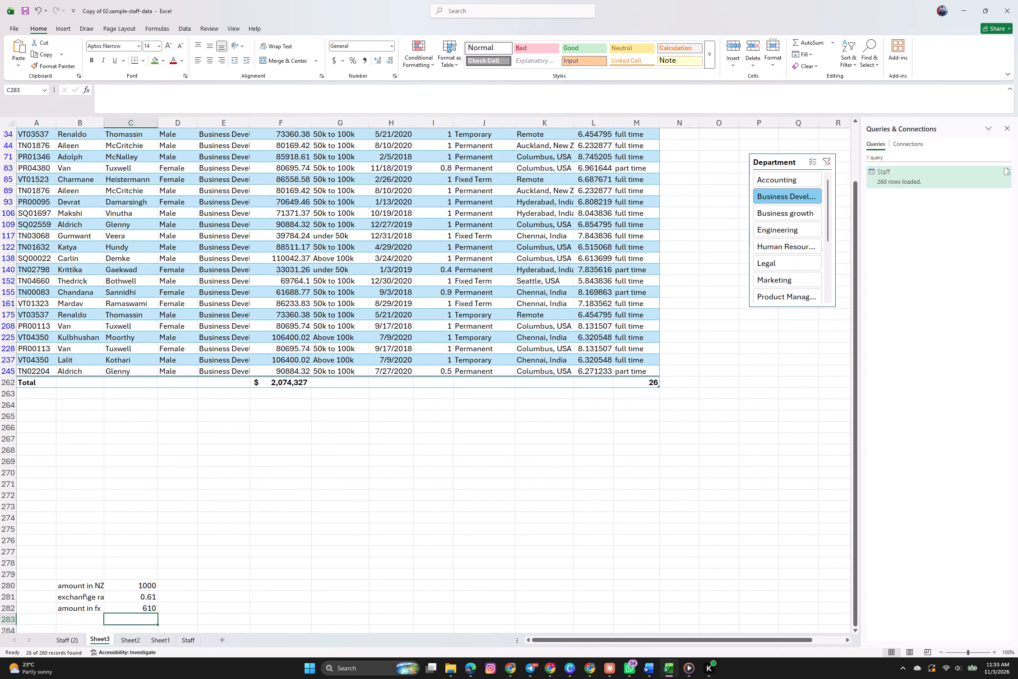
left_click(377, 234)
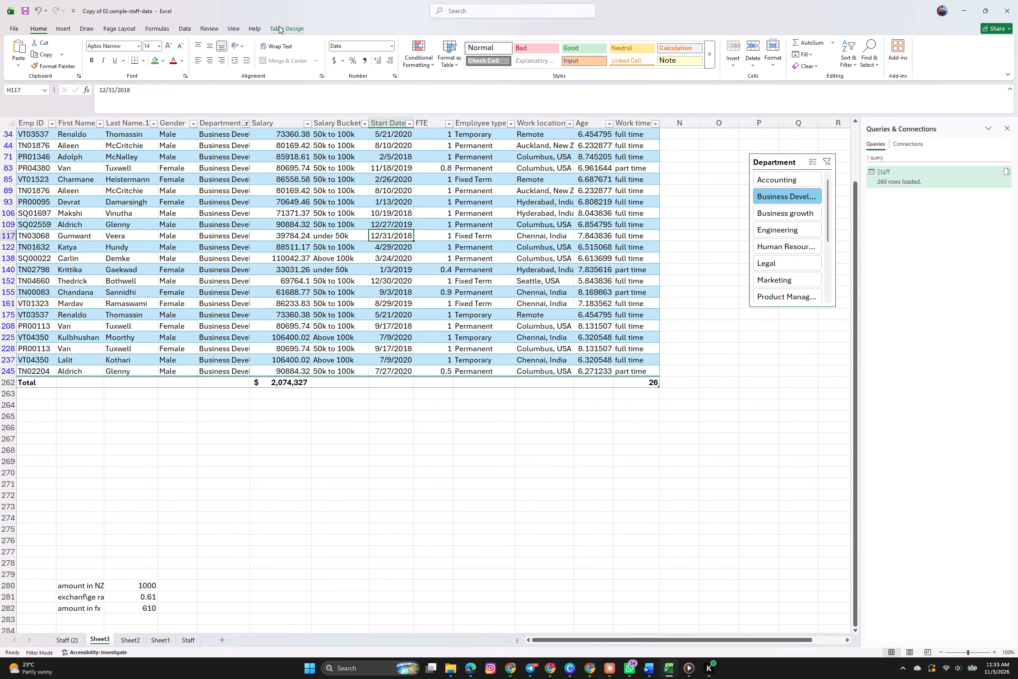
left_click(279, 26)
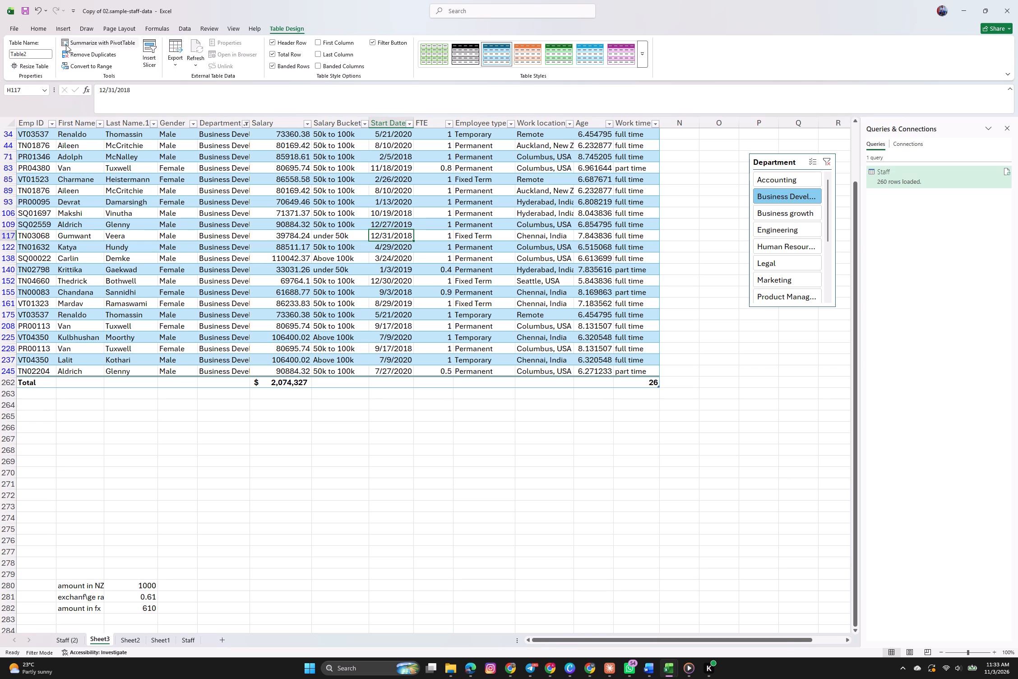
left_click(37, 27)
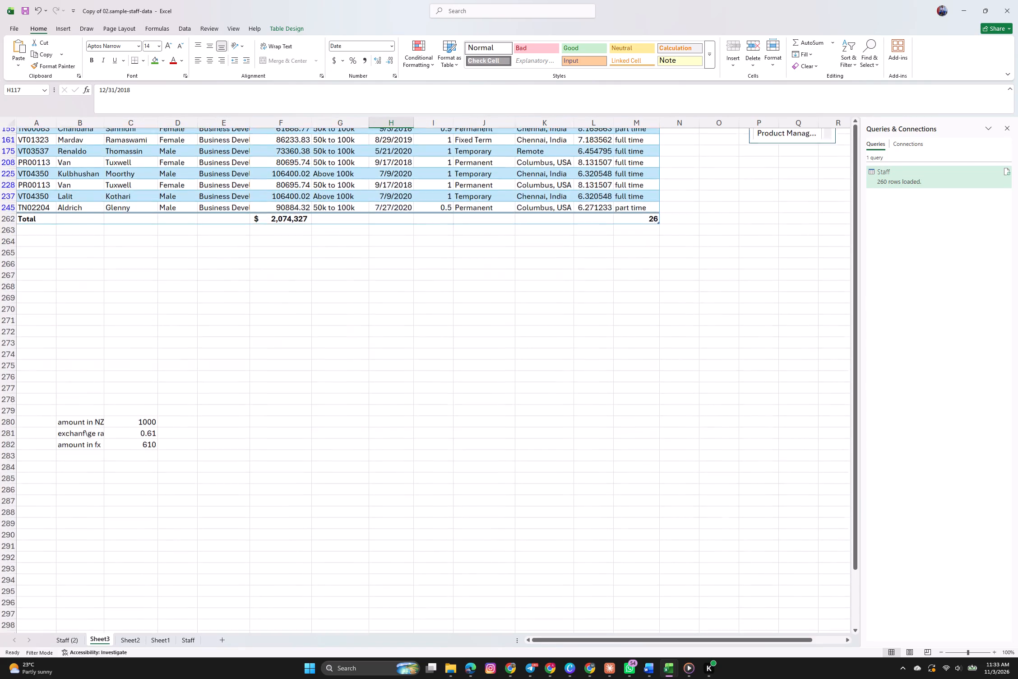
Clear the old example's labels in B280 and B281 and the formula in C282.
scroll(353, 485, "down", 2)
scroll(250, 304, "up", 2)
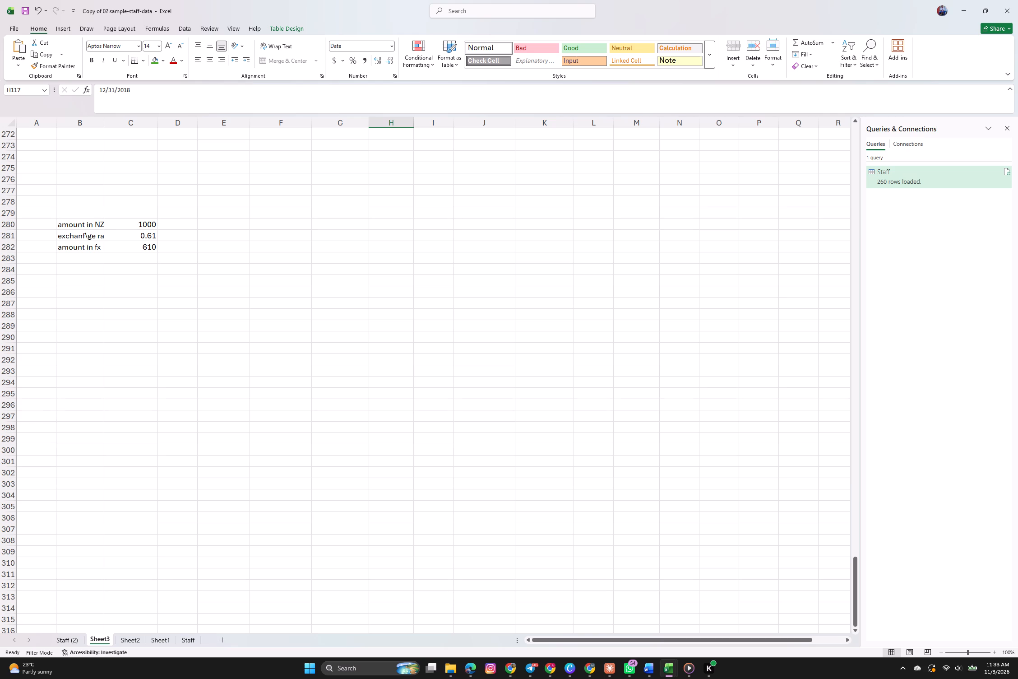
left_click_drag(59, 223, 142, 250)
key("BackSpace")
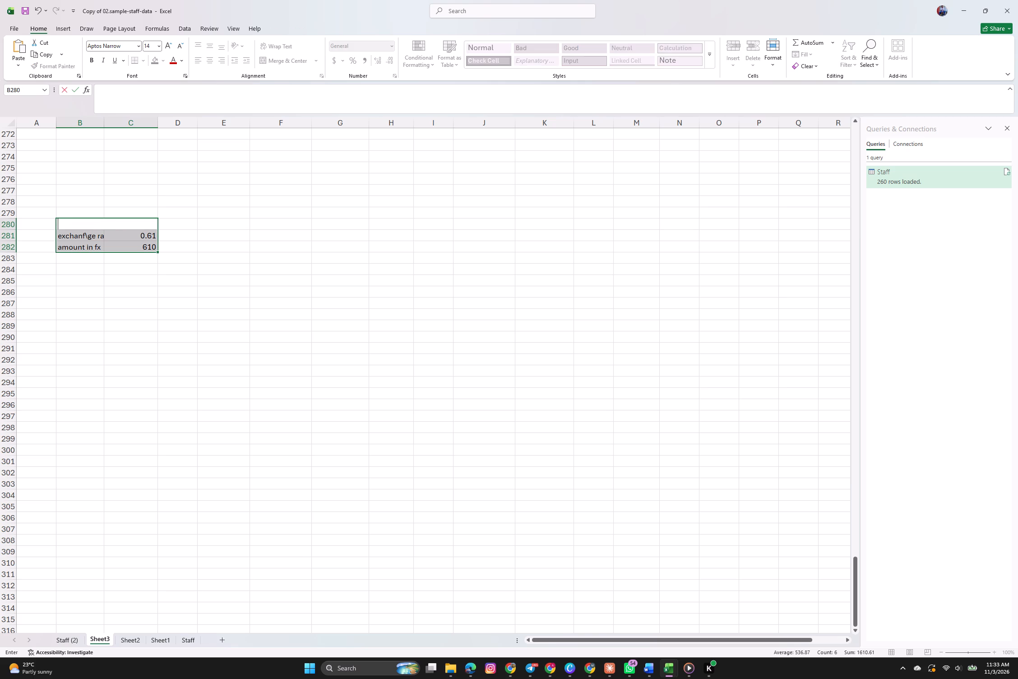
key("BackSpace")
key("BackSpace")
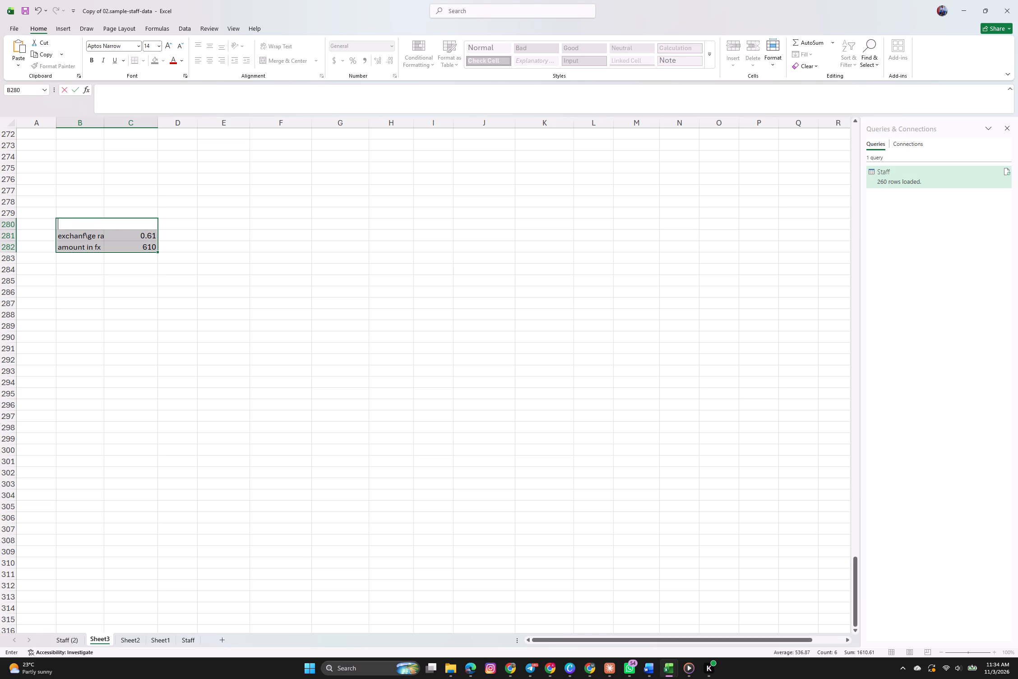
left_click(140, 244)
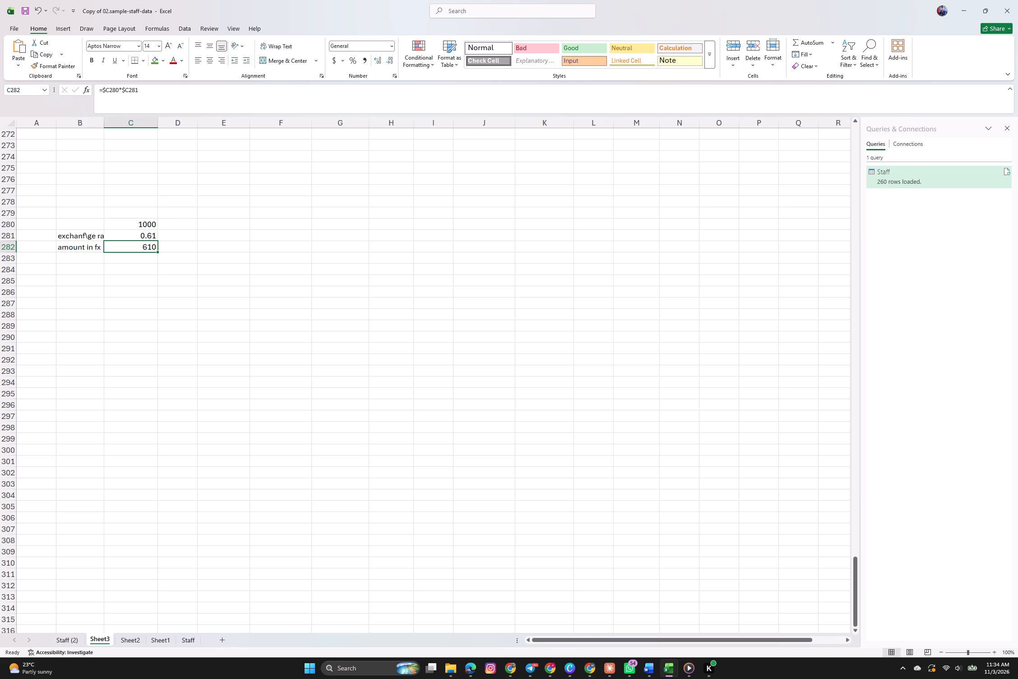
left_click_drag(60, 236, 143, 245)
key("BackSpace")
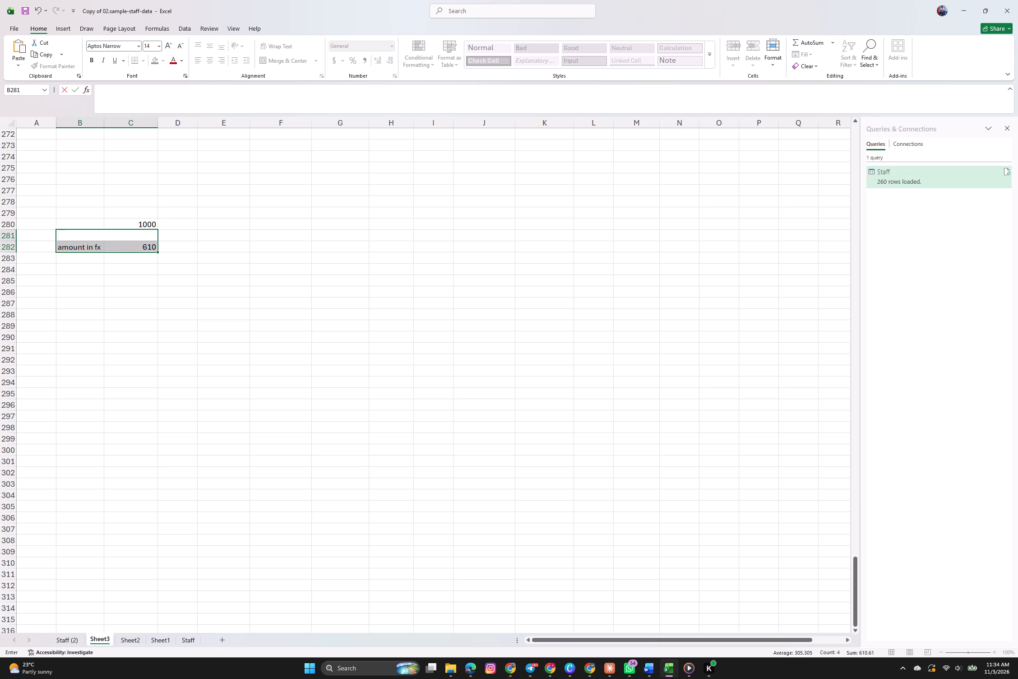
left_click(127, 245)
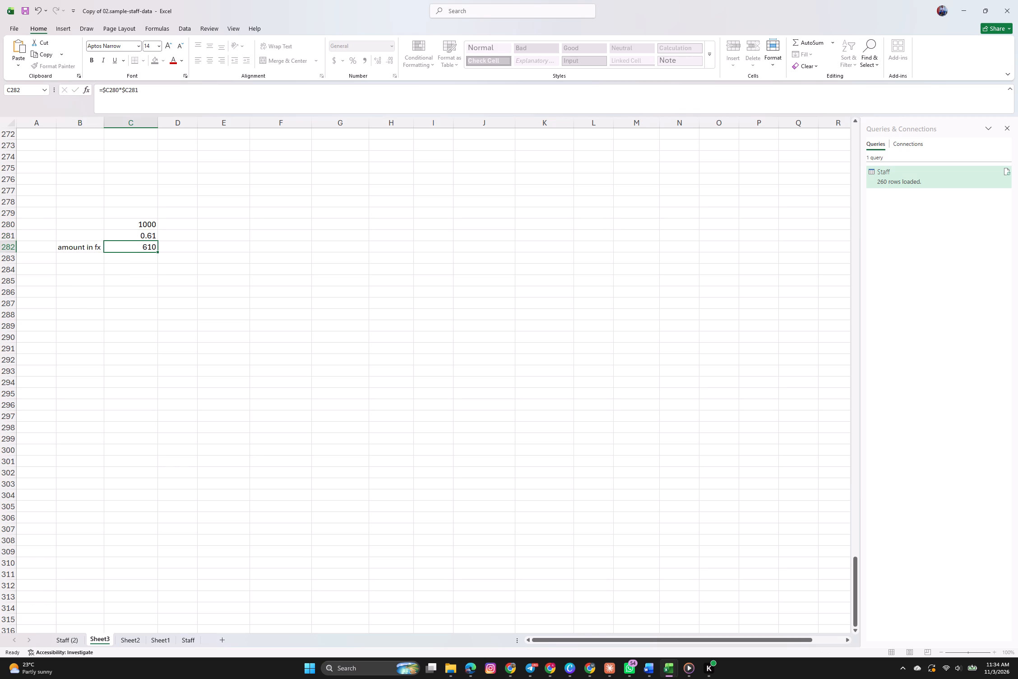
left_click_drag(117, 247, 75, 248)
key("BackSpace")
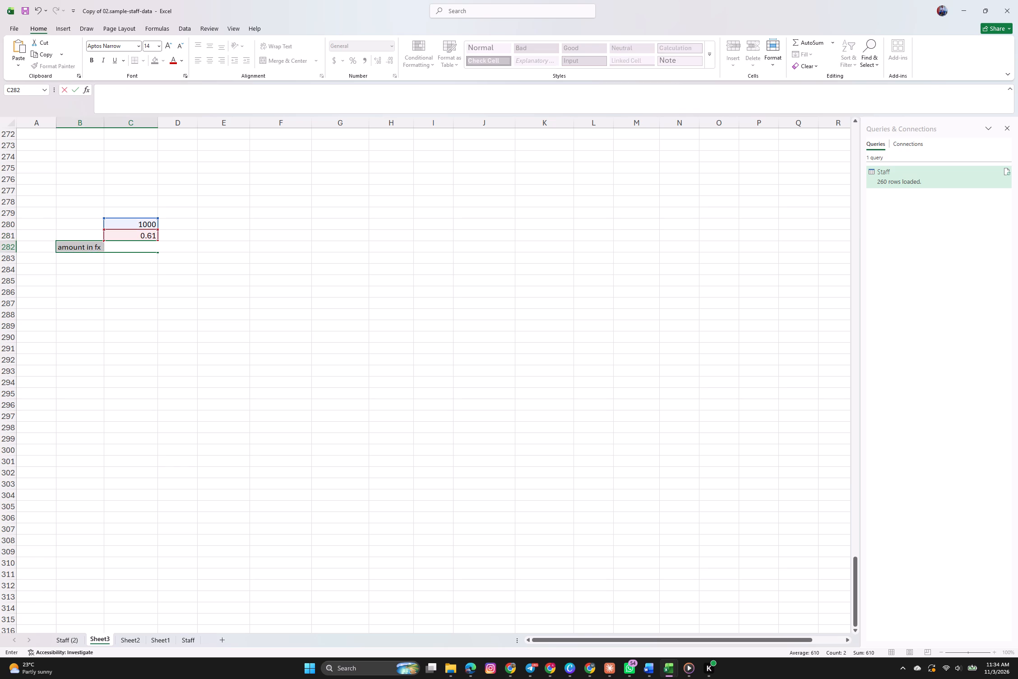
Enter the heading "amount in NZD" in cell B291 to start a new conversion table.
left_click(93, 347)
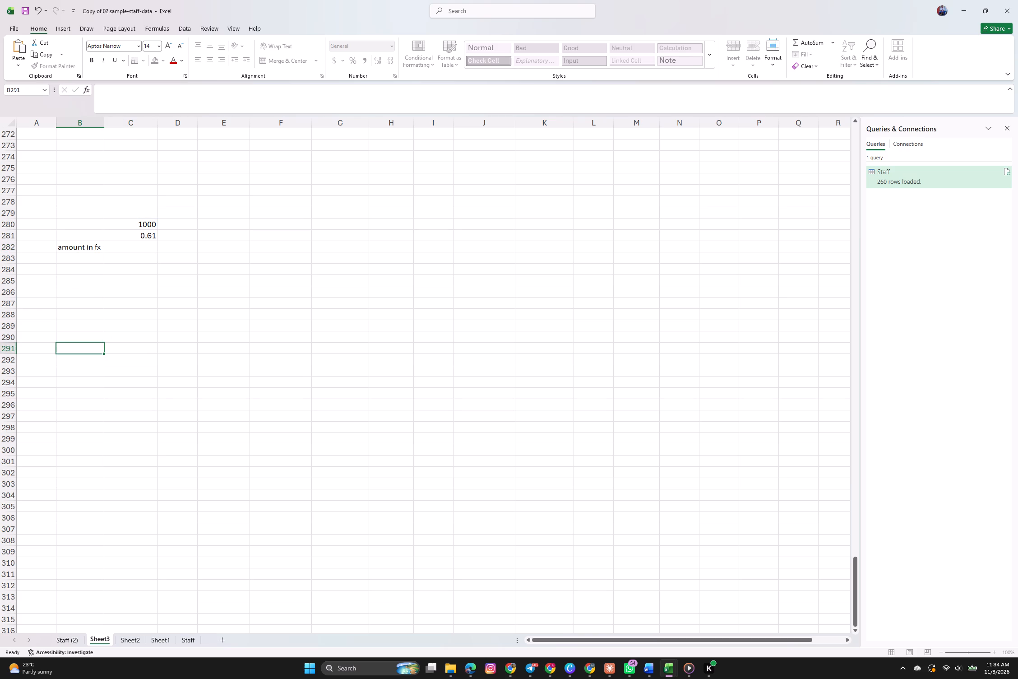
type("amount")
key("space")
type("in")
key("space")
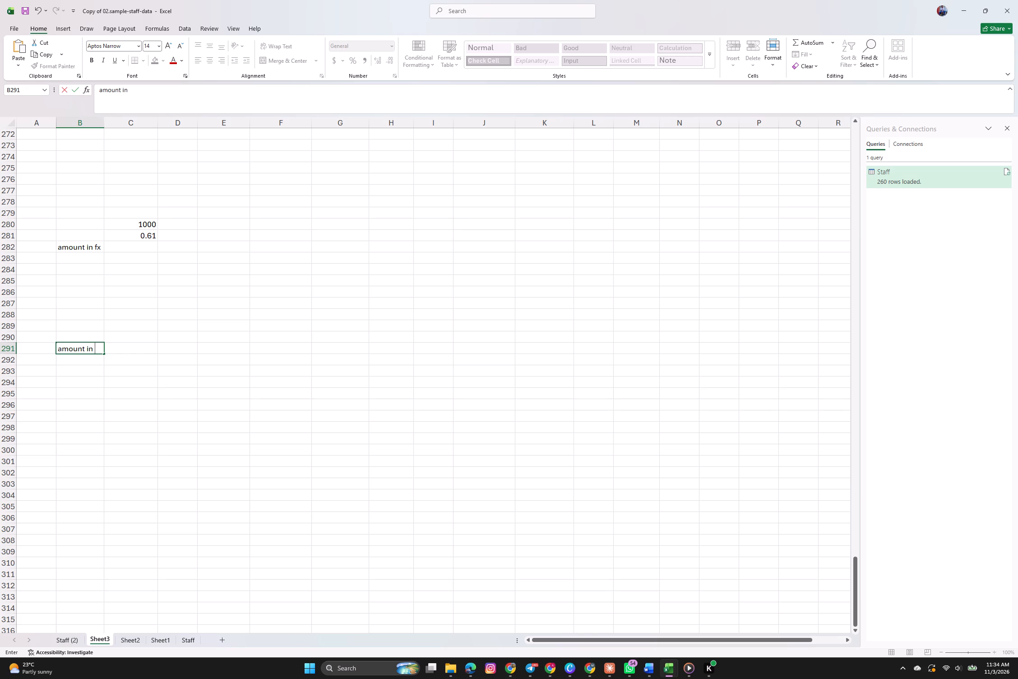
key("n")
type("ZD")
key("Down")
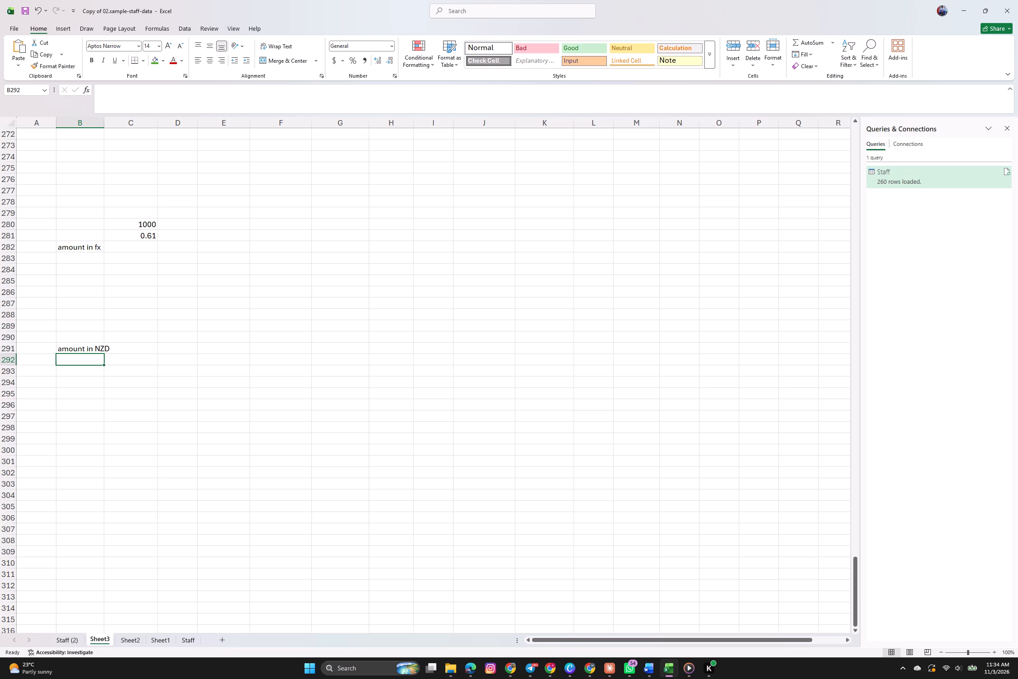
Enter the amounts 1000, 10000 and 100000 in cells B292 to B294 under the NZD heading.
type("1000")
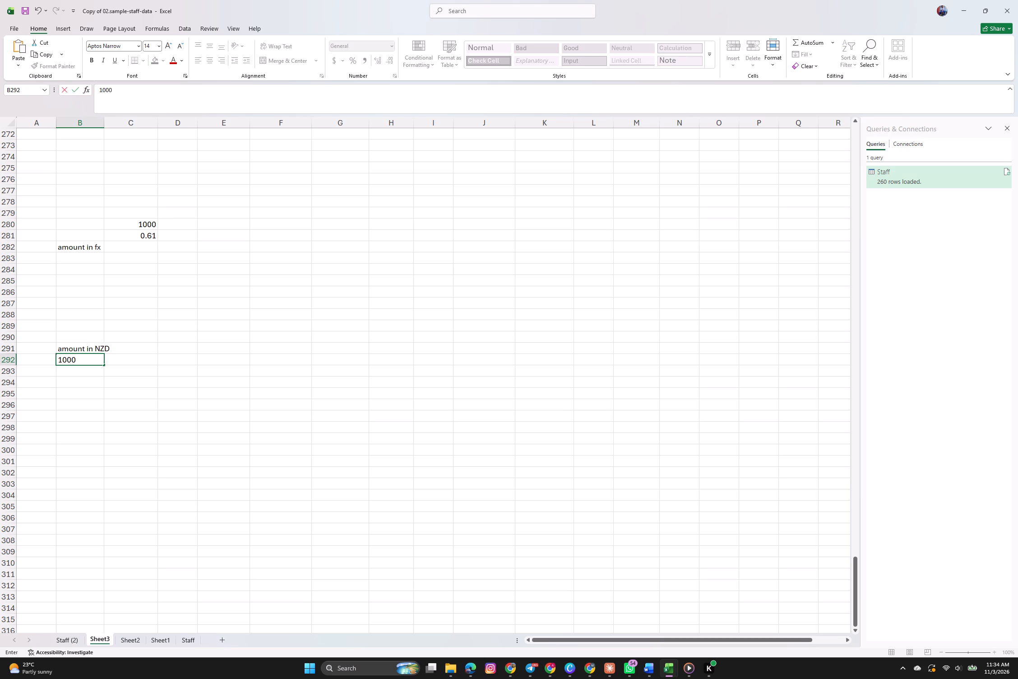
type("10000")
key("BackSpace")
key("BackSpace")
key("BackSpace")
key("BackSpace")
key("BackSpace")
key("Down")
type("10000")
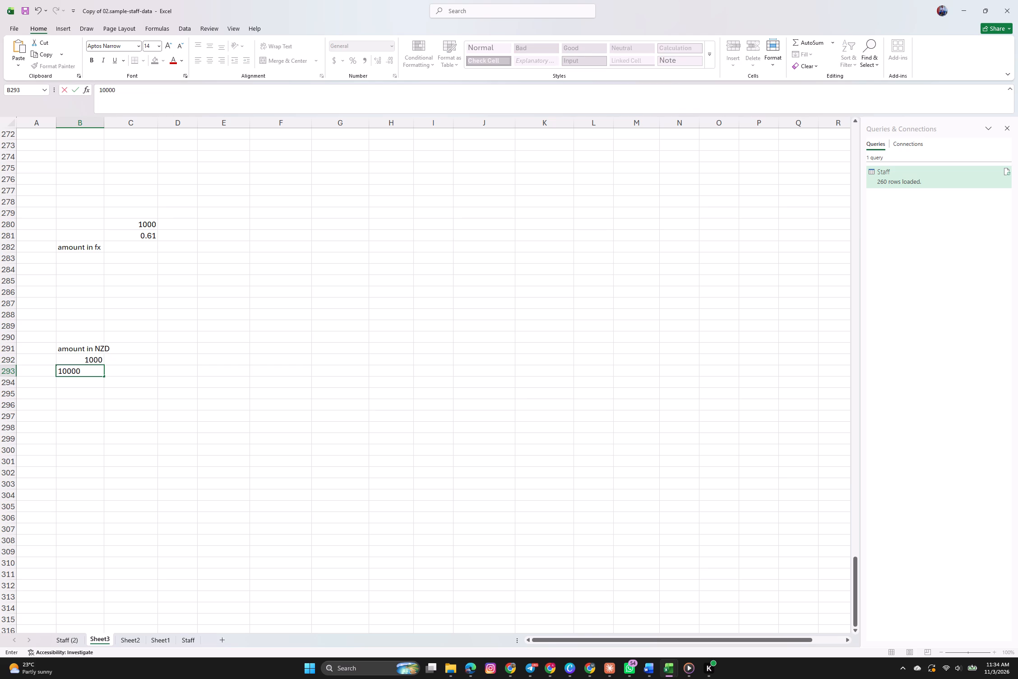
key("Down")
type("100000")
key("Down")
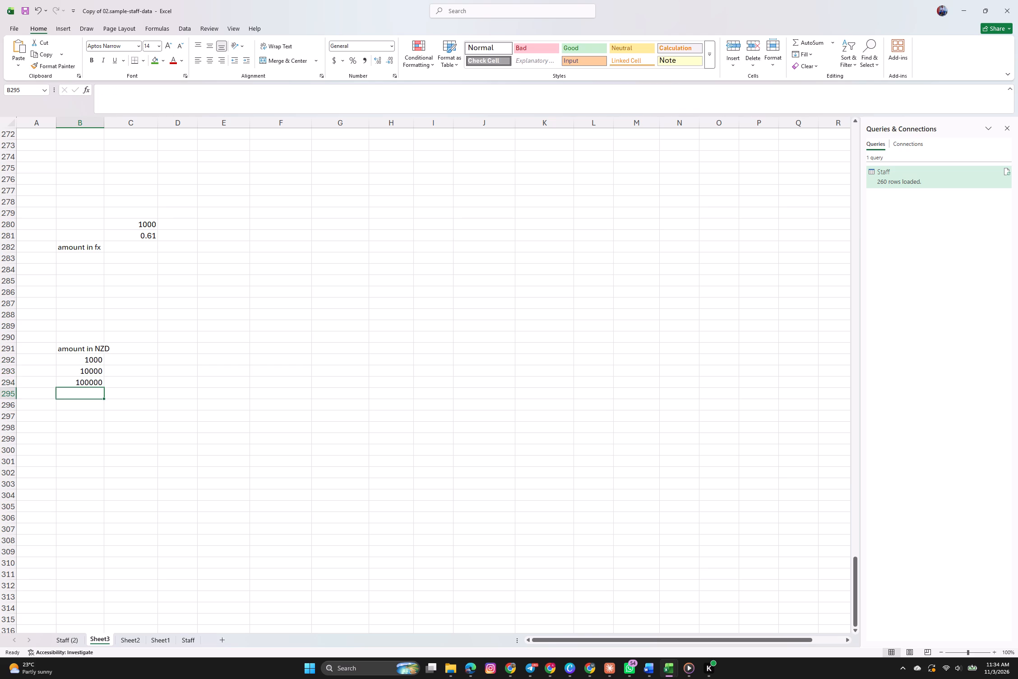
Add the amounts 50000 in B295 and 200000 in B296 to the NZD column.
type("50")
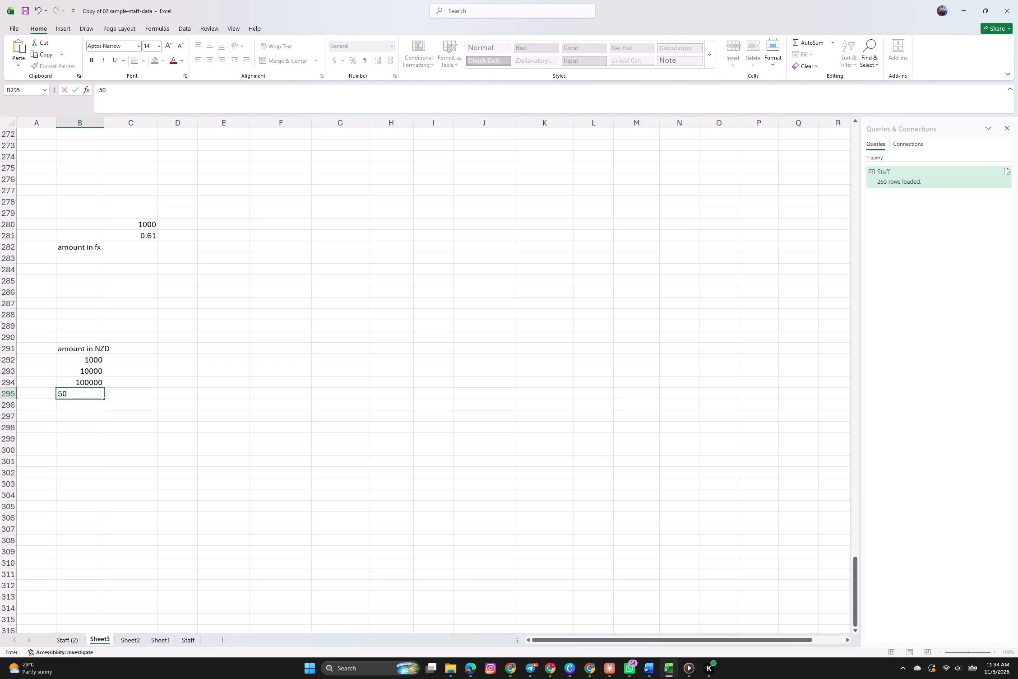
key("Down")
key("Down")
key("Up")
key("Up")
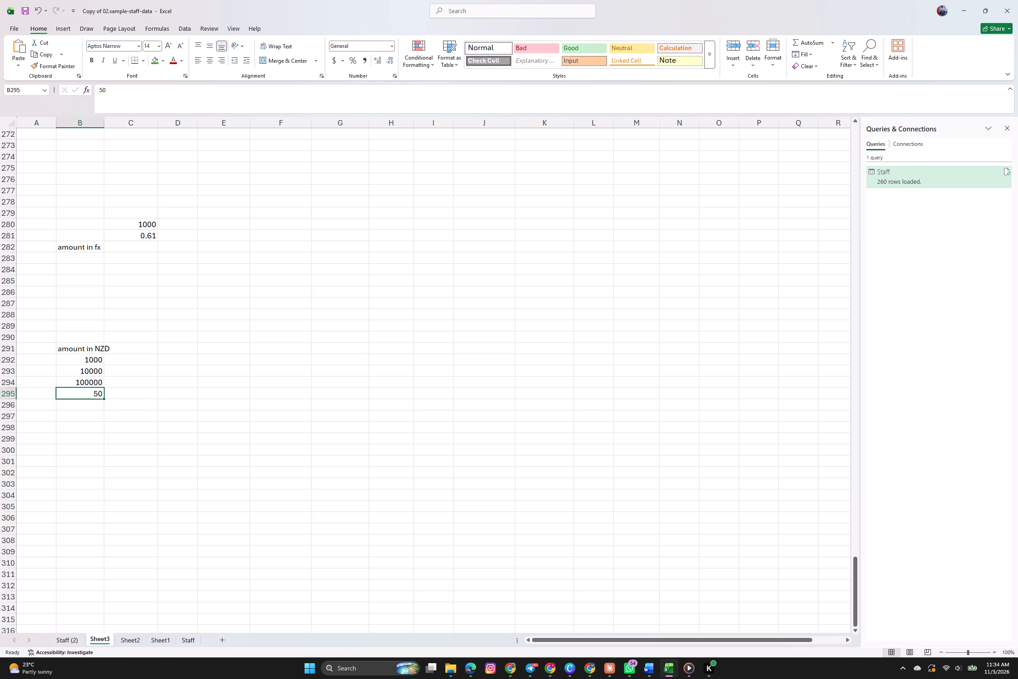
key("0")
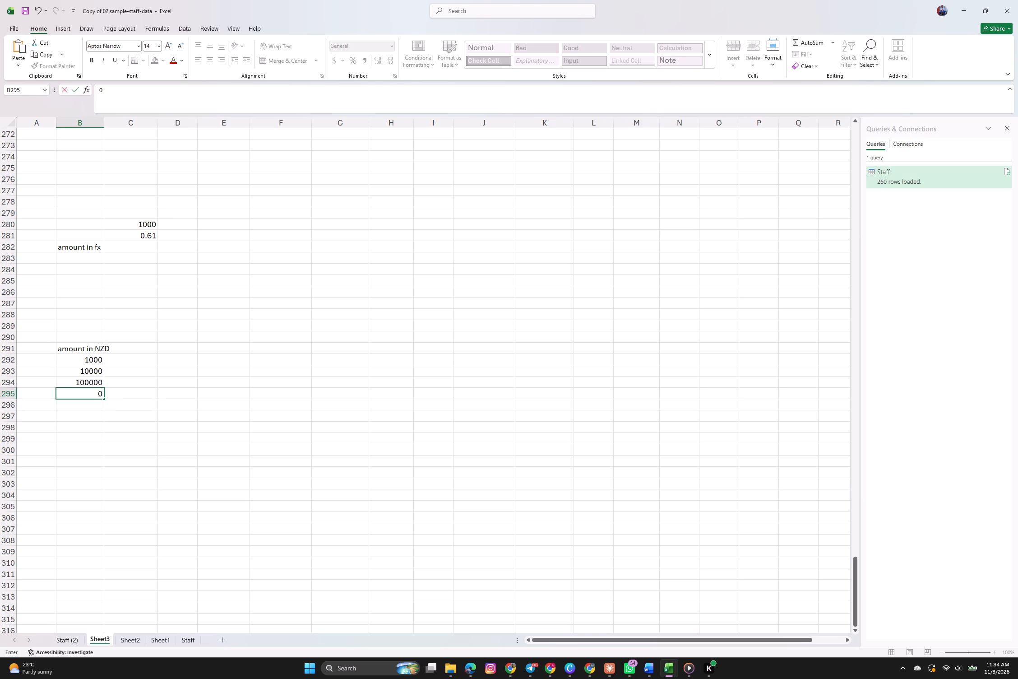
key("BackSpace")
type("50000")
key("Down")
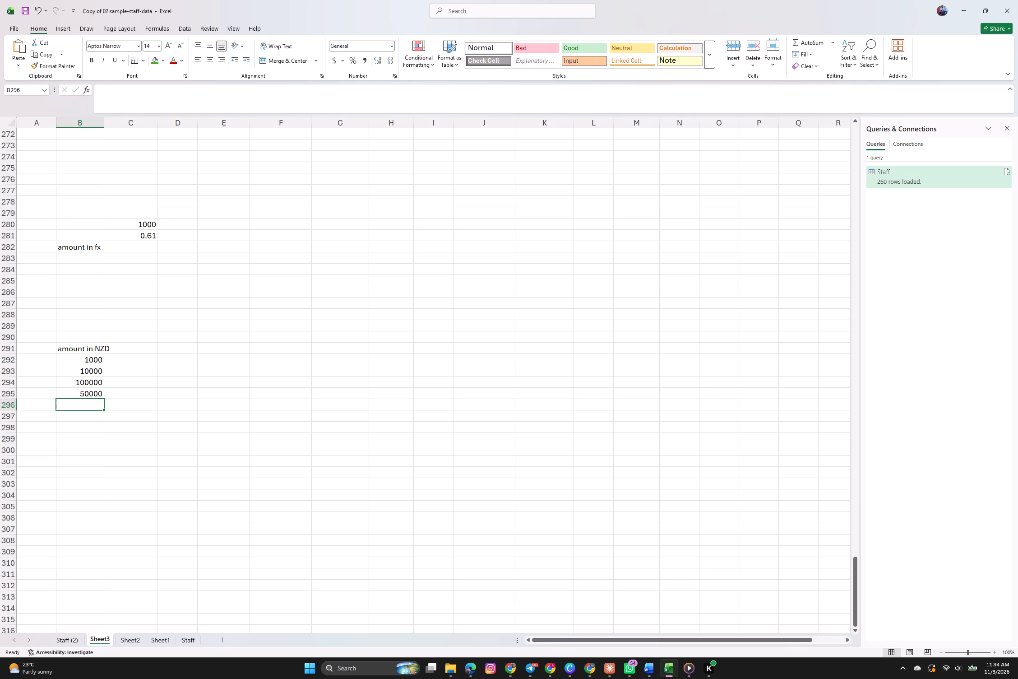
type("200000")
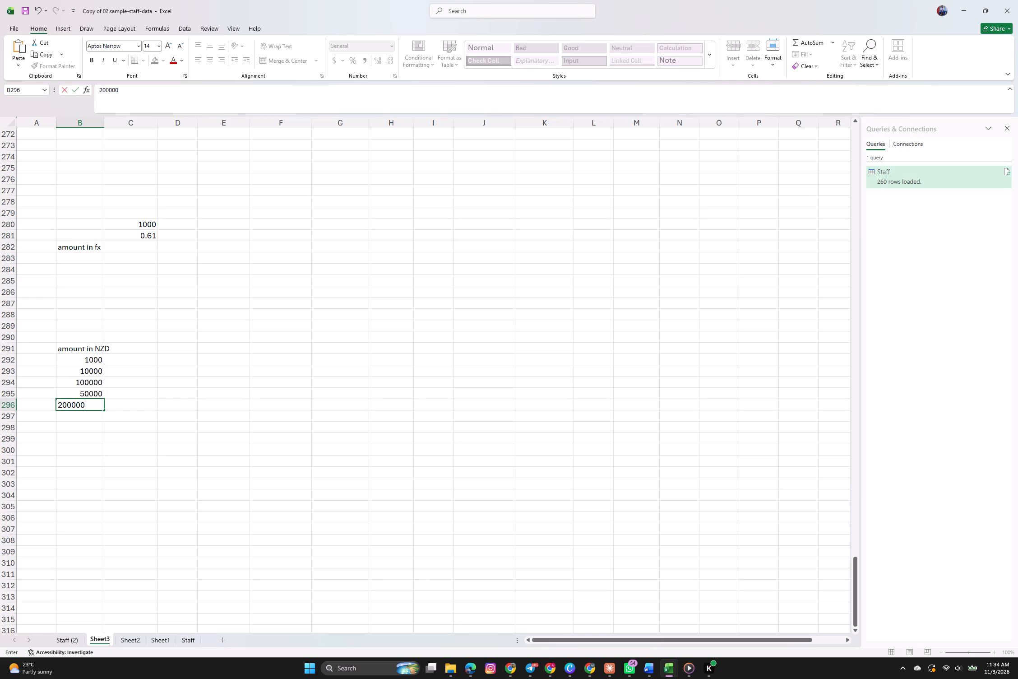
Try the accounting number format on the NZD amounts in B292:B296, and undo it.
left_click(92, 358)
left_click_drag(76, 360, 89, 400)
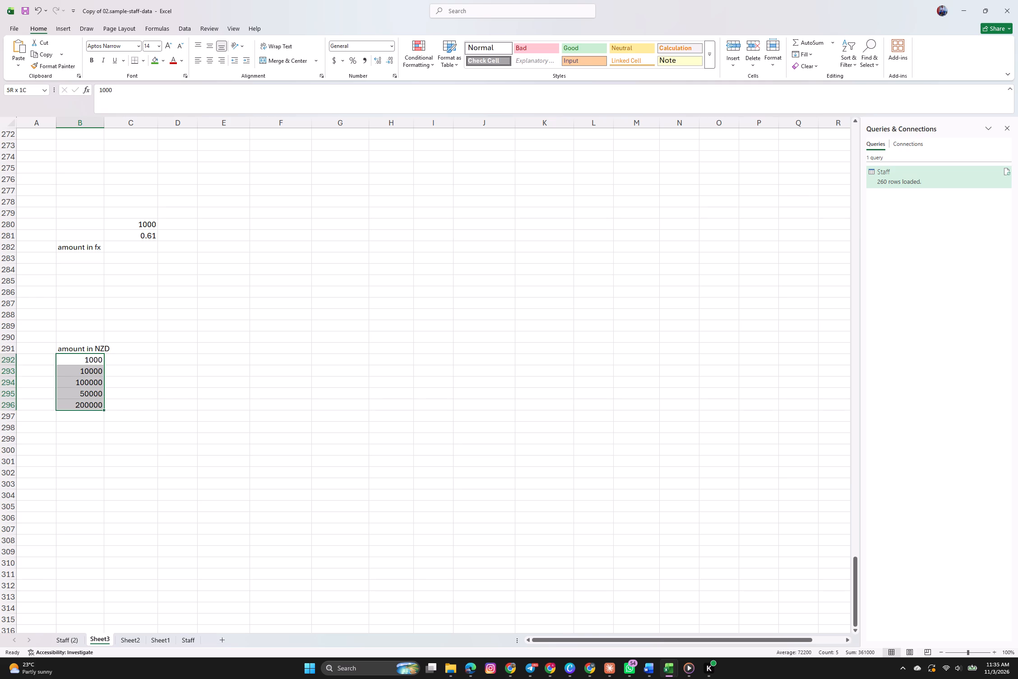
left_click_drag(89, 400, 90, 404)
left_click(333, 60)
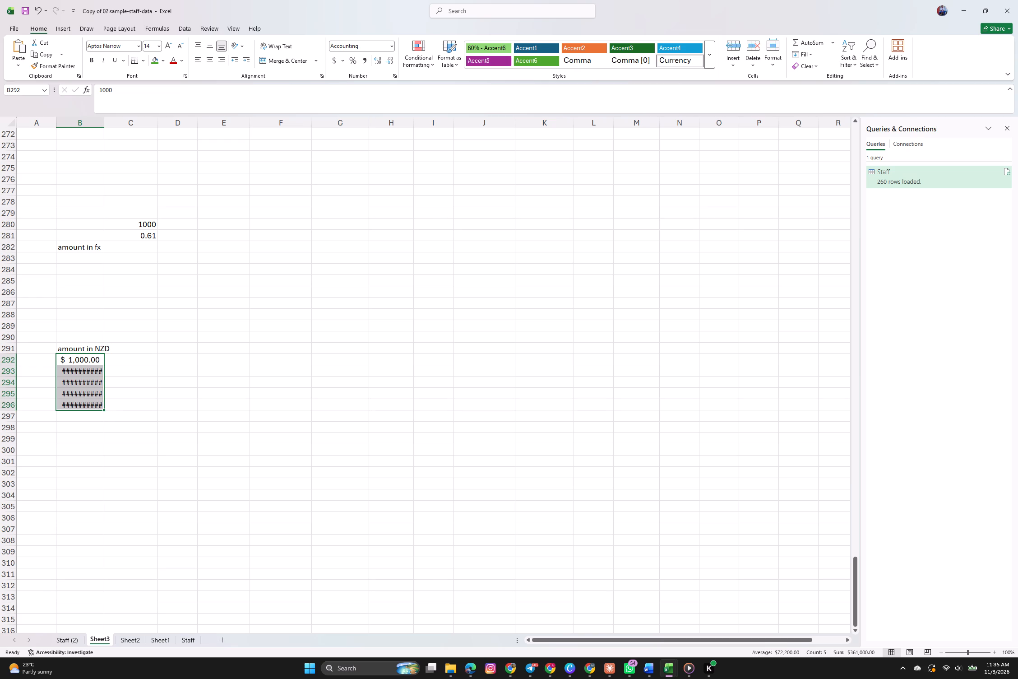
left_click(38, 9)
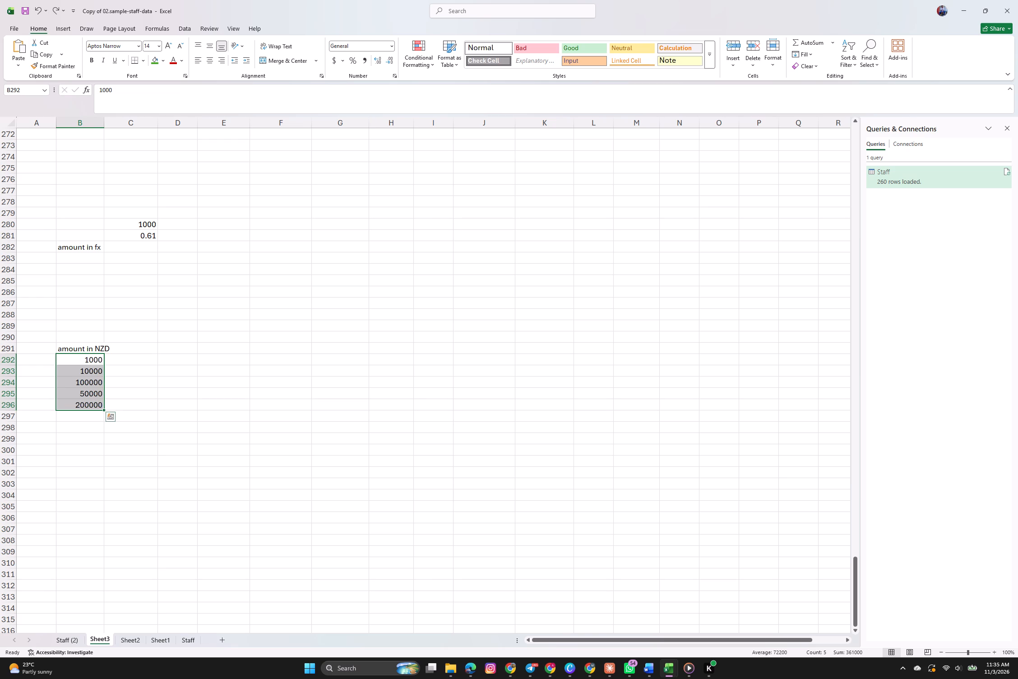
Enter the currency heading USD in cell C291, beside the NZD amount heading.
left_click(133, 360)
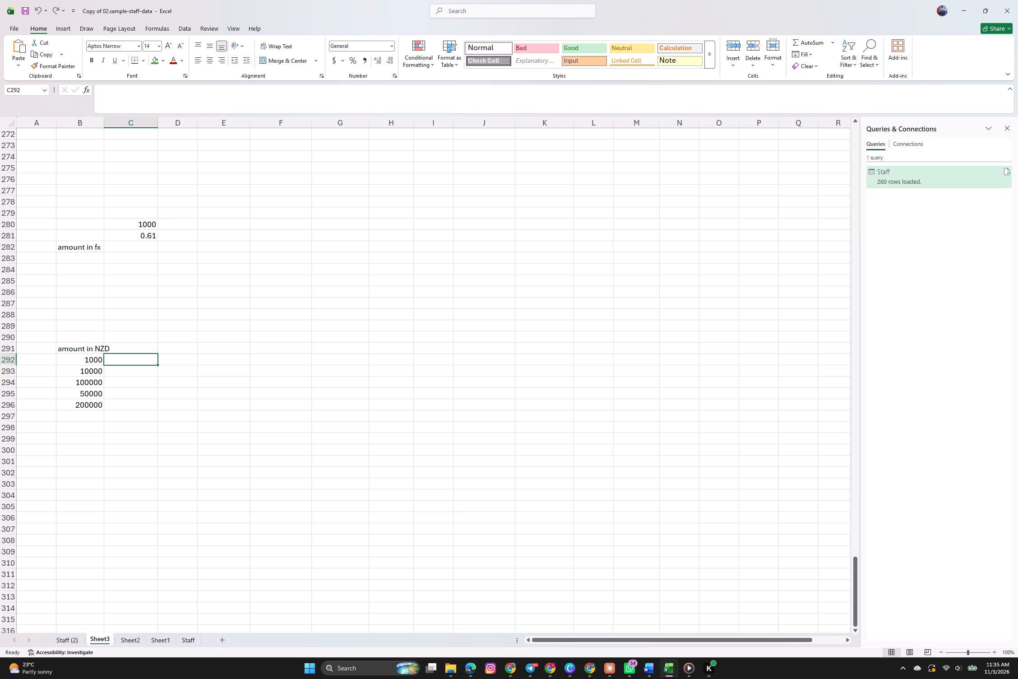
left_click(131, 349)
type("USD")
key("Right")
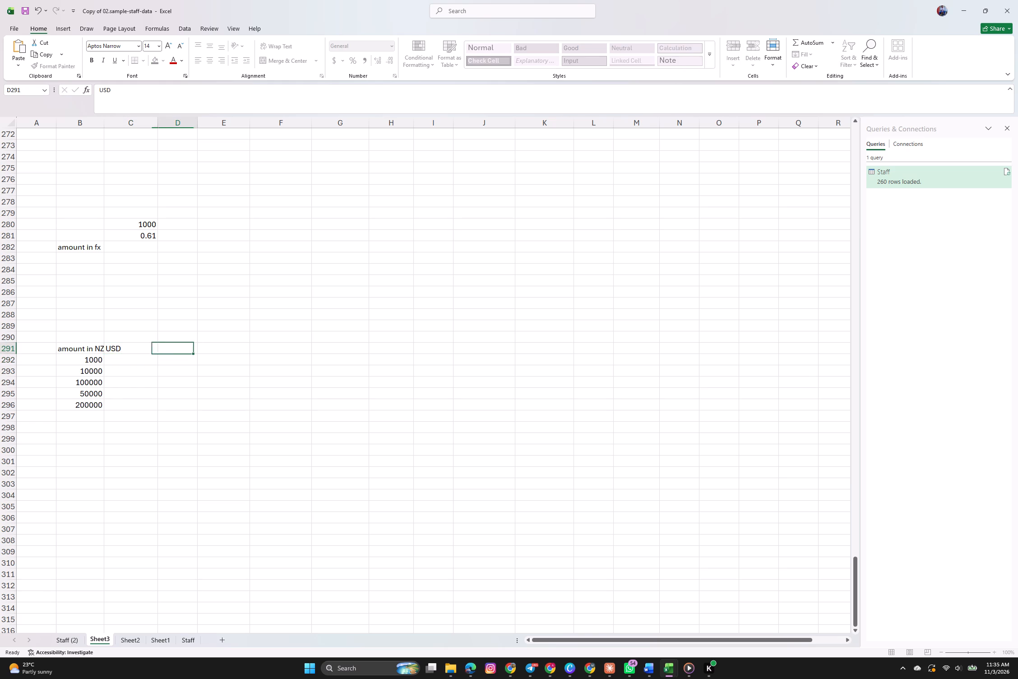
Enter the currency headings INR, GBP, EUR and AUD in cells D291 to G291, beside USD.
type("INR")
key("Right")
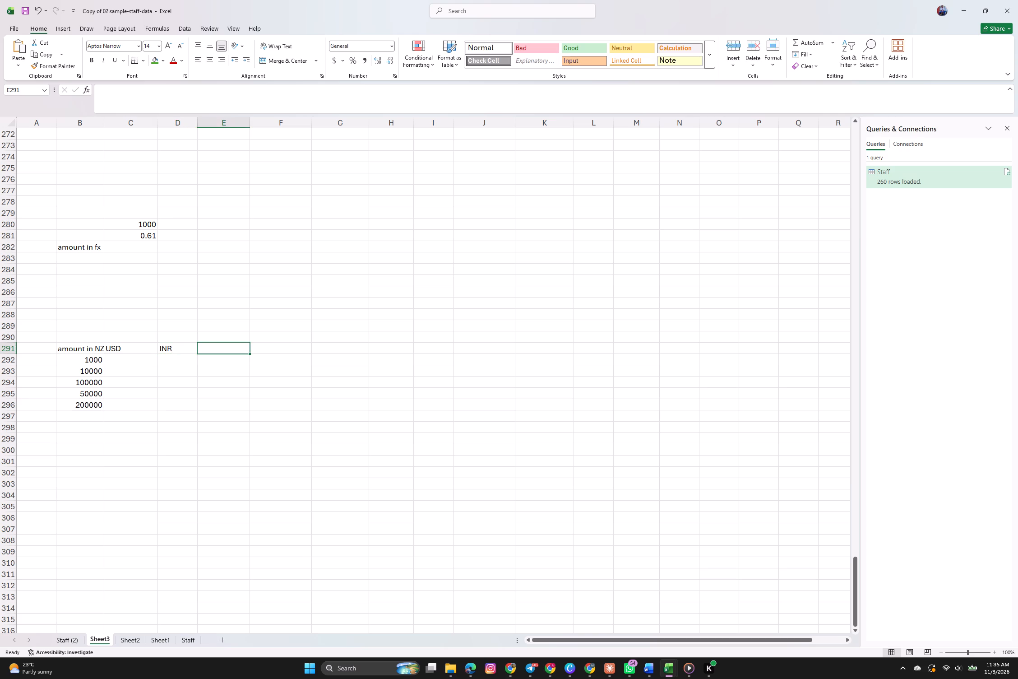
type("GBP")
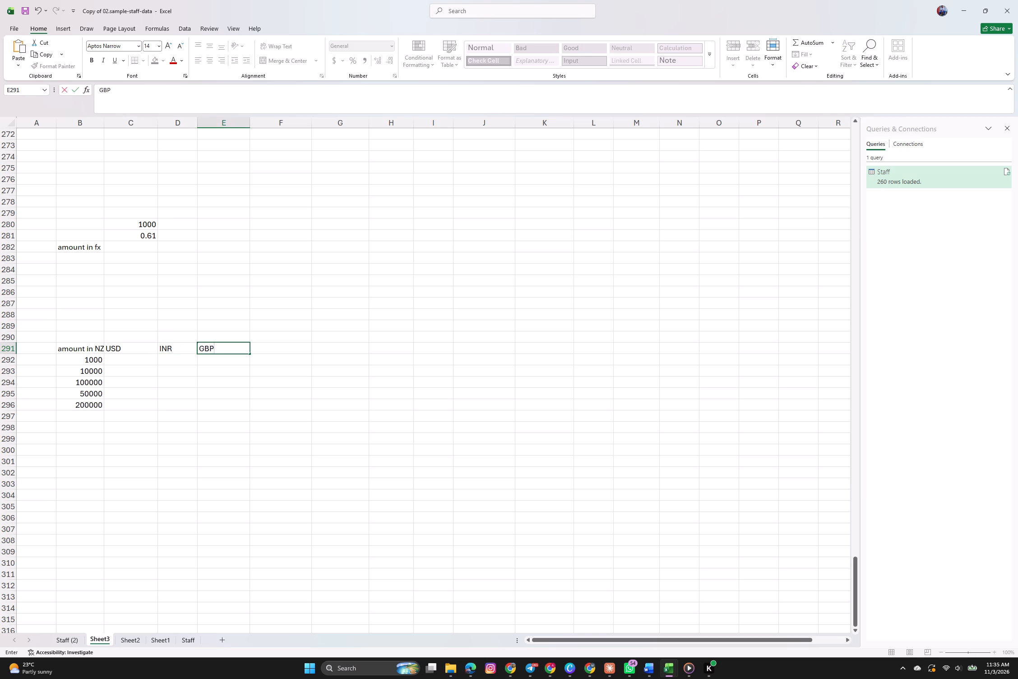
key("Right")
type("EUR")
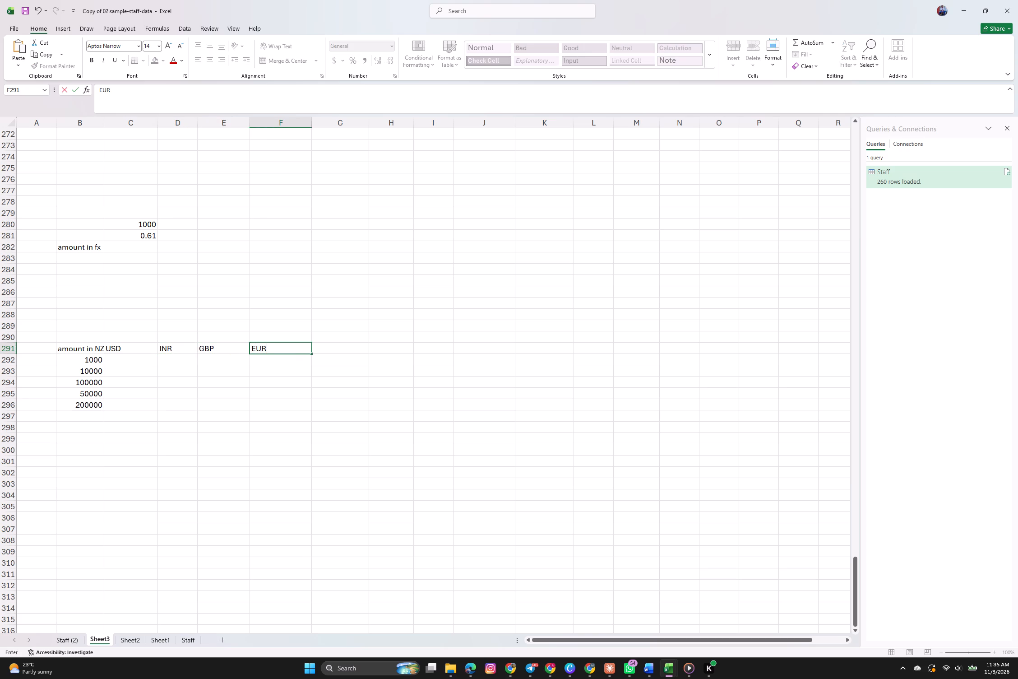
key("Right")
type("AUD")
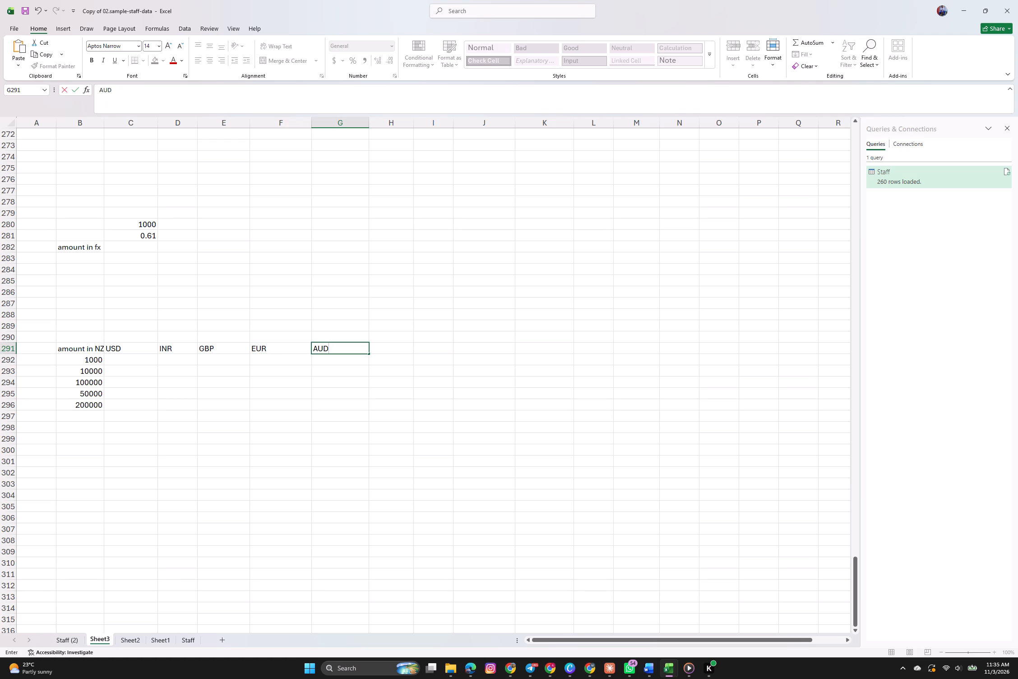
Enter the exchange rates 0.61 in C290 above USD and 51.11 in D290 above INR.
left_click(129, 339)
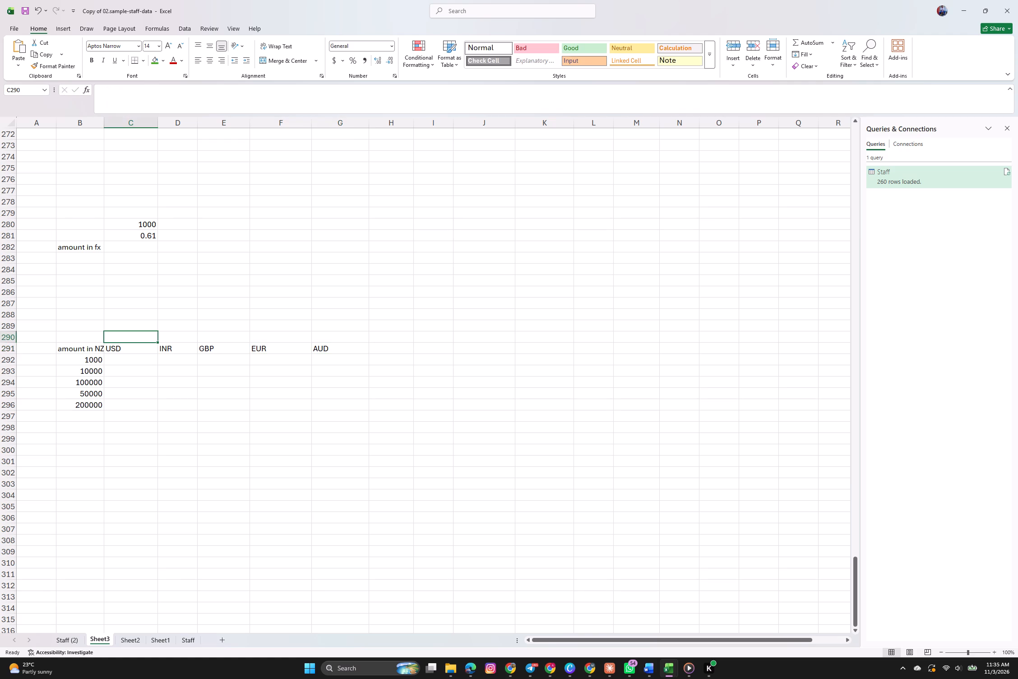
type("0,")
key("BackSpace")
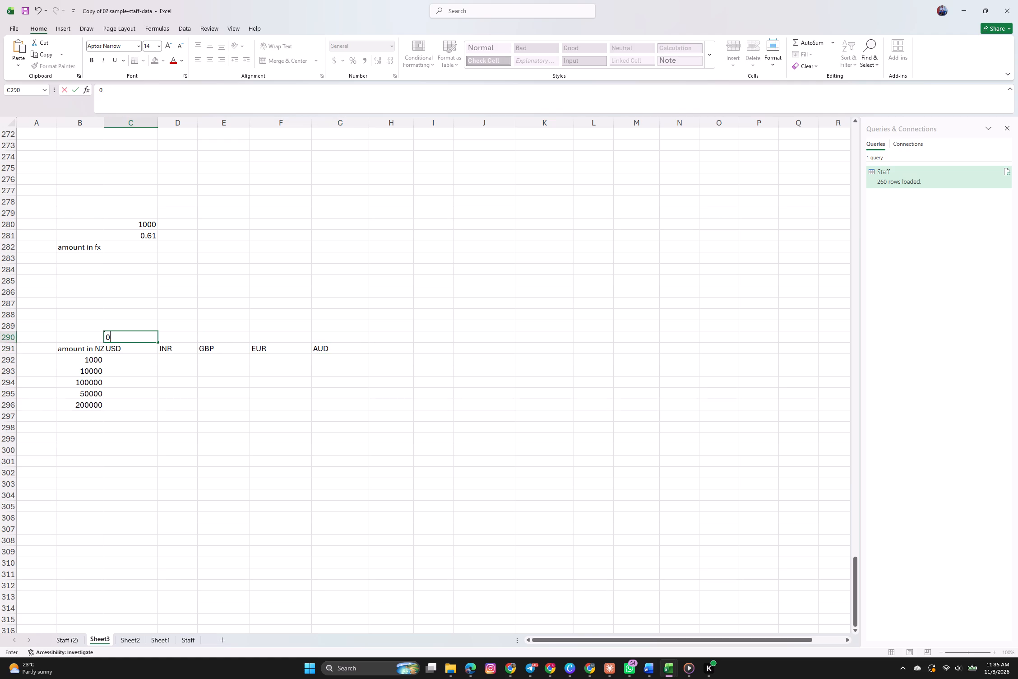
key("period")
type("61")
key("Right")
type("51.11")
key("Right")
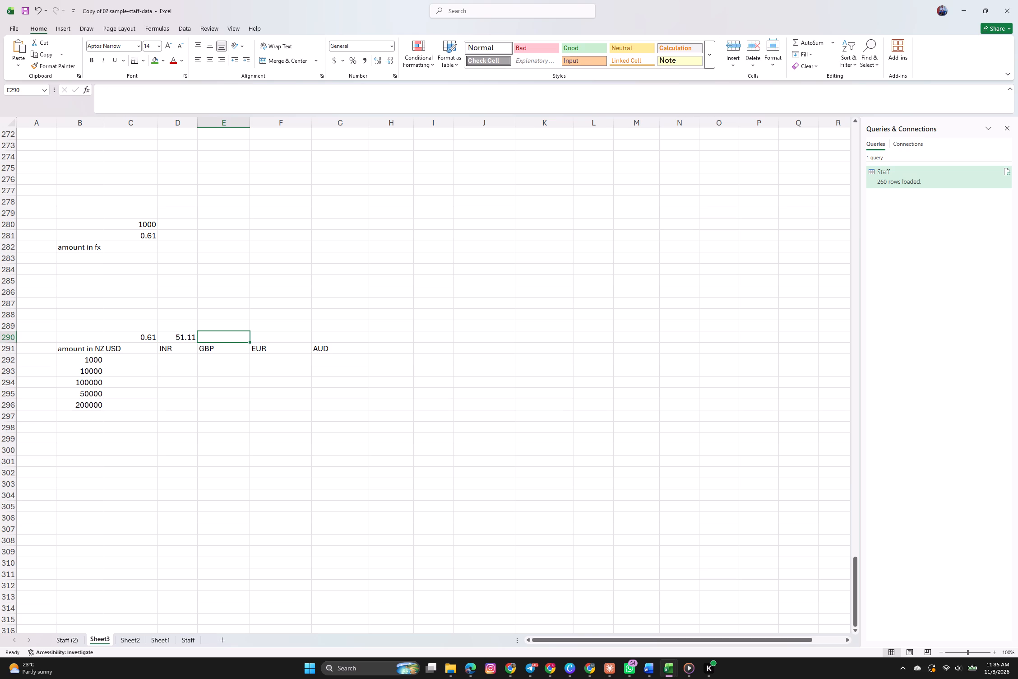
Enter the exchange rate 0.48 as a number in E290 above the GBP heading.
type("O.")
key("4")
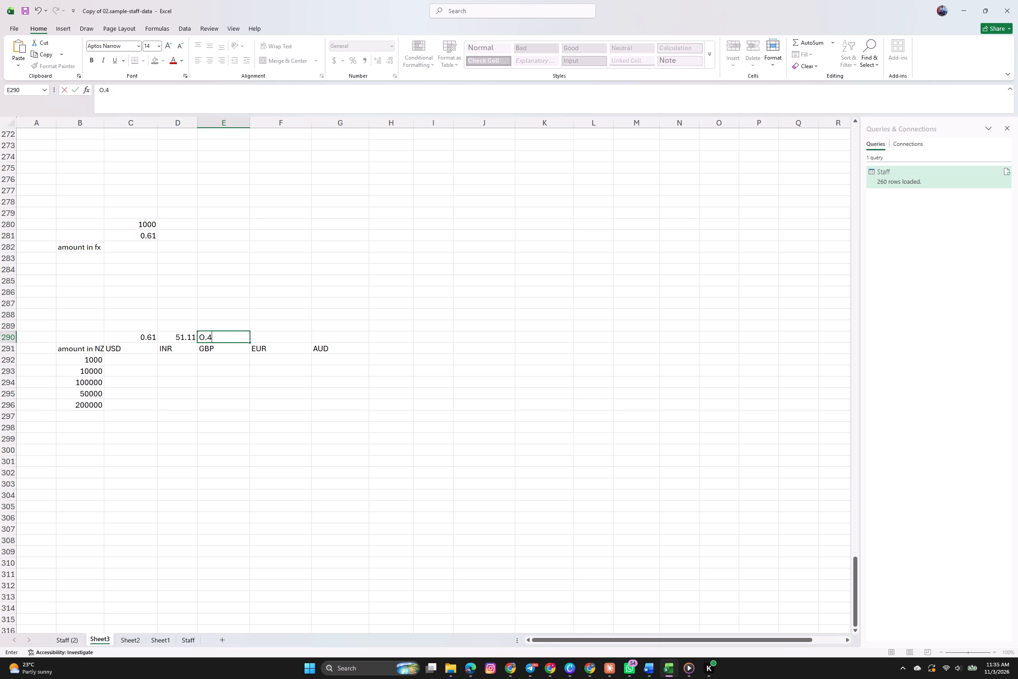
key("8")
key("Right")
key("o")
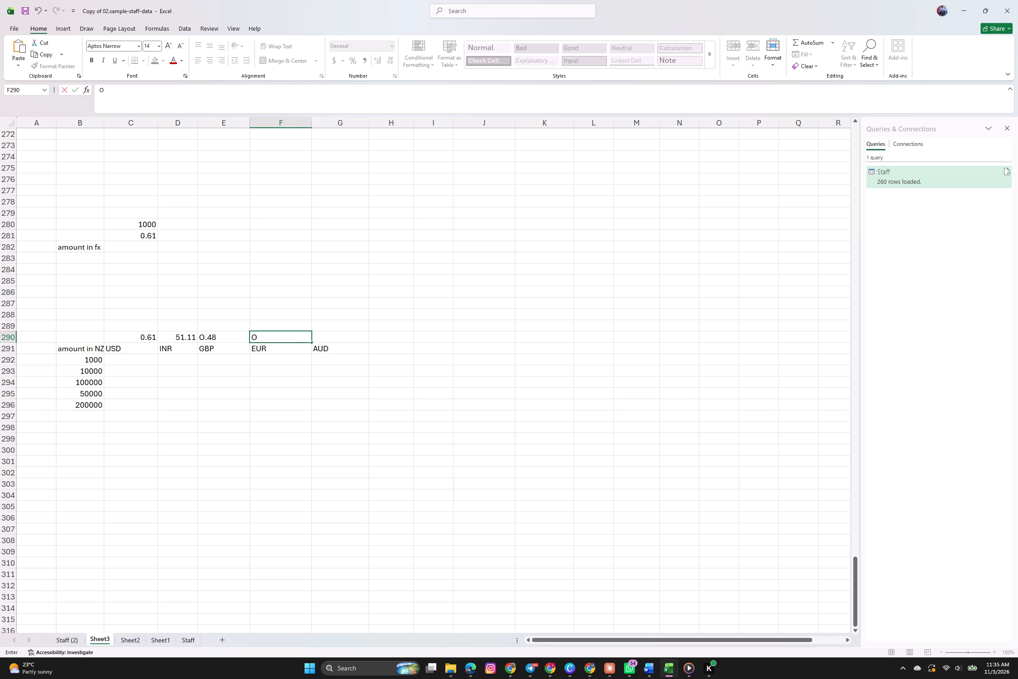
key("BackSpace")
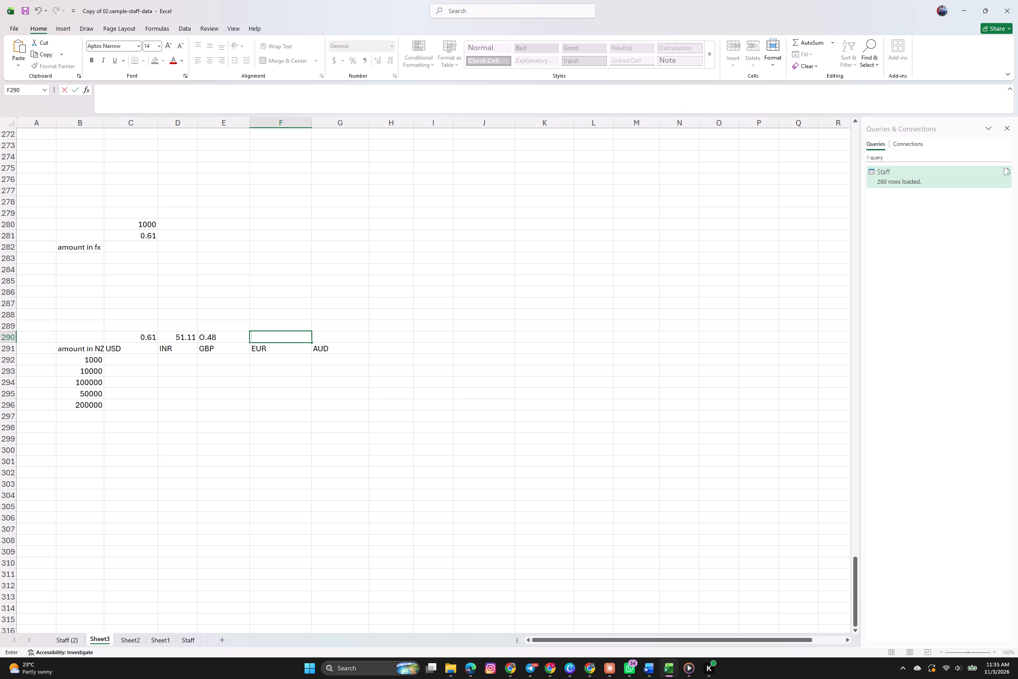
left_click(208, 337)
left_click(207, 337)
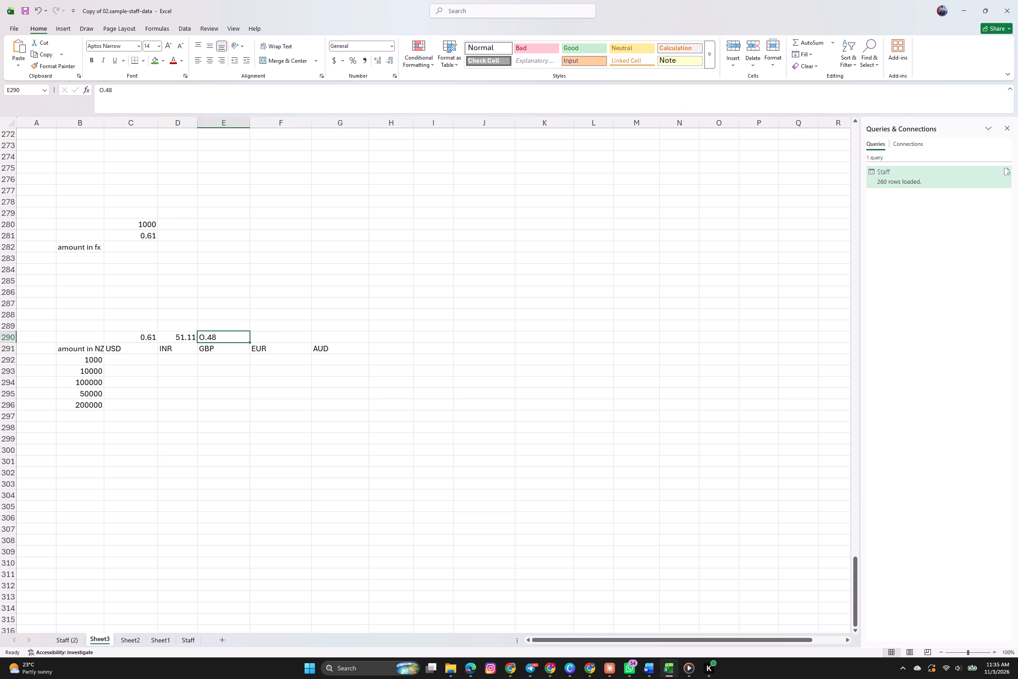
left_click(205, 337)
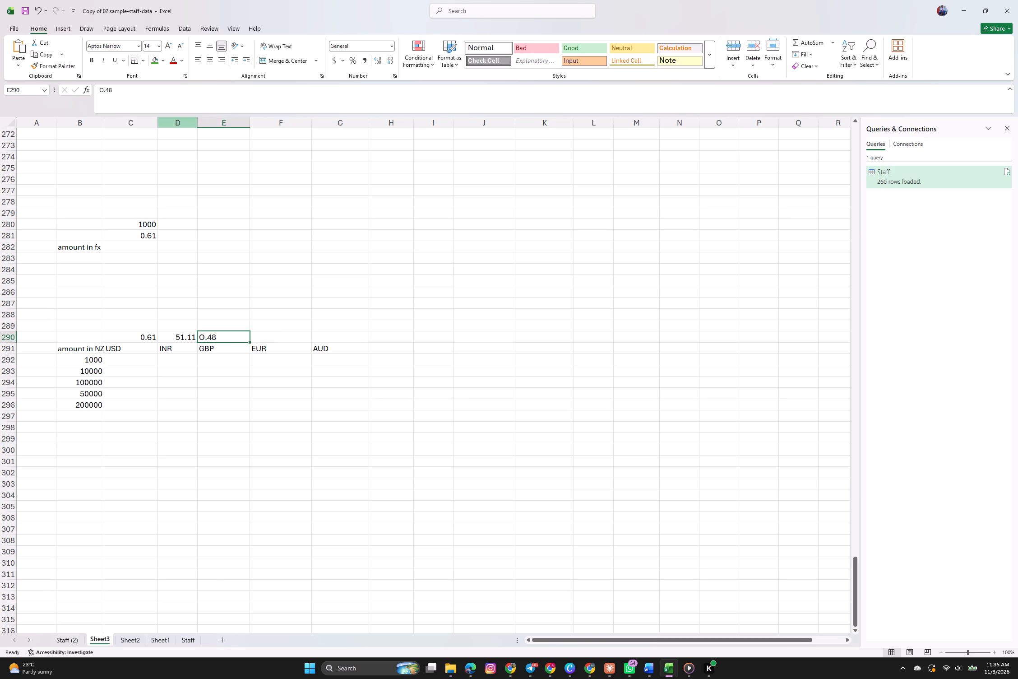
left_click(103, 89)
key("BackSpace")
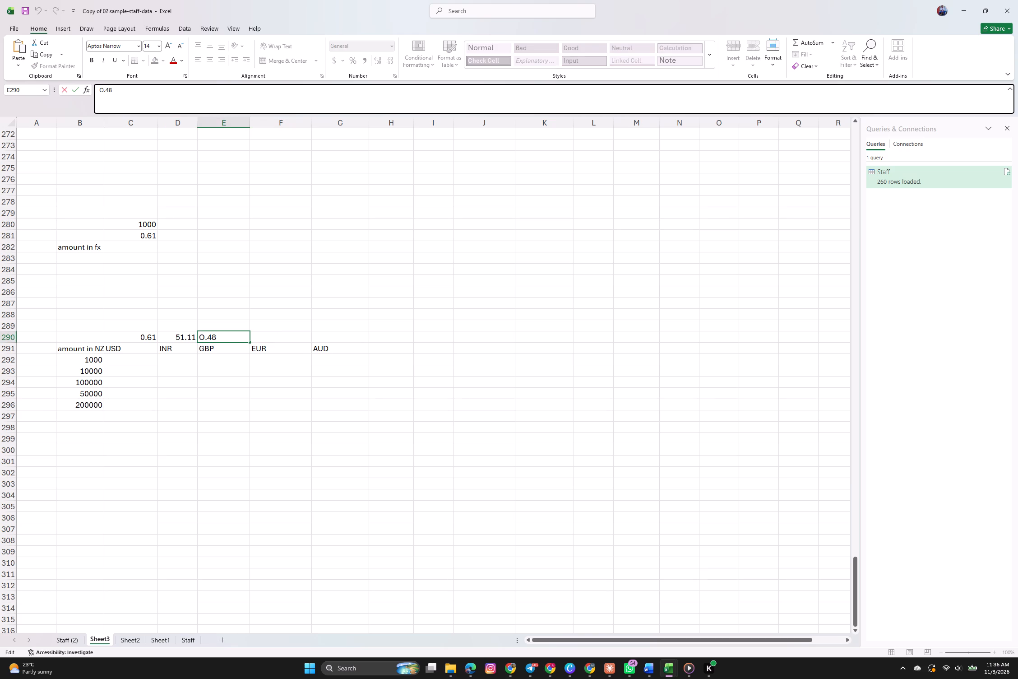
key("0")
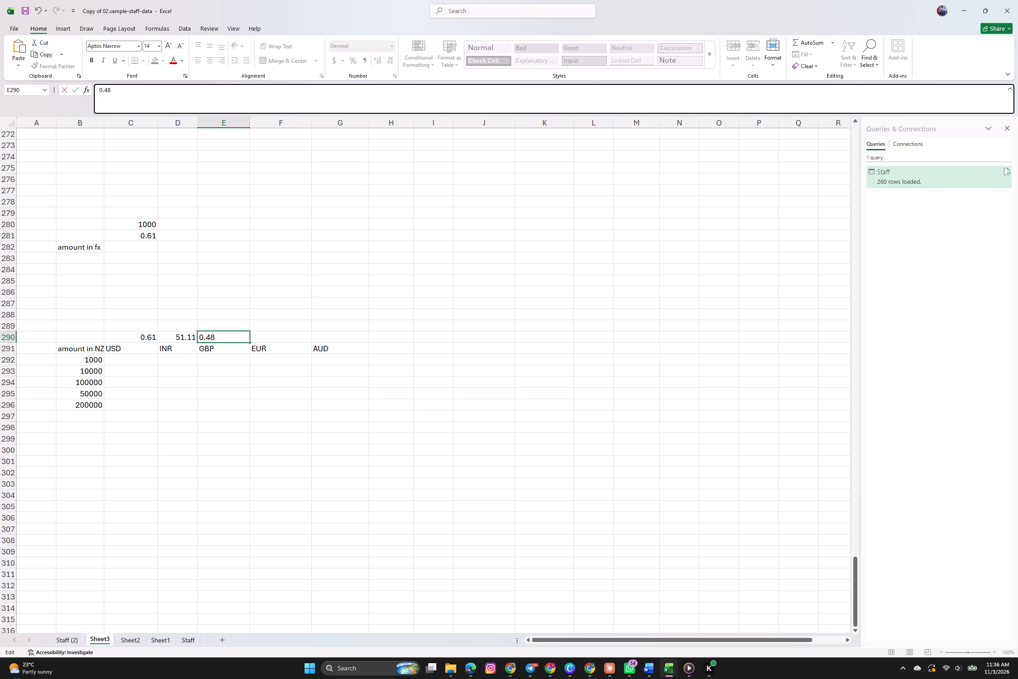
Enter the exchange rates 0.57 in F290 above EUR and 0.92 in G290 above AUD.
left_click(273, 338)
type("0.")
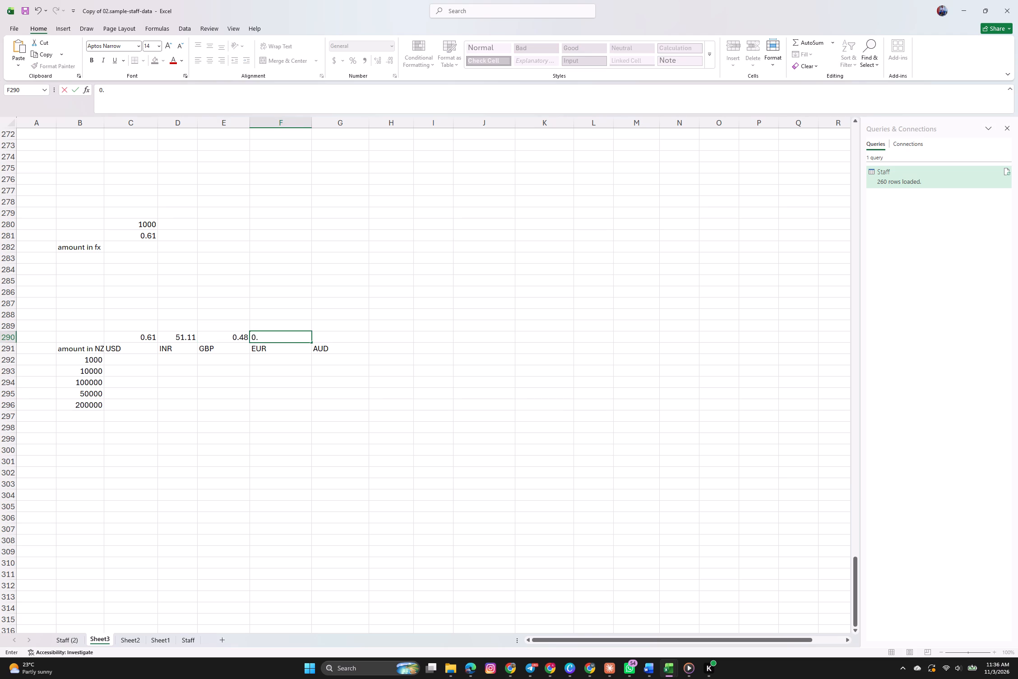
type("57")
key("Right")
type("0.92")
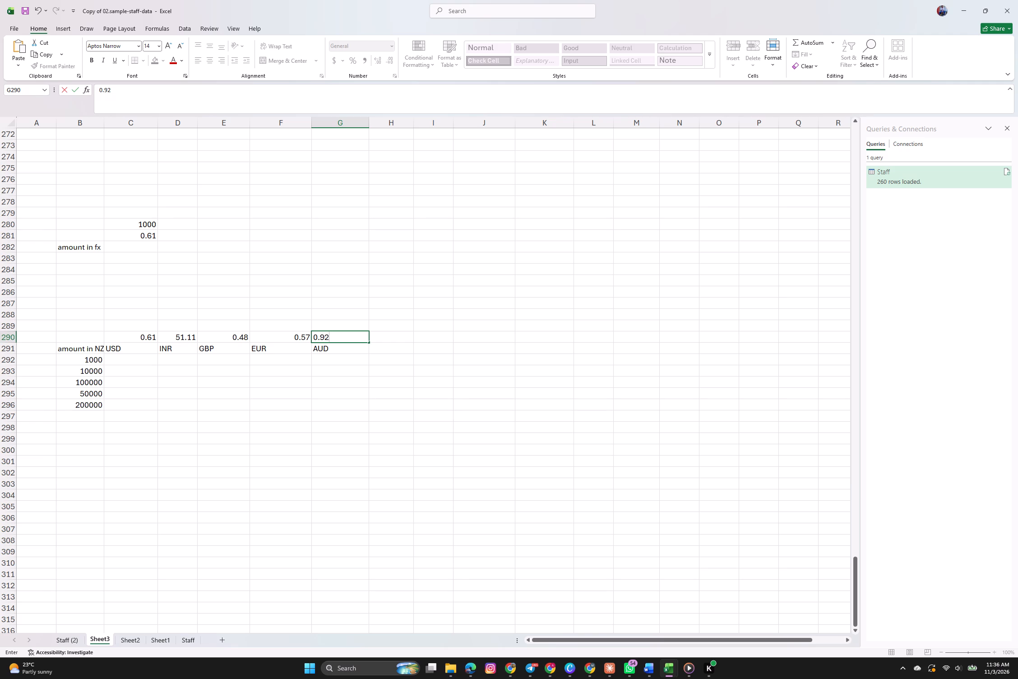
Fill the rate and currency heading rows, B290:G291, with the standard blue colour.
left_click_drag(60, 349, 295, 343)
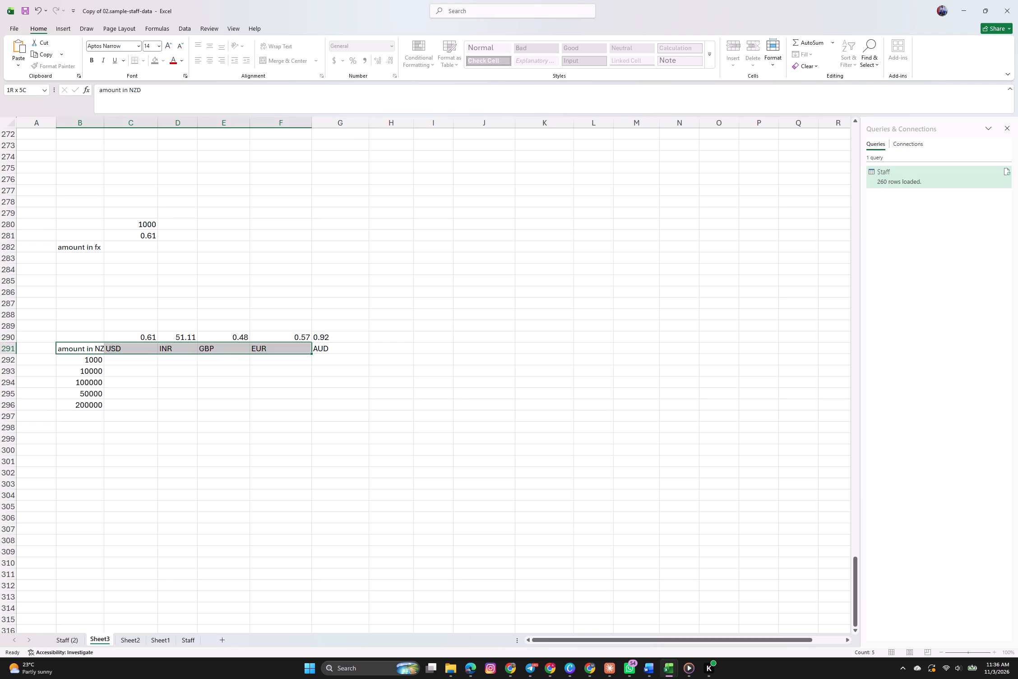
left_click_drag(295, 343, 320, 339)
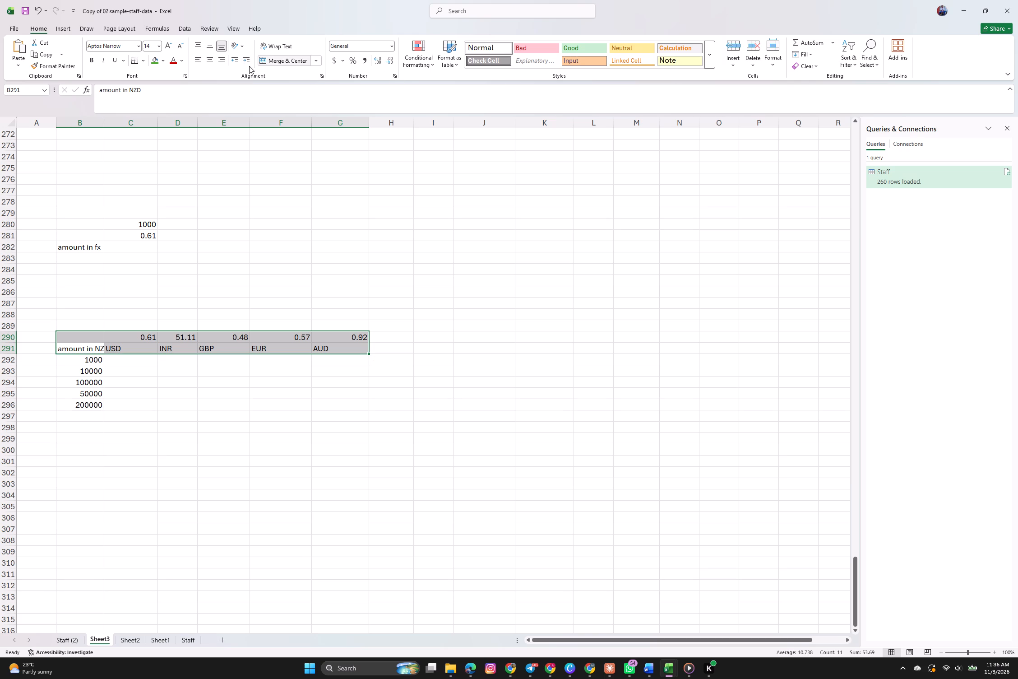
left_click(163, 60)
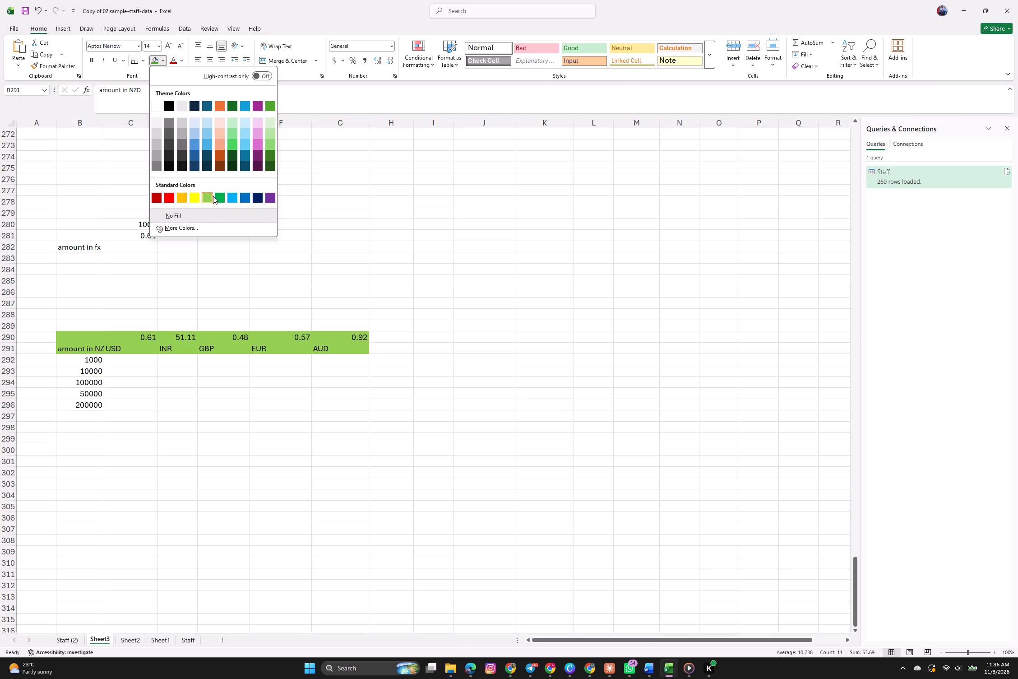
left_click(244, 196)
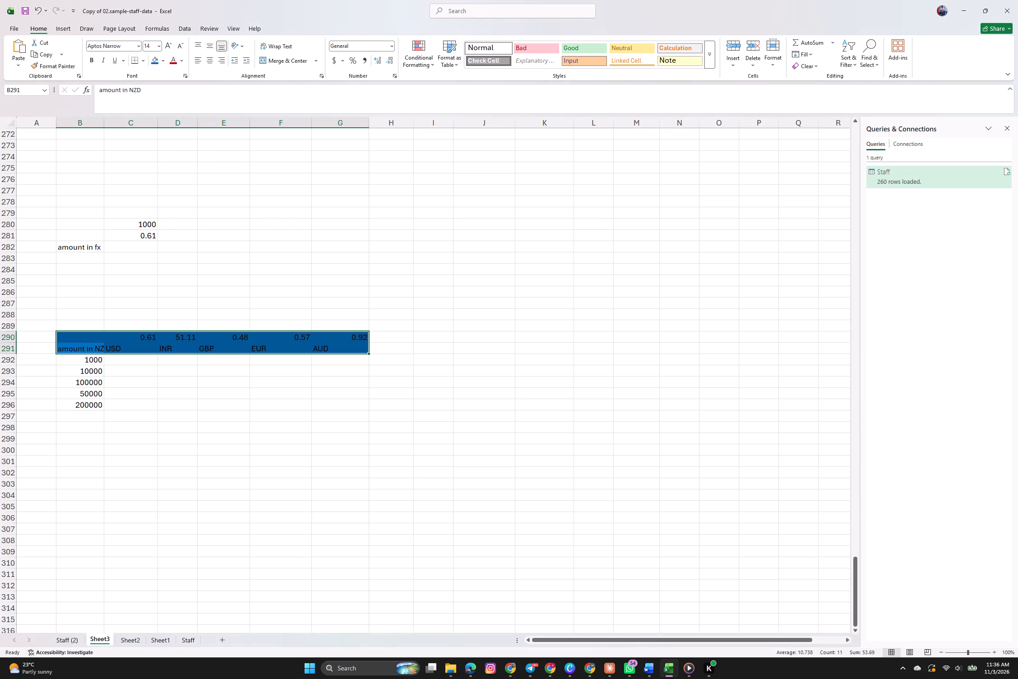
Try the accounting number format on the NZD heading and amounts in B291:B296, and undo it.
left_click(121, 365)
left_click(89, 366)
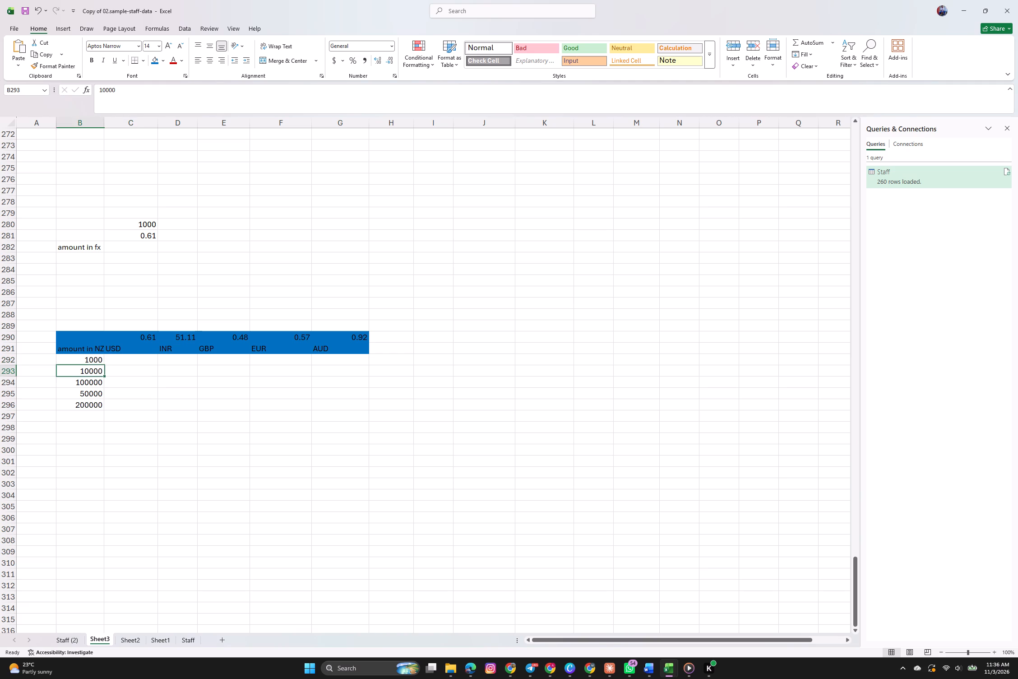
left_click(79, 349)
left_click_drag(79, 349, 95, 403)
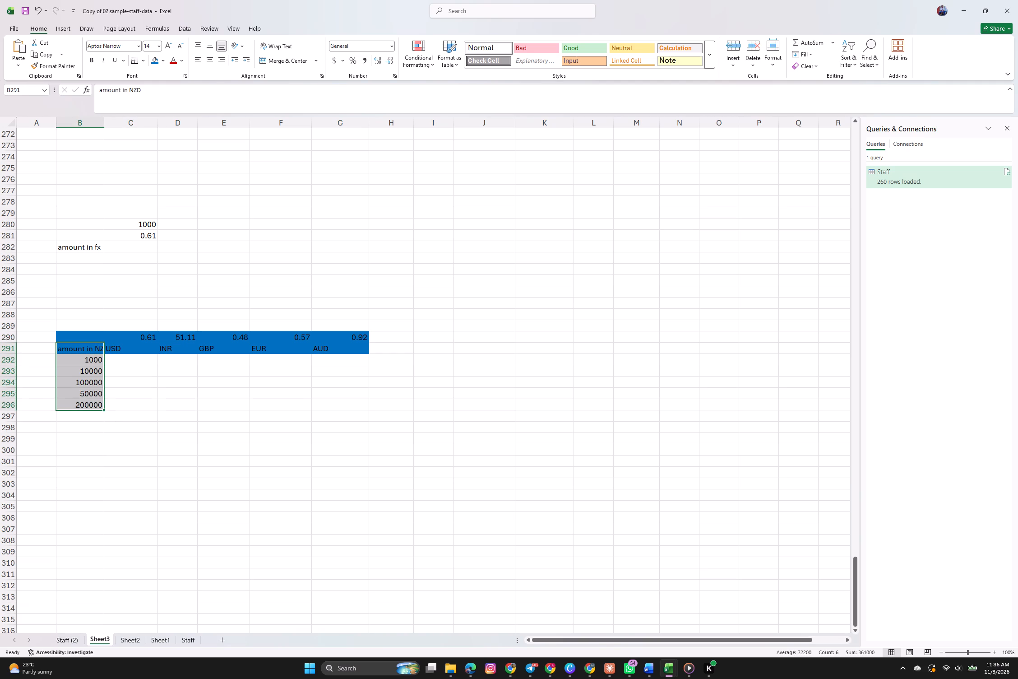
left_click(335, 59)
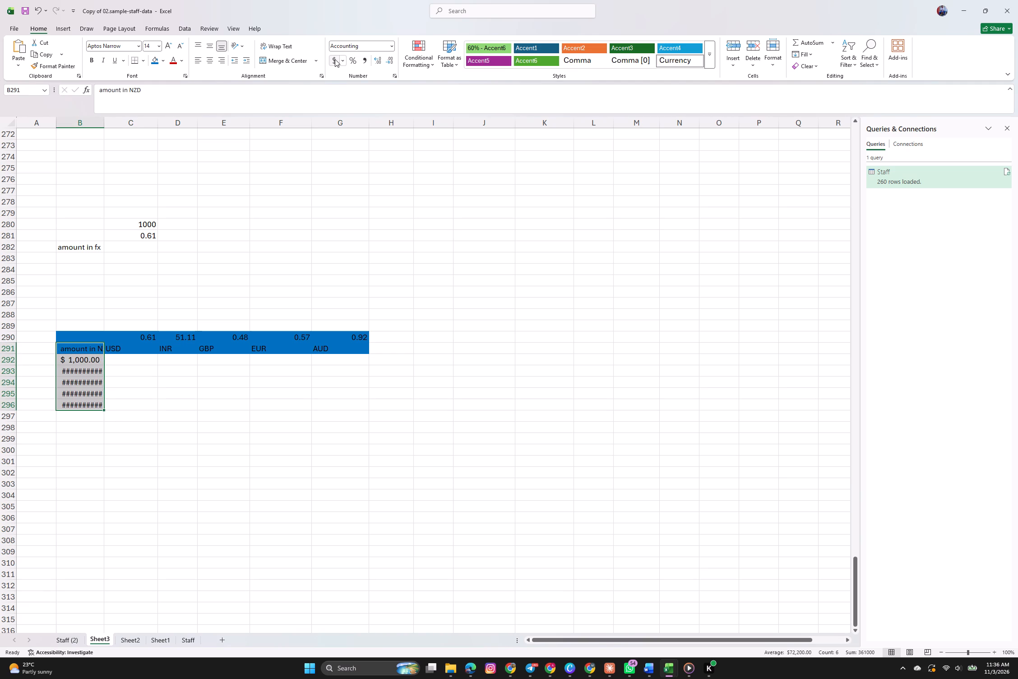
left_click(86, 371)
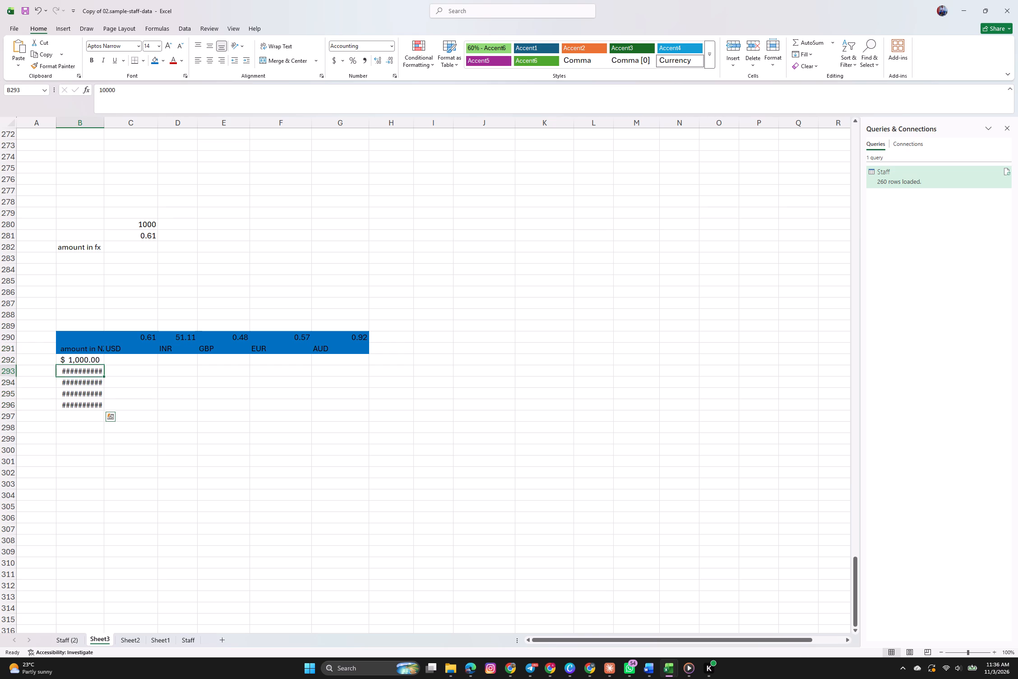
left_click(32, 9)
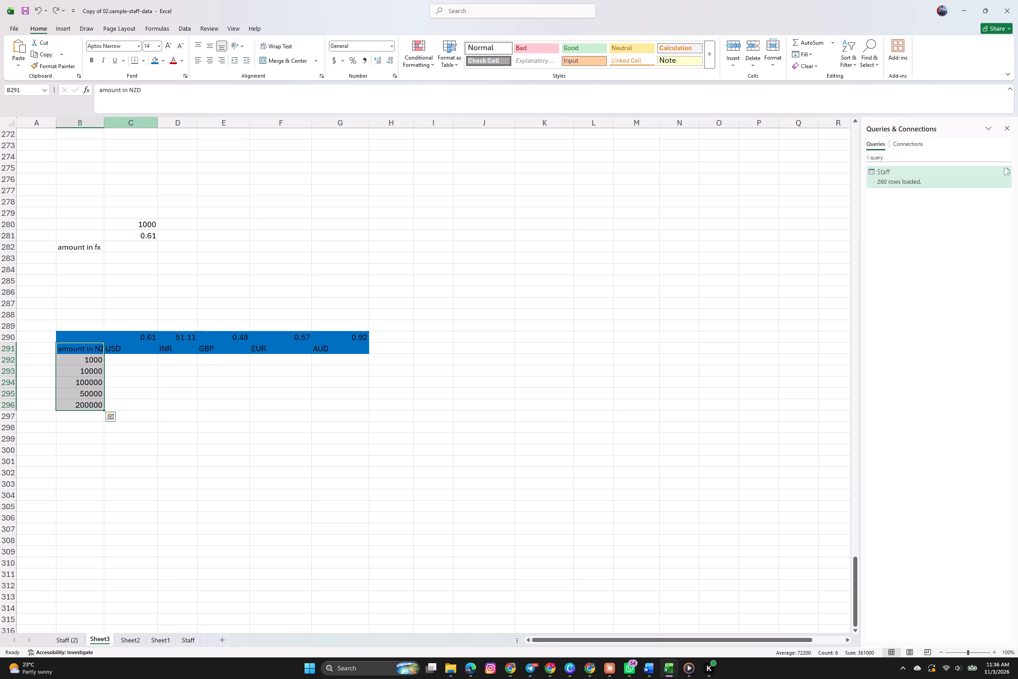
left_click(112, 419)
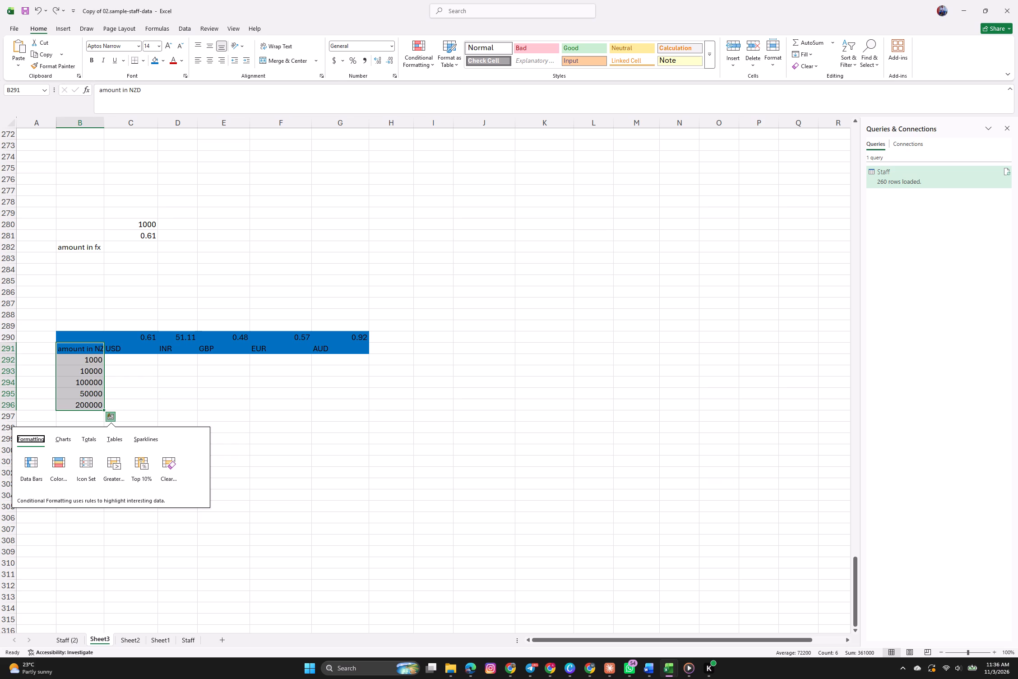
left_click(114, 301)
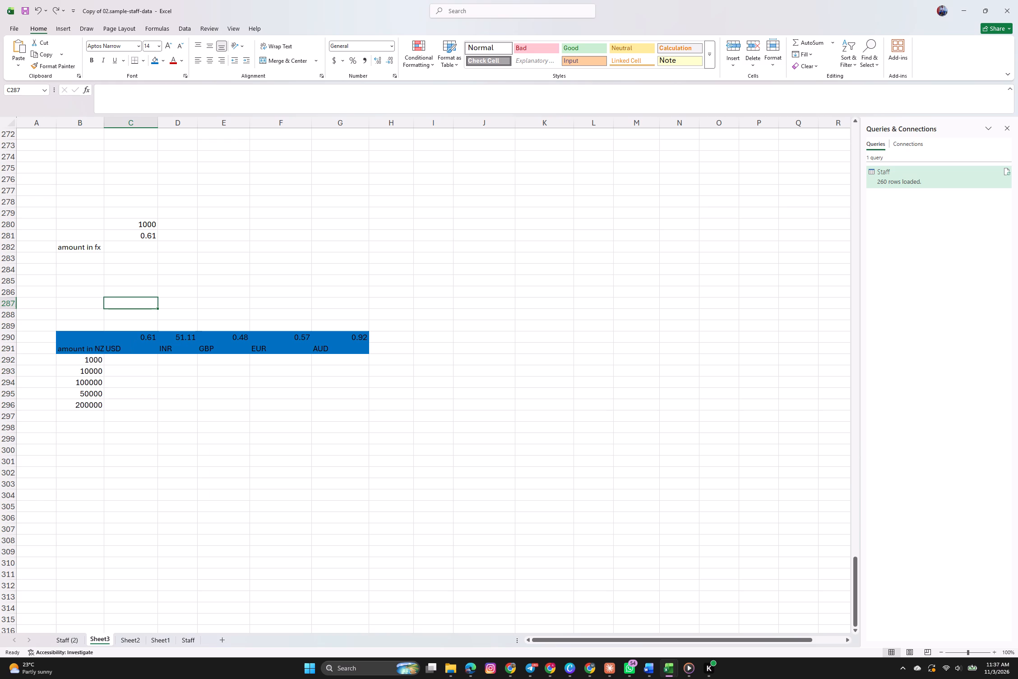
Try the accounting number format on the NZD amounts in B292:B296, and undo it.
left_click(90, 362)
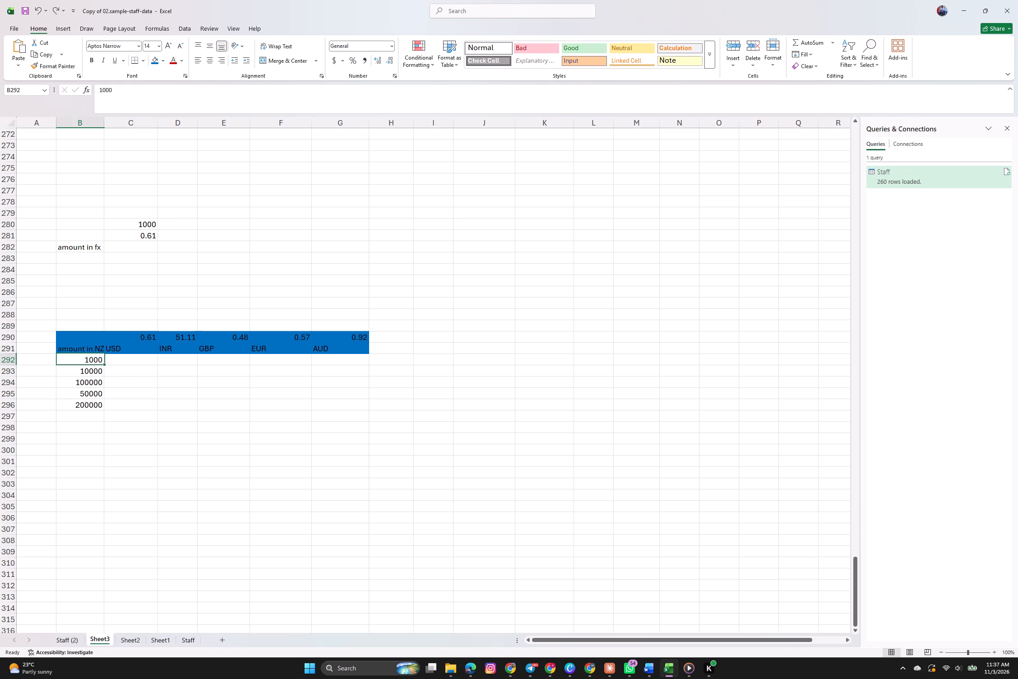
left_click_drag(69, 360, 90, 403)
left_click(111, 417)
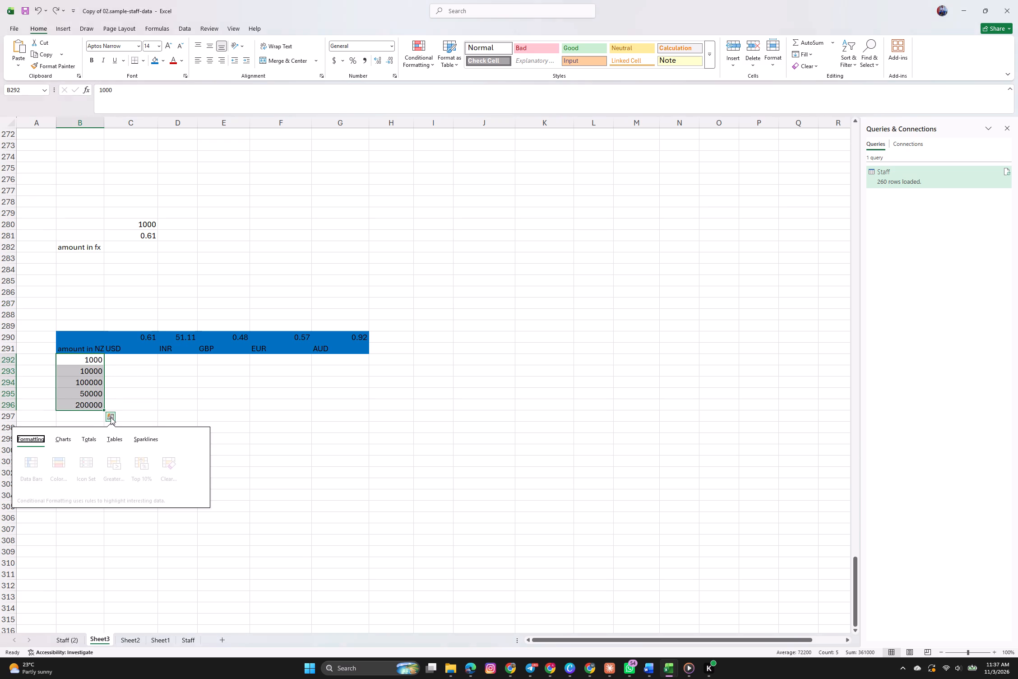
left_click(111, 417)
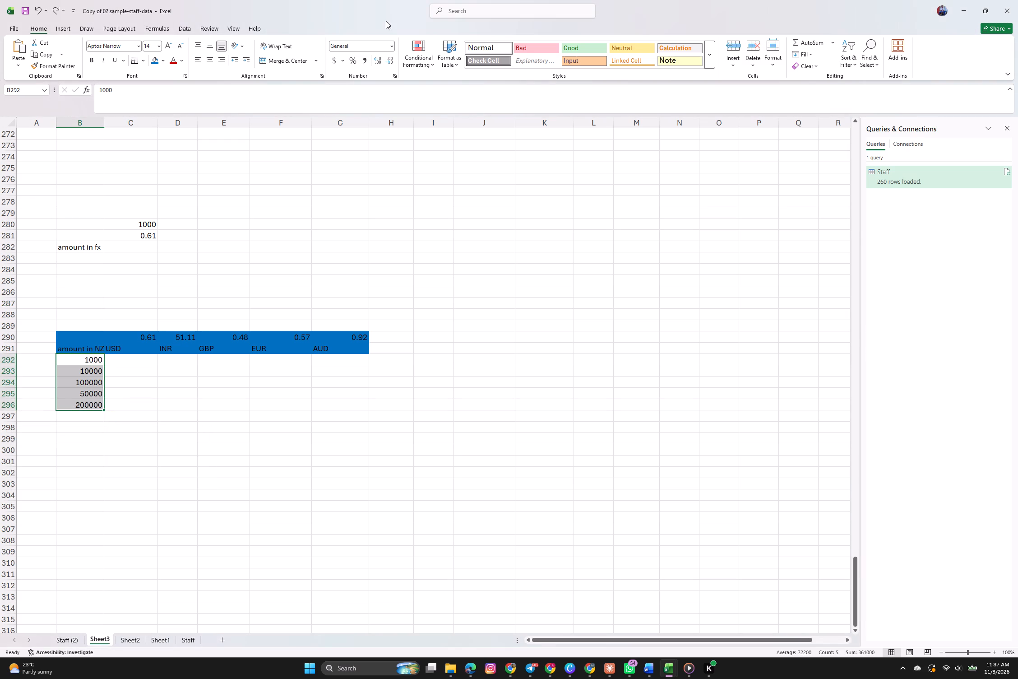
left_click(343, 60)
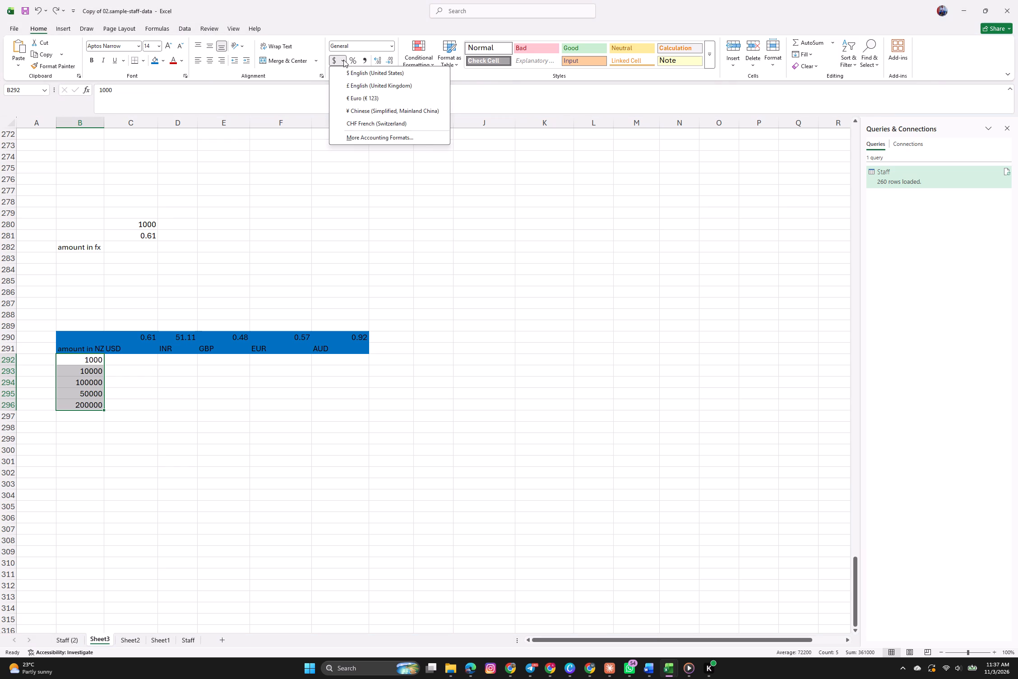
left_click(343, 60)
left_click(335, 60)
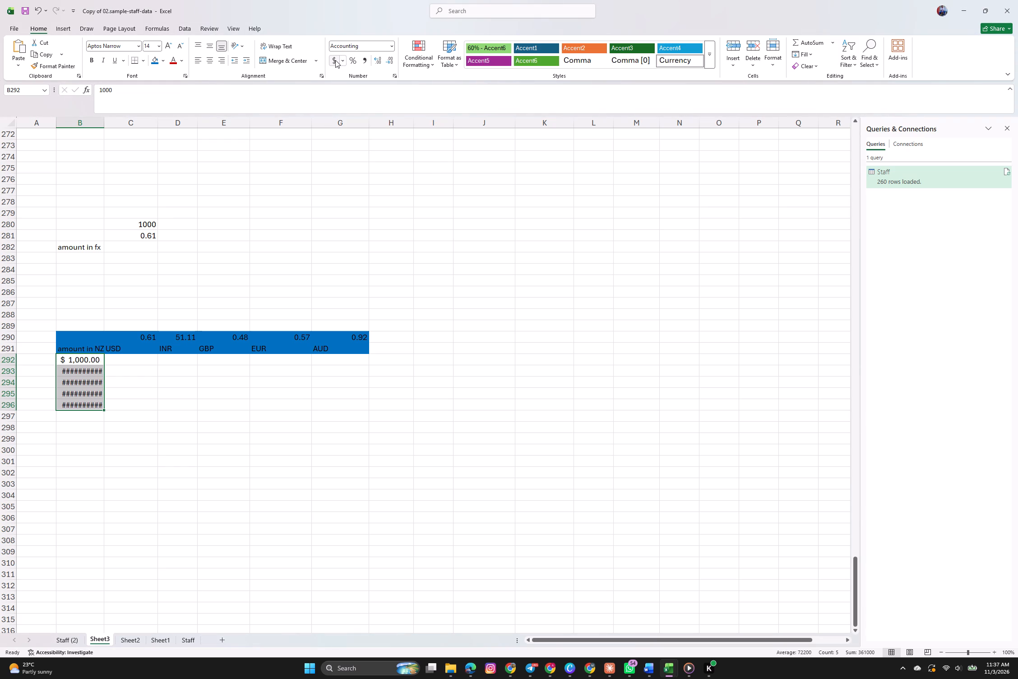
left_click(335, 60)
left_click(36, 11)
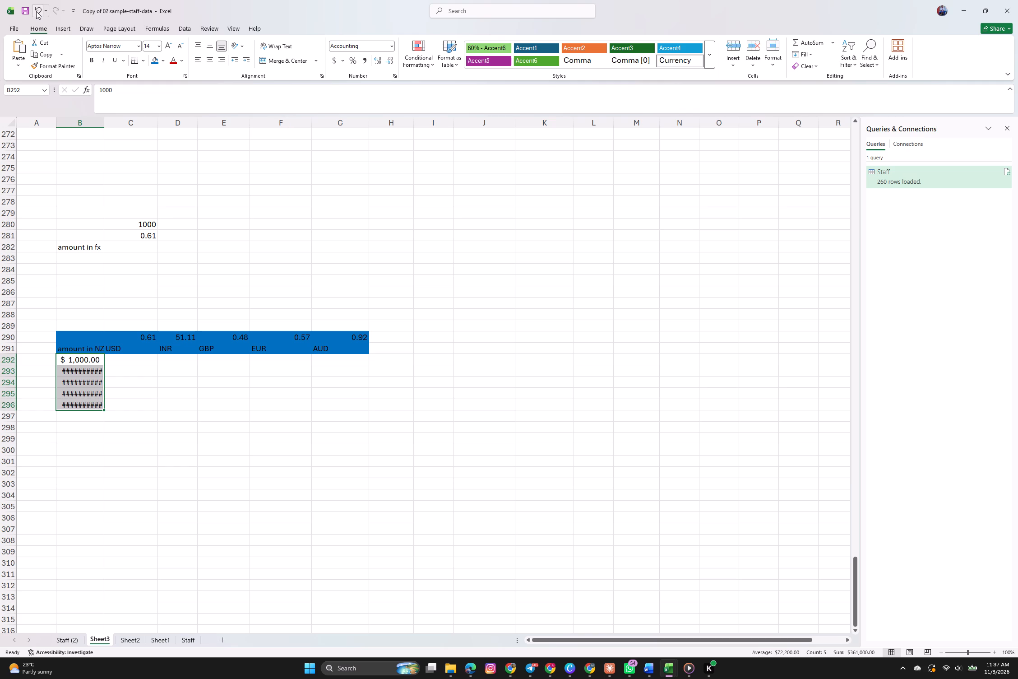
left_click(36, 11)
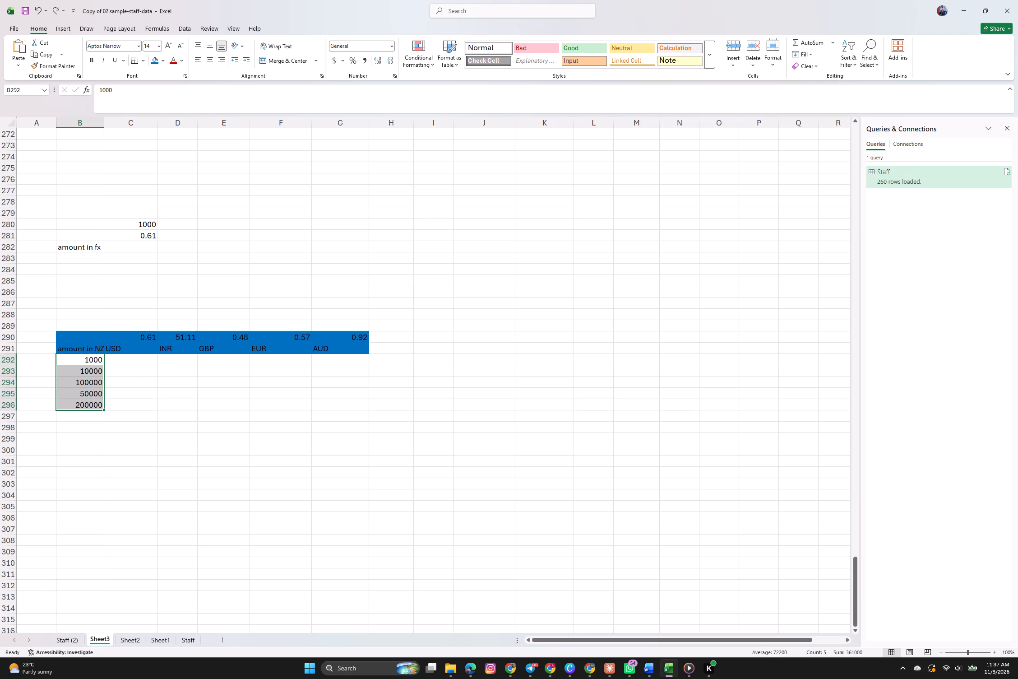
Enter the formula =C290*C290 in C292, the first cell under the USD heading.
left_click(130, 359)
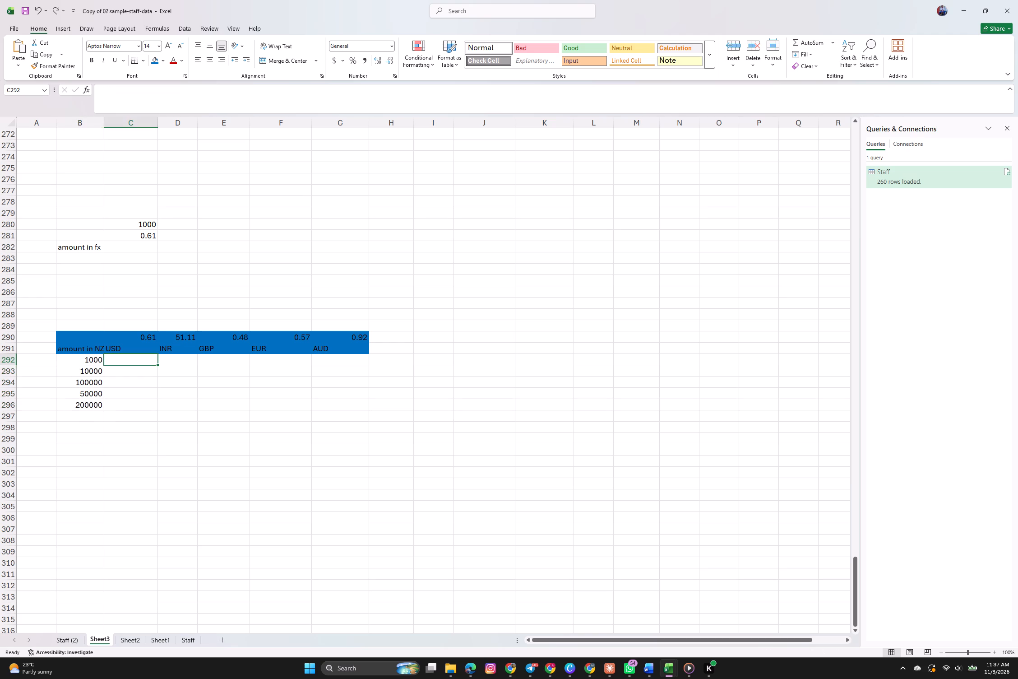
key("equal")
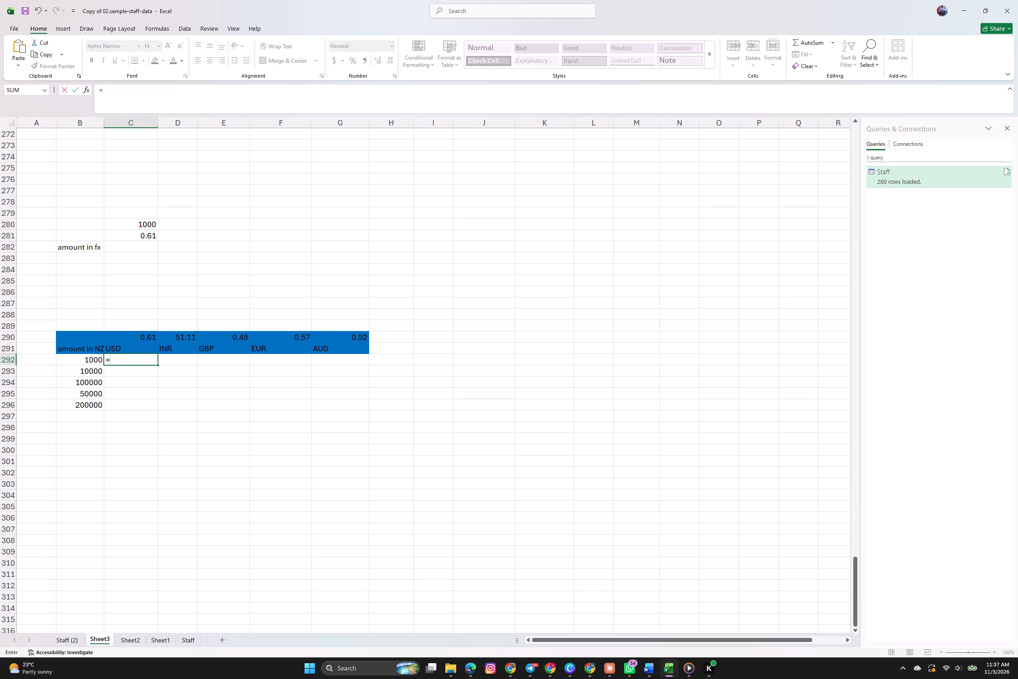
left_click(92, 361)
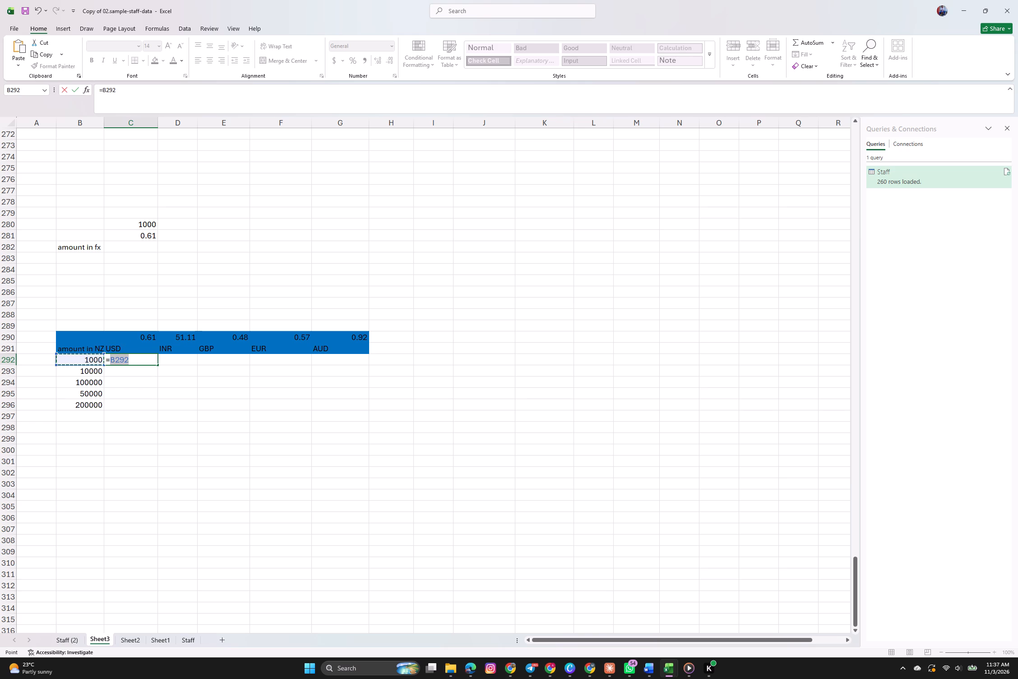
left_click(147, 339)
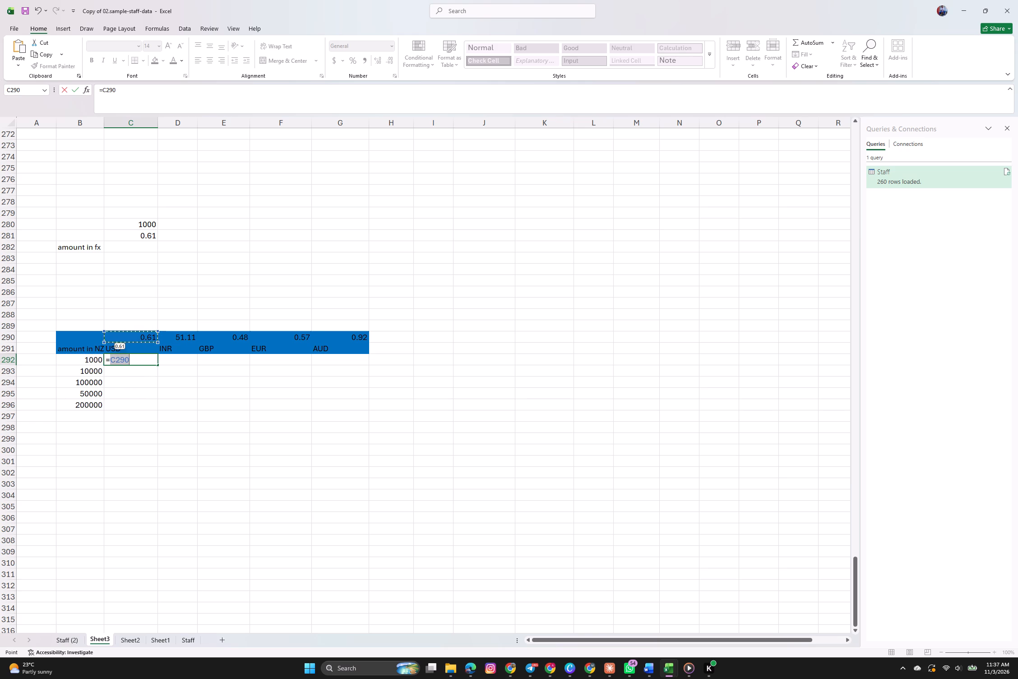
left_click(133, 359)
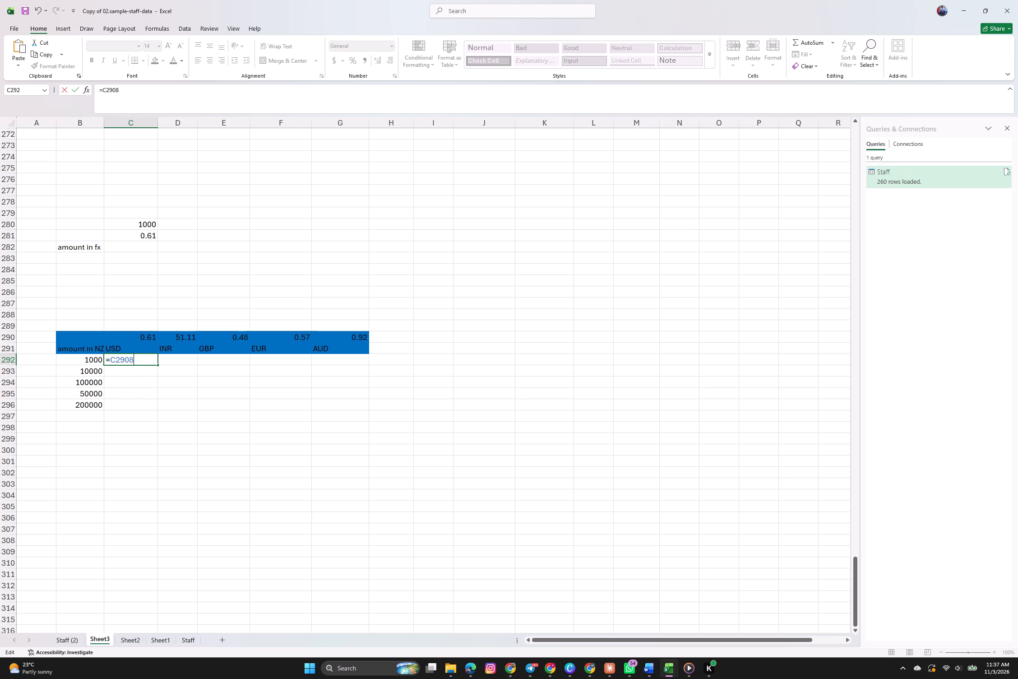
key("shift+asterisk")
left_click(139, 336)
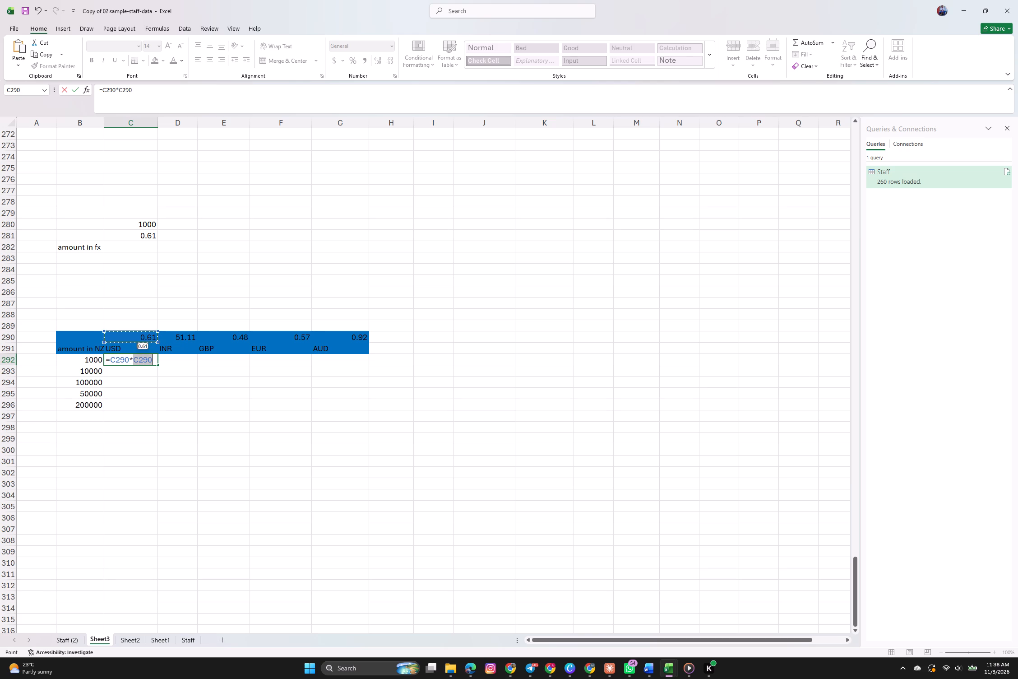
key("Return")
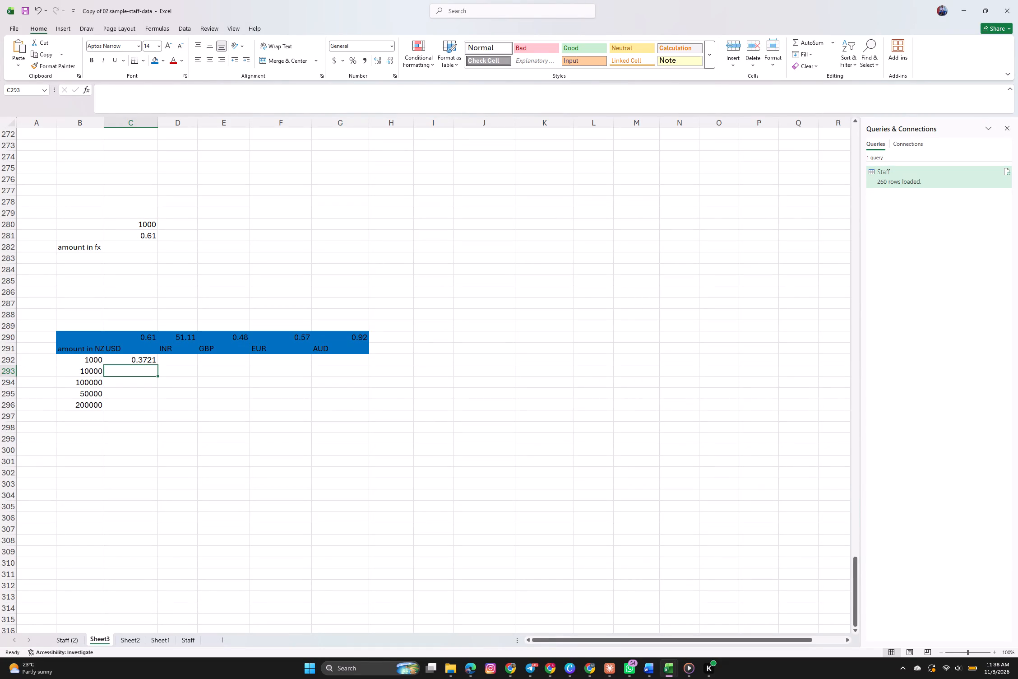
Replace the formula in C292 with =C290*B292, multiplying the USD rate by the first NZD amount.
left_click(143, 360)
double_click(143, 360)
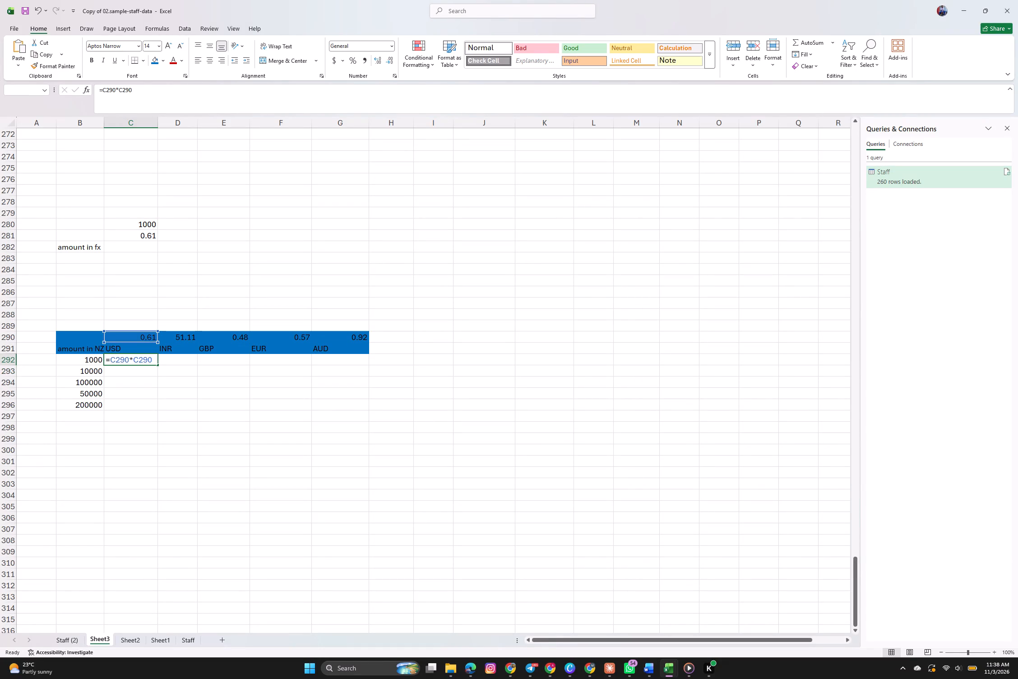
left_click(154, 358)
key("BackSpace")
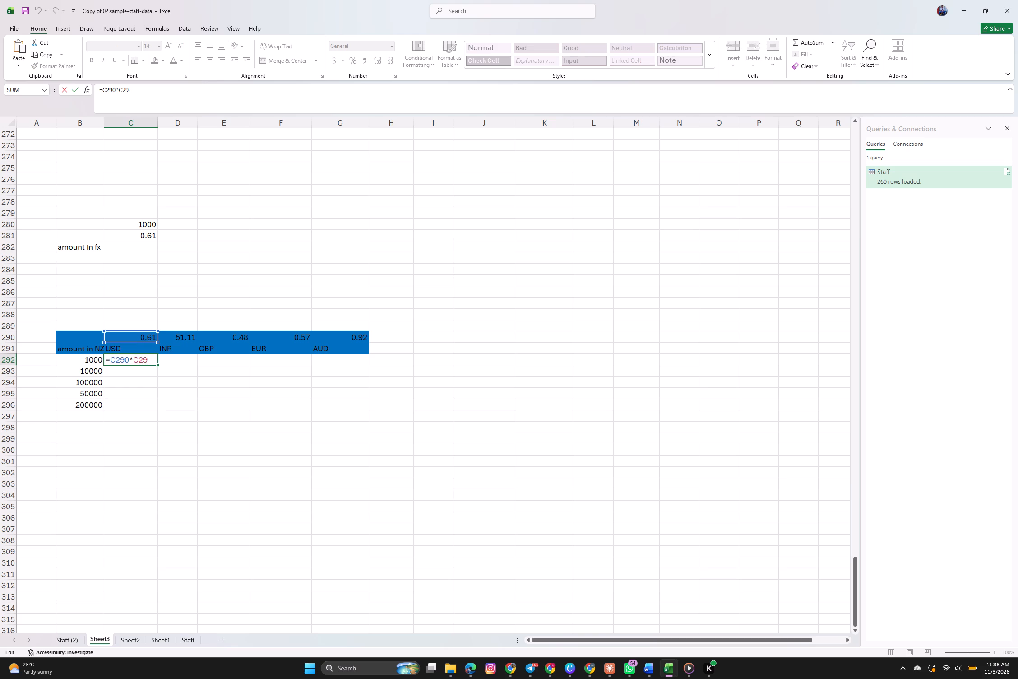
key("BackSpace")
key("BackSpace")
key("BackSpace")
key("BackSpace")
key("BackSpace")
key("BackSpace")
key("BackSpace")
key("BackSpace")
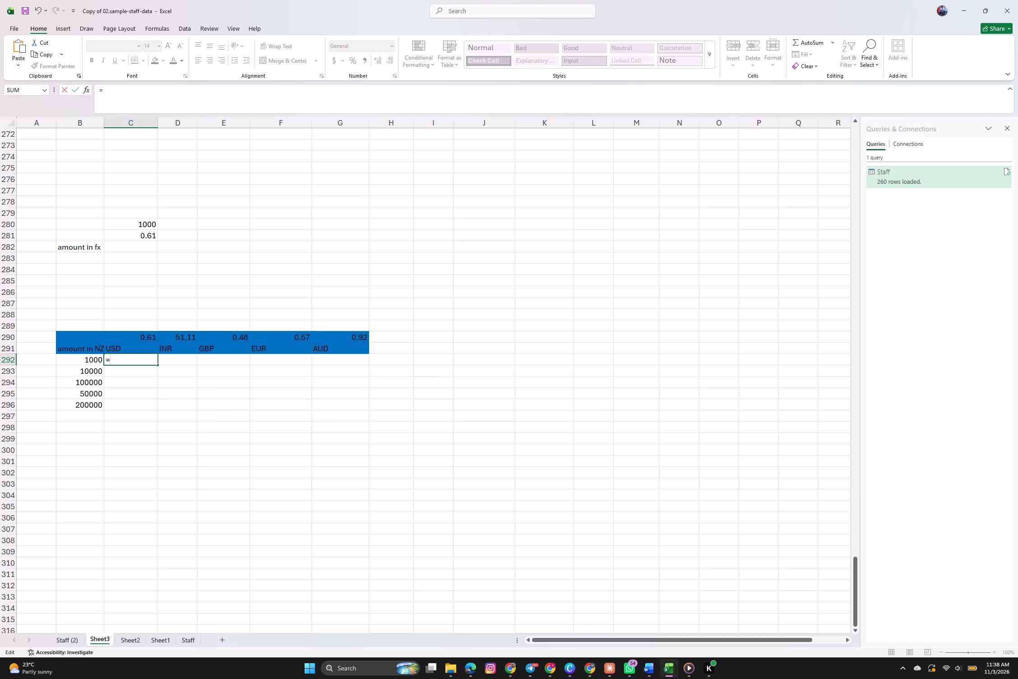
left_click(143, 339)
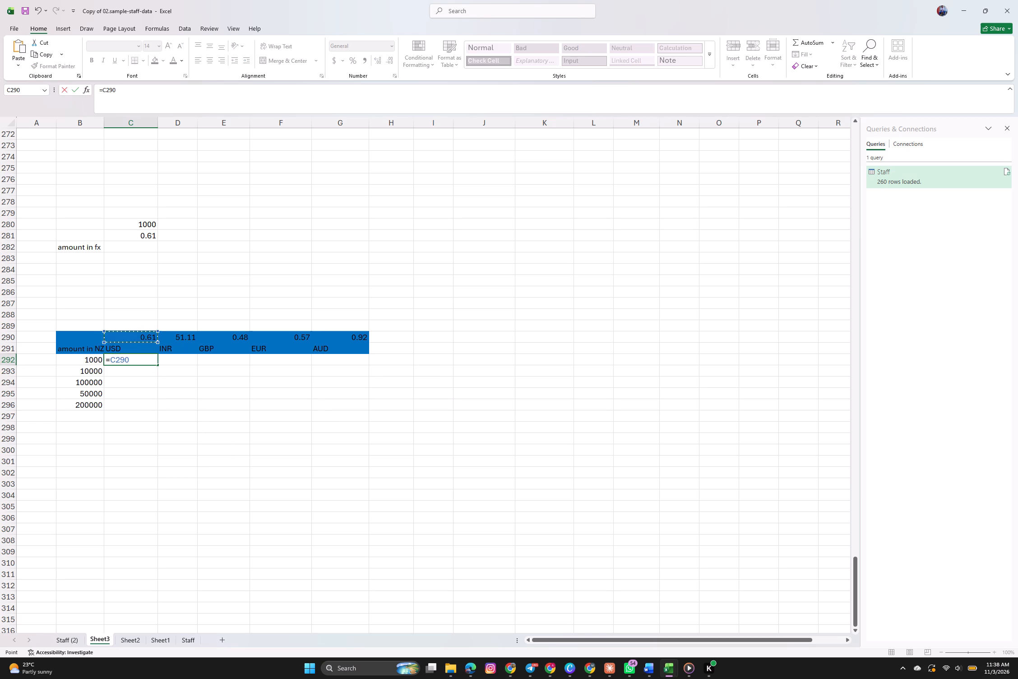
key("shift+asterisk")
left_click(84, 360)
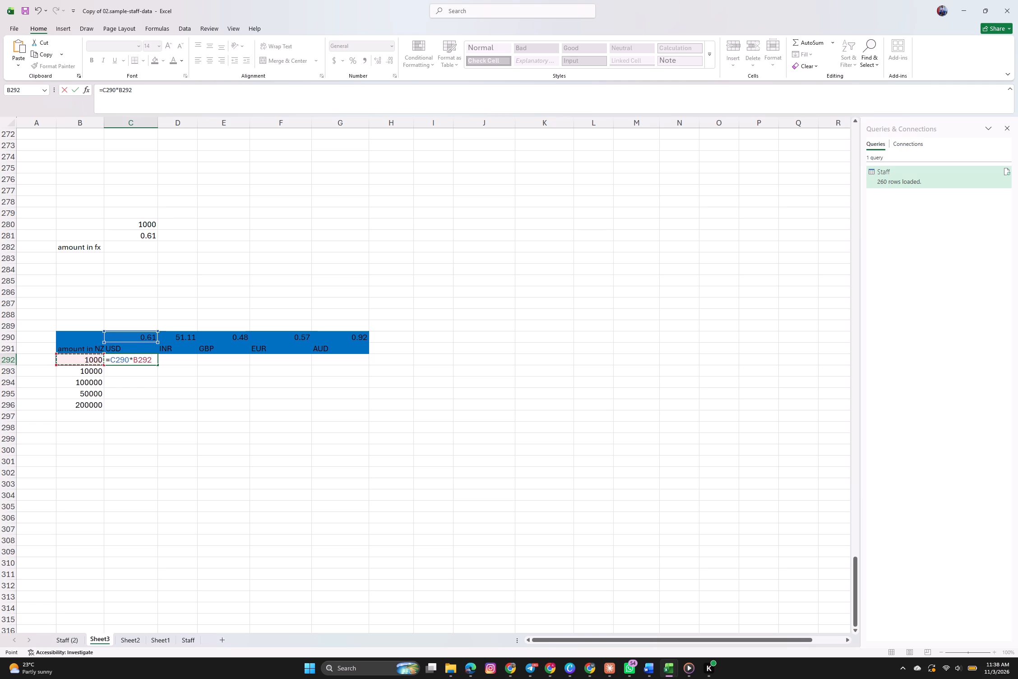
key("Return")
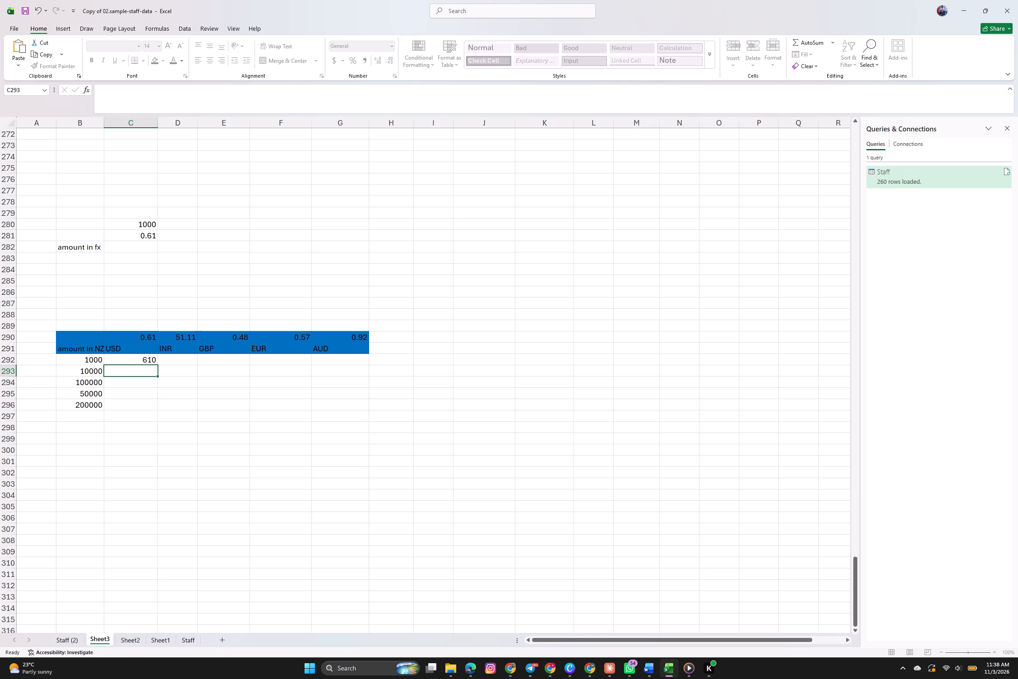
Make the NZD amount reference in the C292 formula absolute, giving =C290*$B$292.
double_click(139, 359)
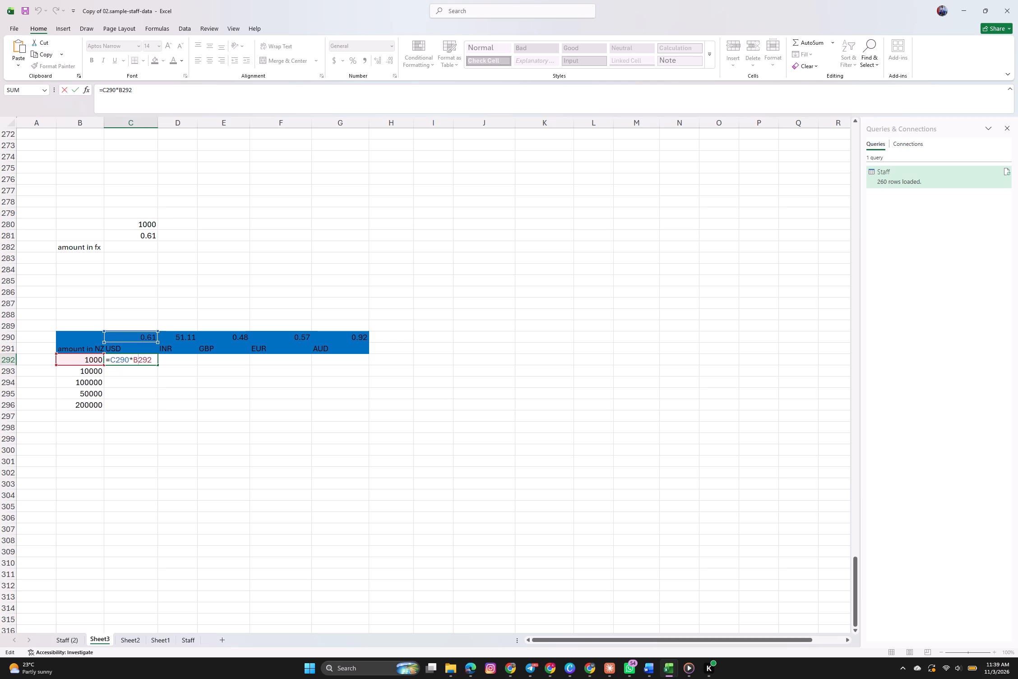
key("F4")
key("4")
left_click(37, 10)
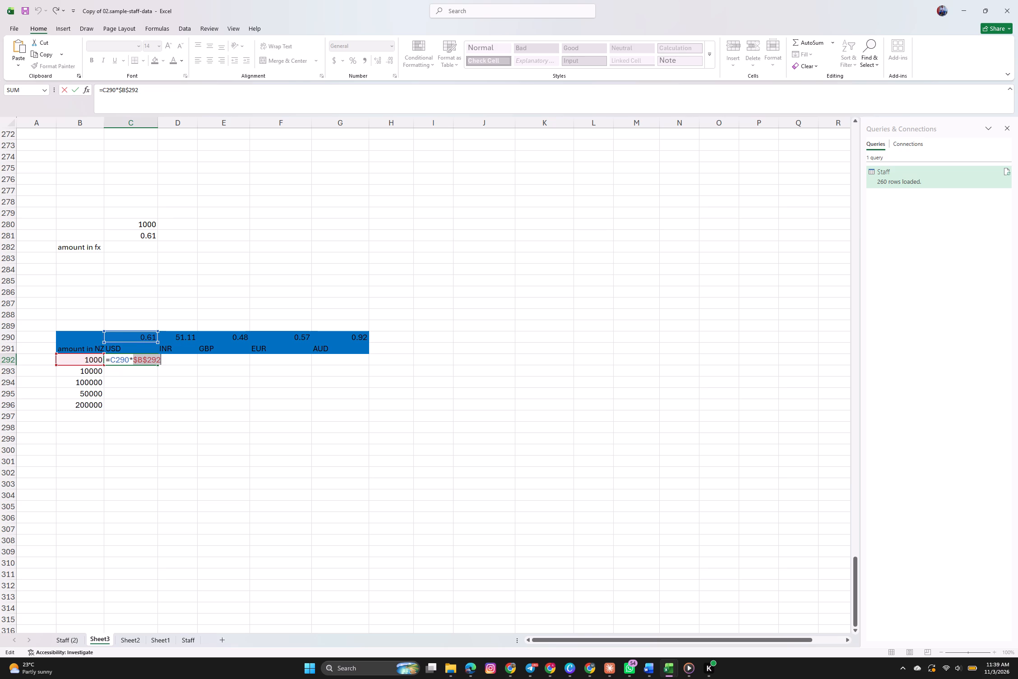
key("Return")
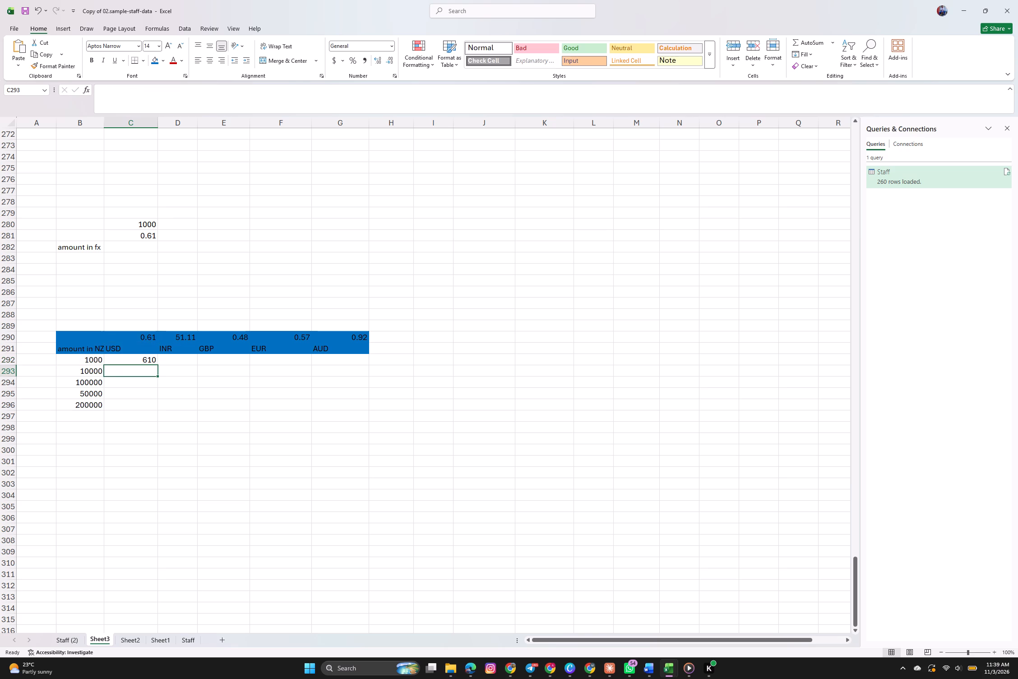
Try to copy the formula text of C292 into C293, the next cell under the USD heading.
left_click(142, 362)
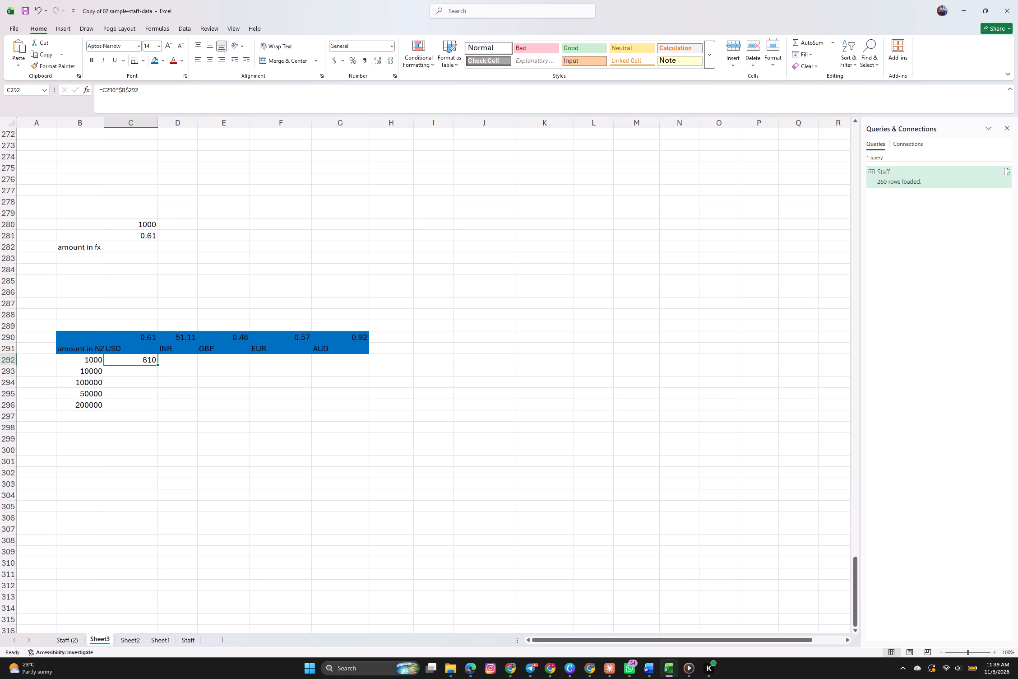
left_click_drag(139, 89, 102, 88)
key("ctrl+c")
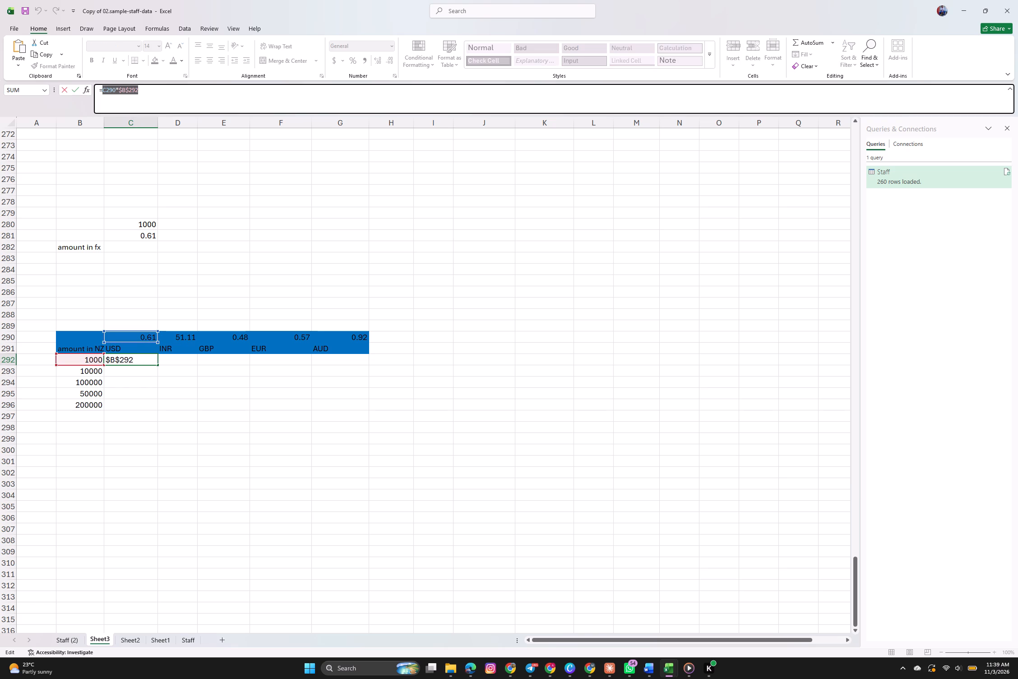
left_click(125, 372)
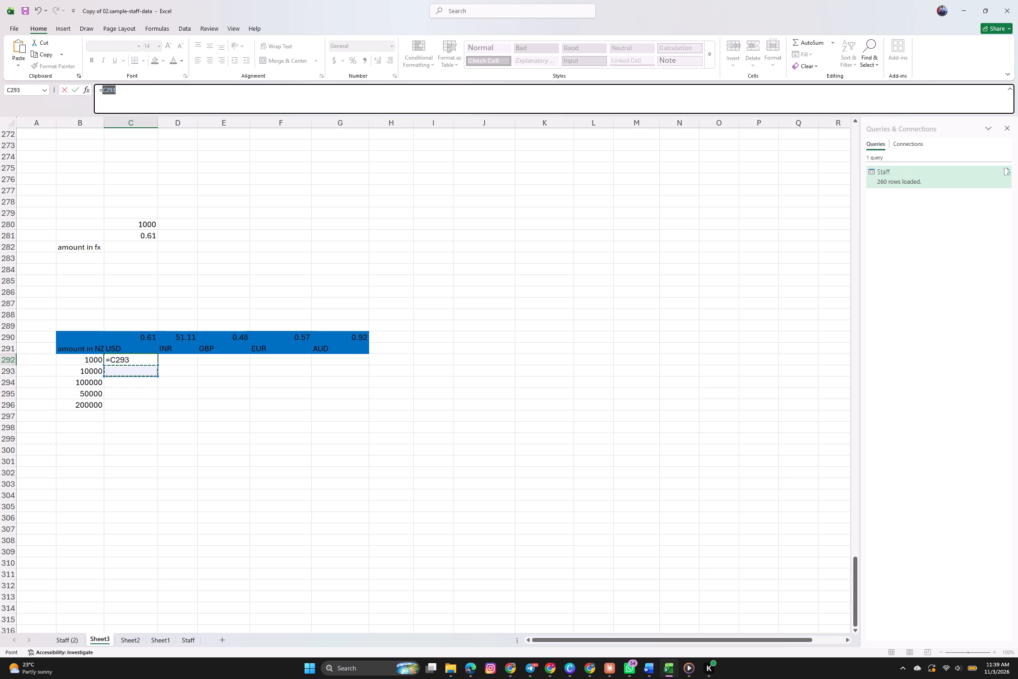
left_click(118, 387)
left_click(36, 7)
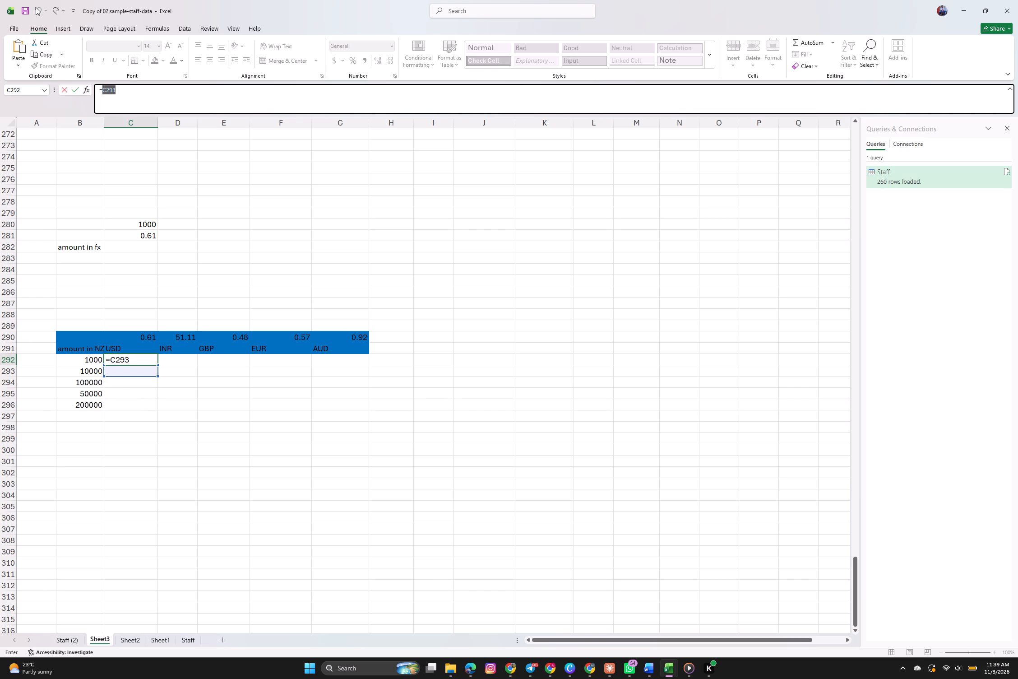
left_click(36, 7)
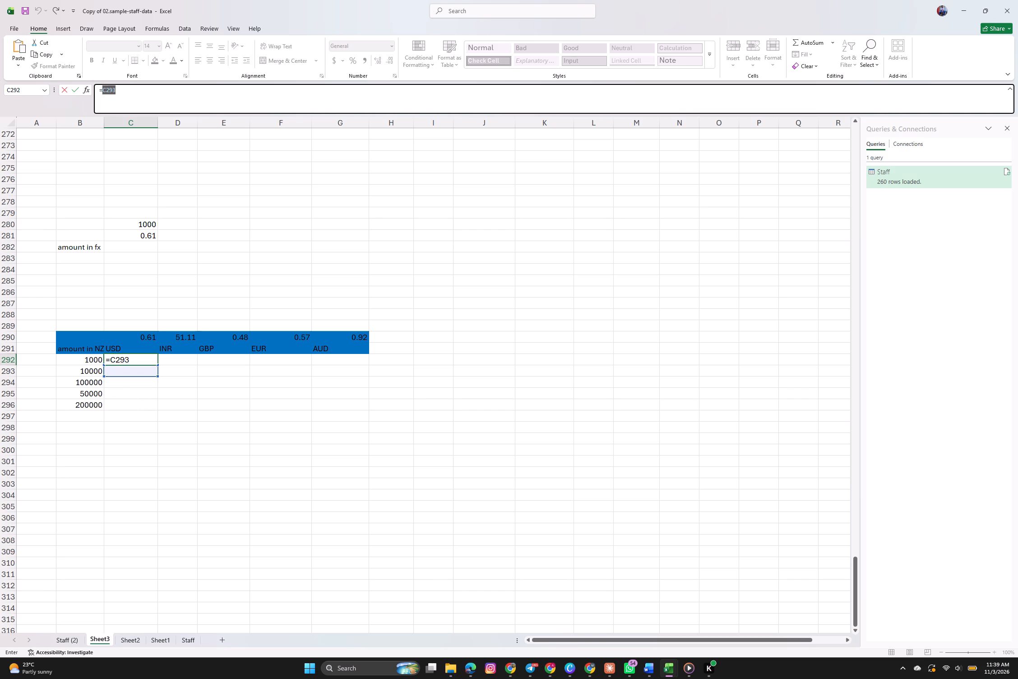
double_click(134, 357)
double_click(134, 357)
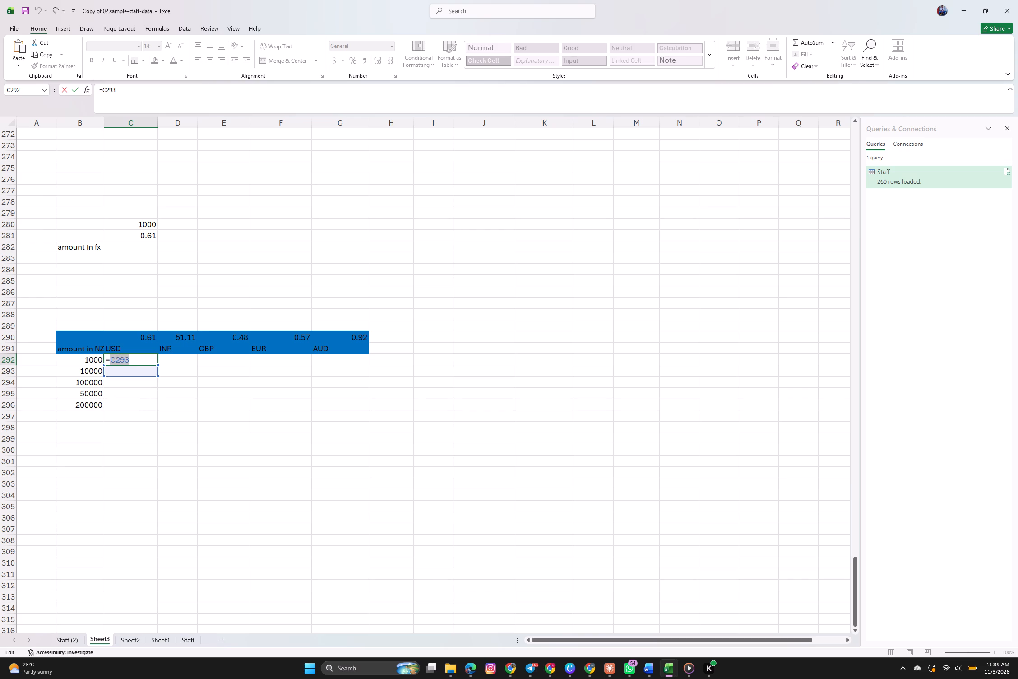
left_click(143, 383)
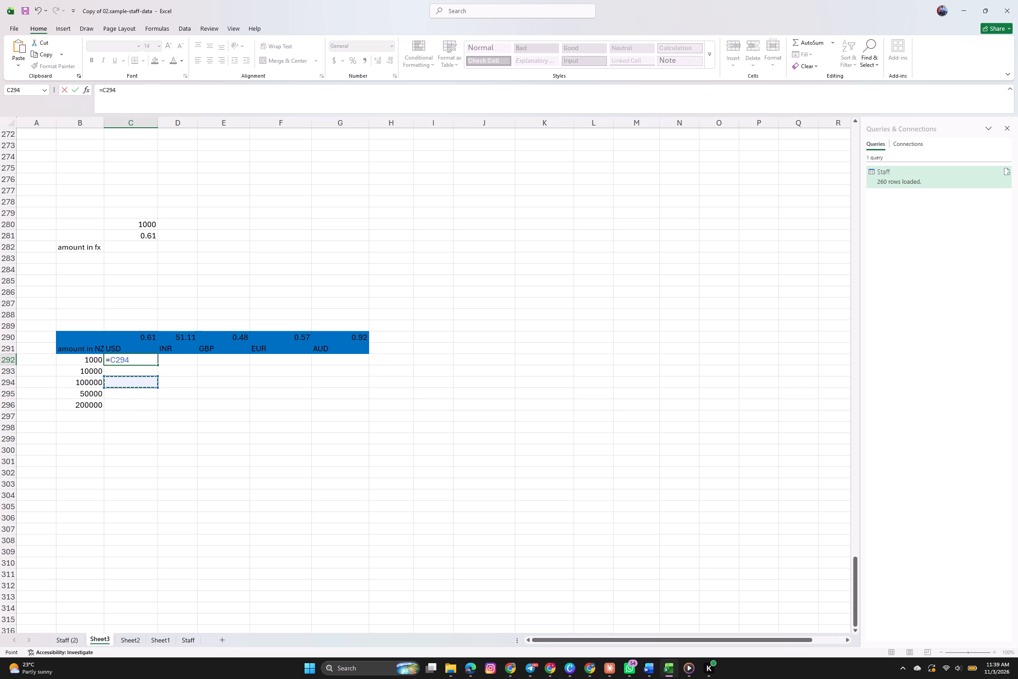
Re-enter the formula =C290*B292 in C292, multiplying the USD rate by the first NZD amount.
key("BackSpace")
key("BackSpace")
key("BackSpace")
key("BackSpace")
left_click(148, 336)
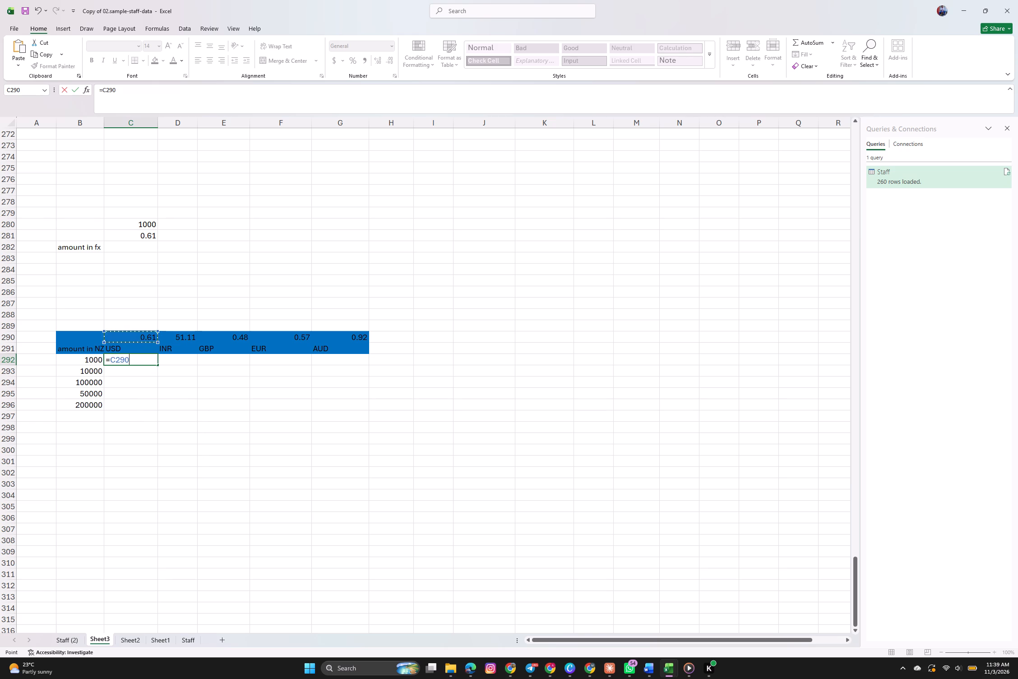
key("shift+asterisk")
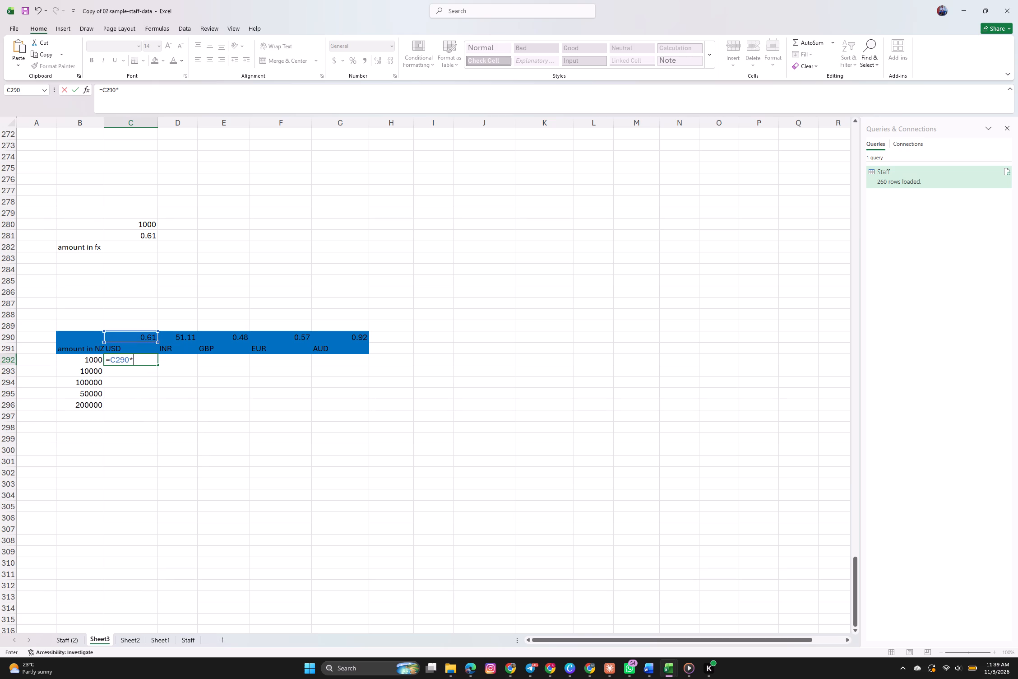
left_click(94, 362)
key("Return")
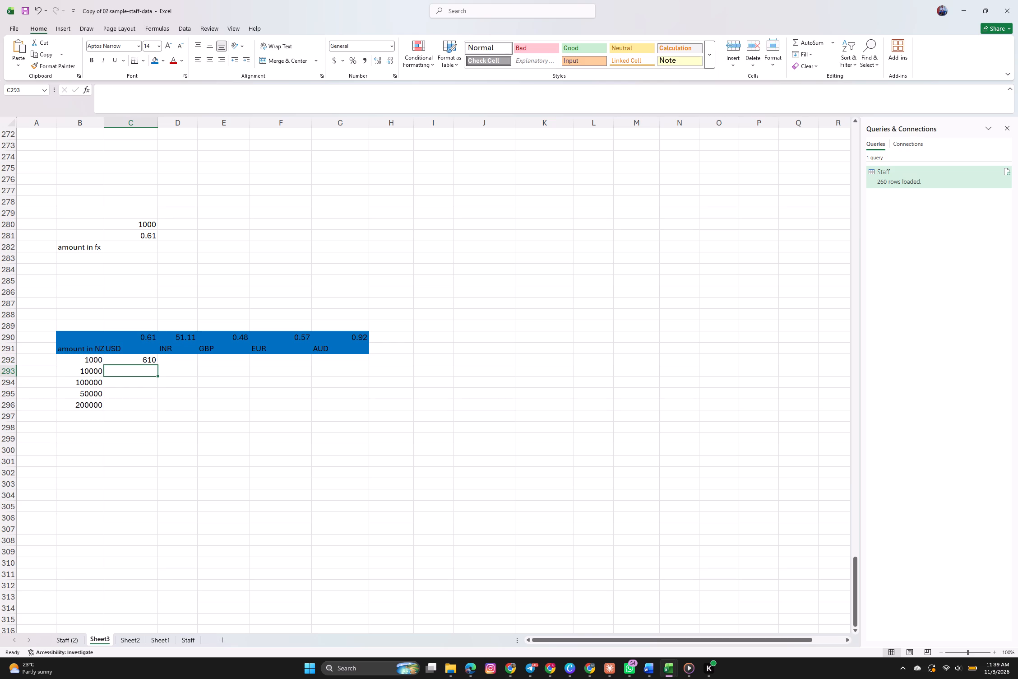
Change the C292 formula to =C290*$B$4292 with an absolute second reference, and copy the formula's text.
double_click(137, 360)
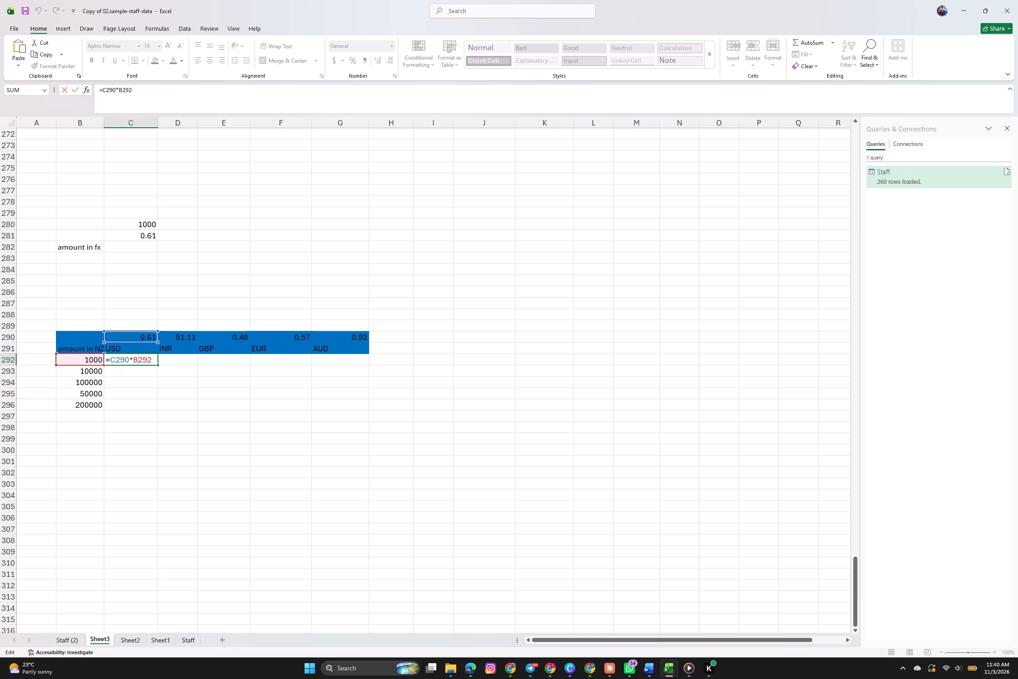
key("4")
key("F4")
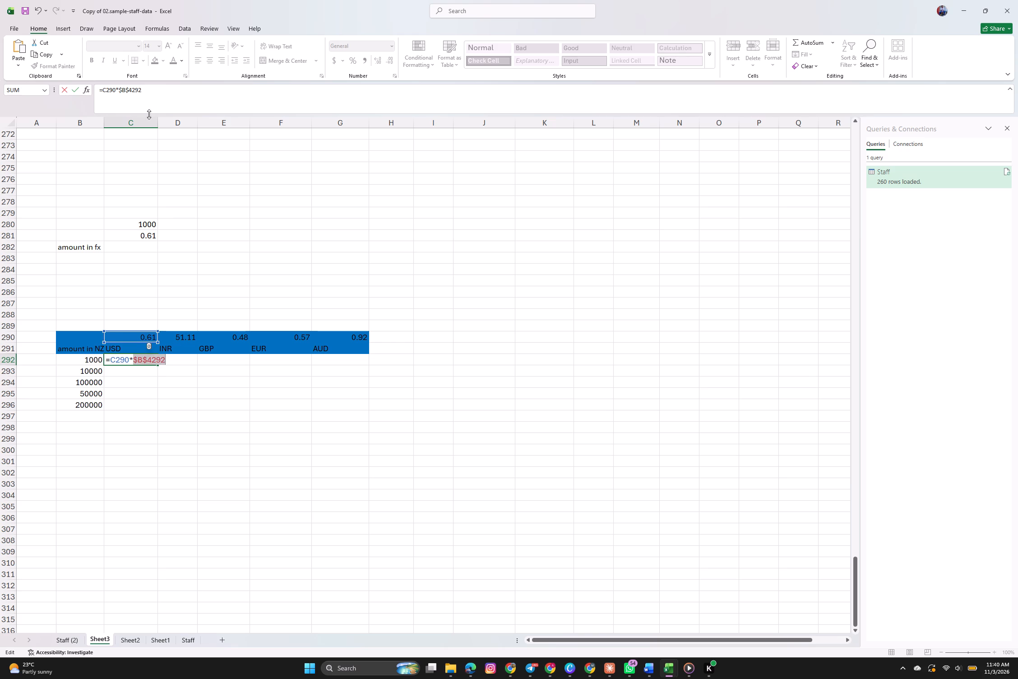
left_click(145, 88)
left_click_drag(145, 88, 96, 88)
key("ctrl+c")
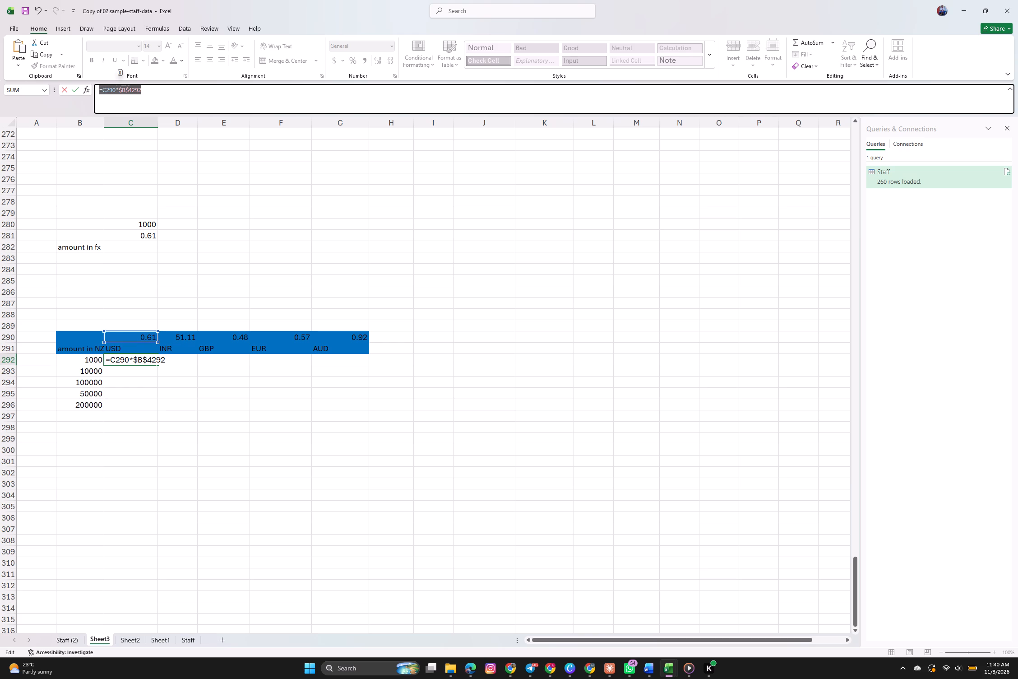
left_click(163, 88)
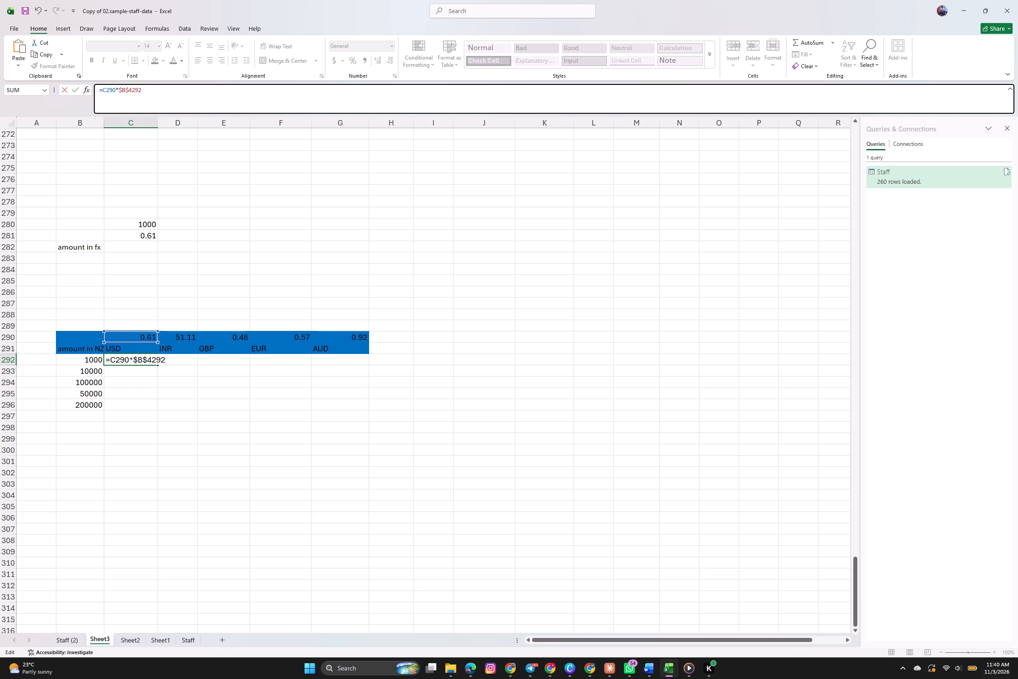
left_click(167, 359)
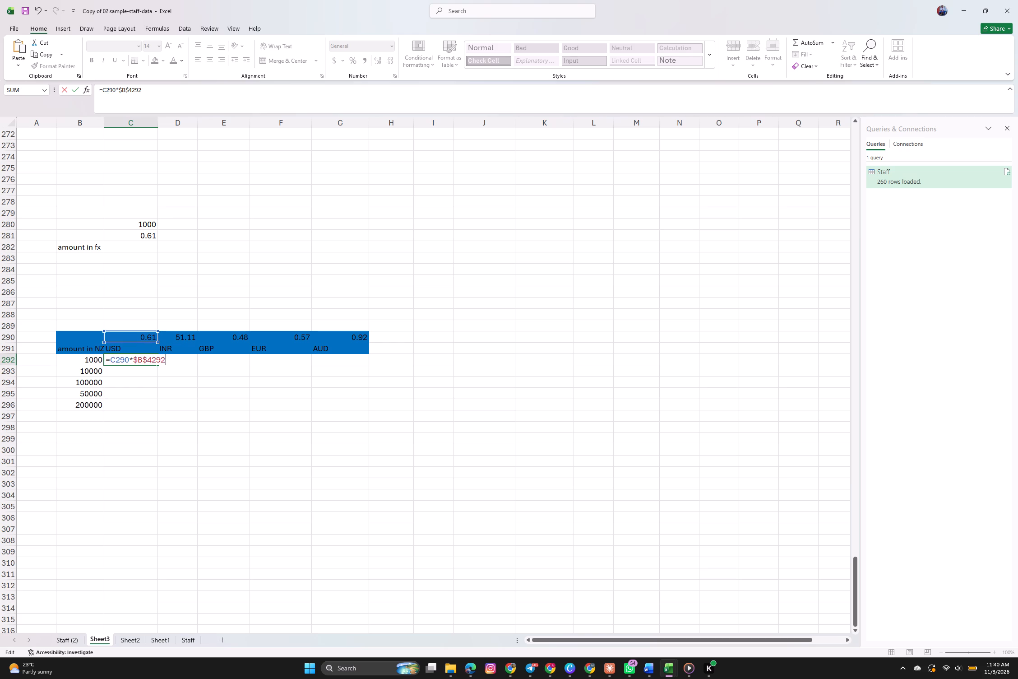
key("Return")
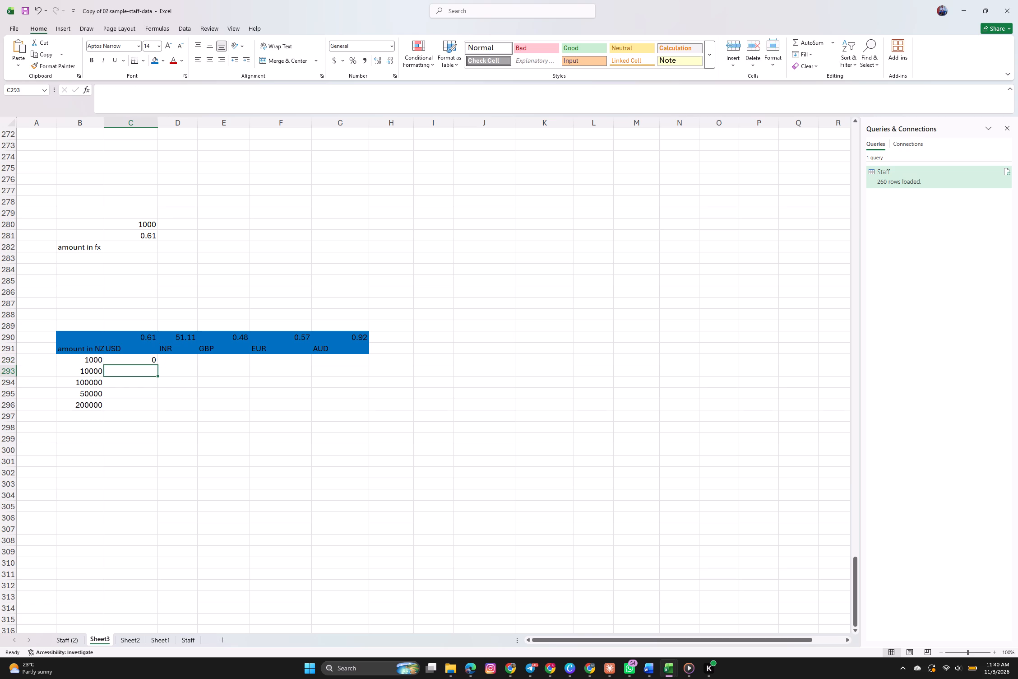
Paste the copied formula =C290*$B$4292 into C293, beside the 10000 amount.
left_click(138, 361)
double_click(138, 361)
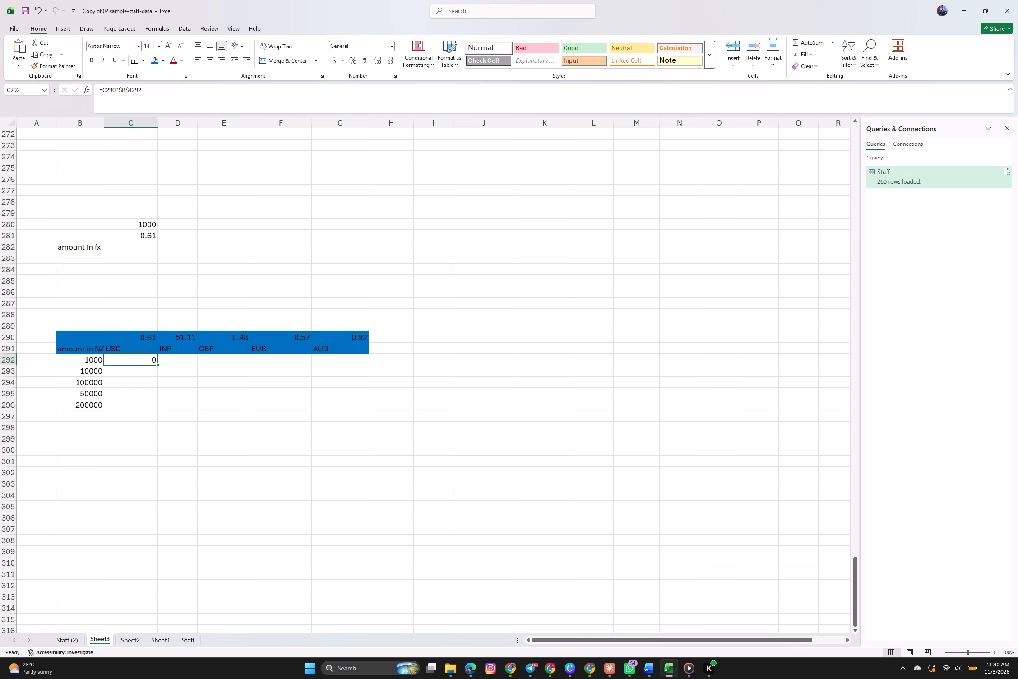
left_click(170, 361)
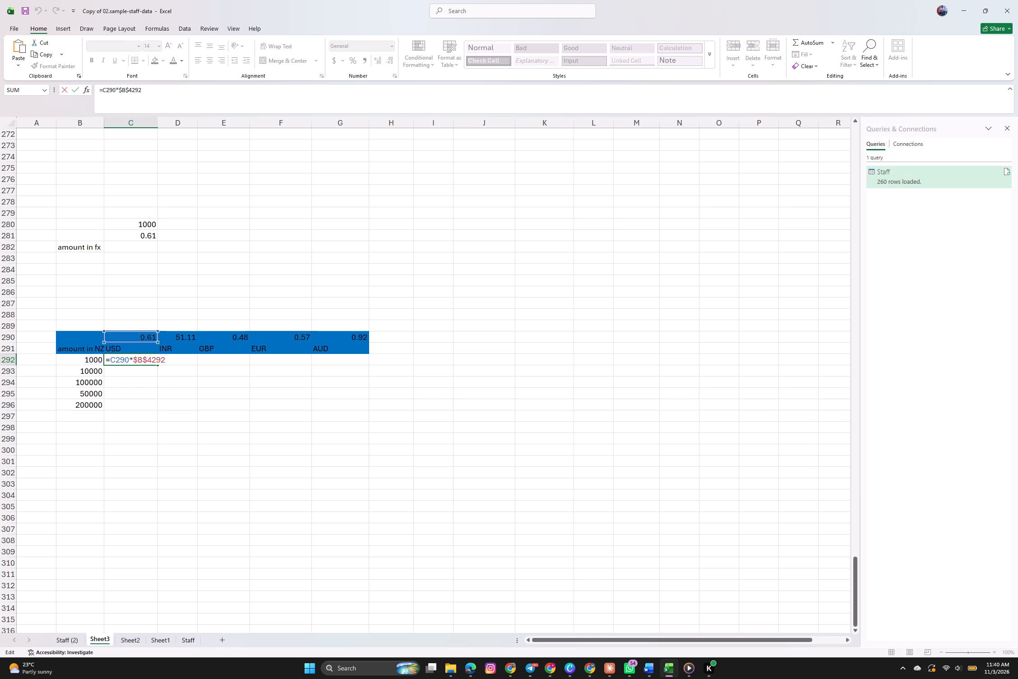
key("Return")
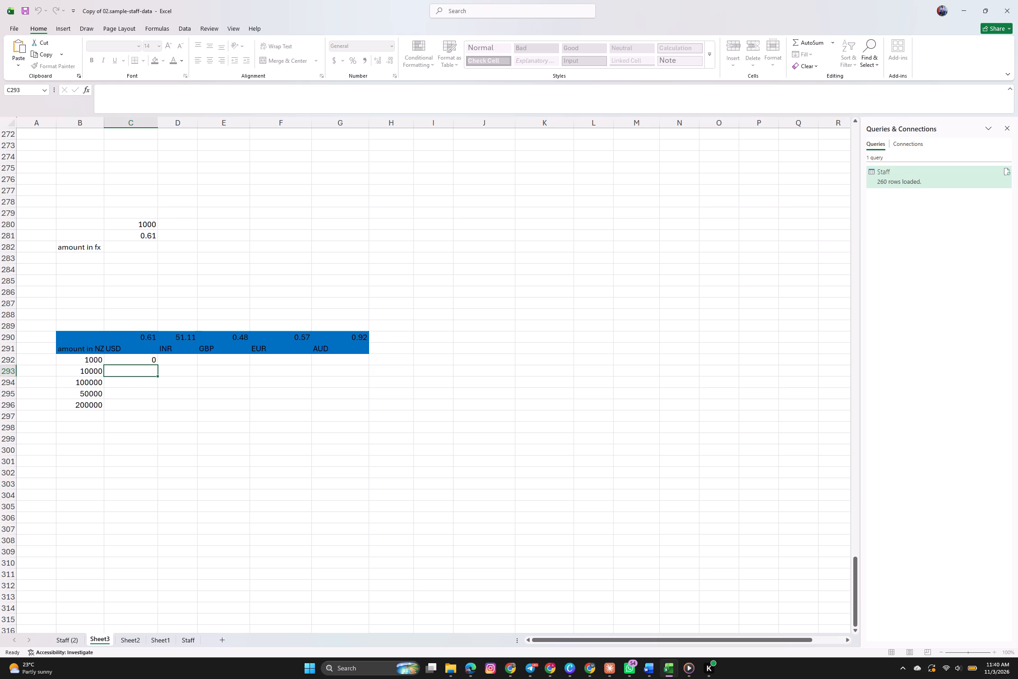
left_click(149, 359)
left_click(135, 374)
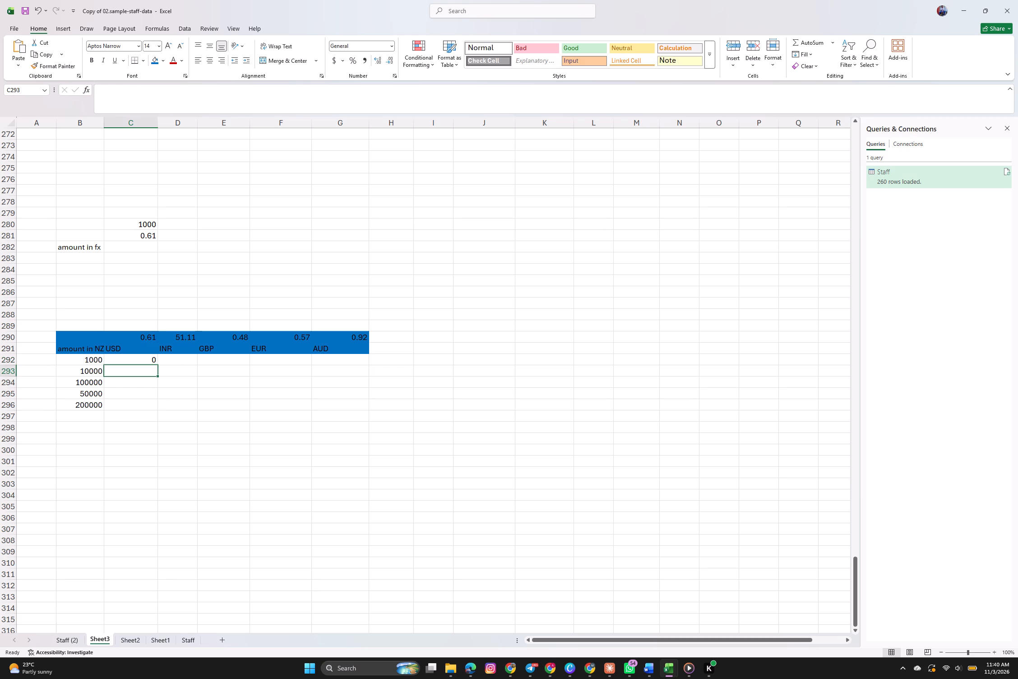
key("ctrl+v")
Correct the absolute reference in the C292 formula so it reads =C290*$B$292.
left_click(150, 361)
left_click(150, 361)
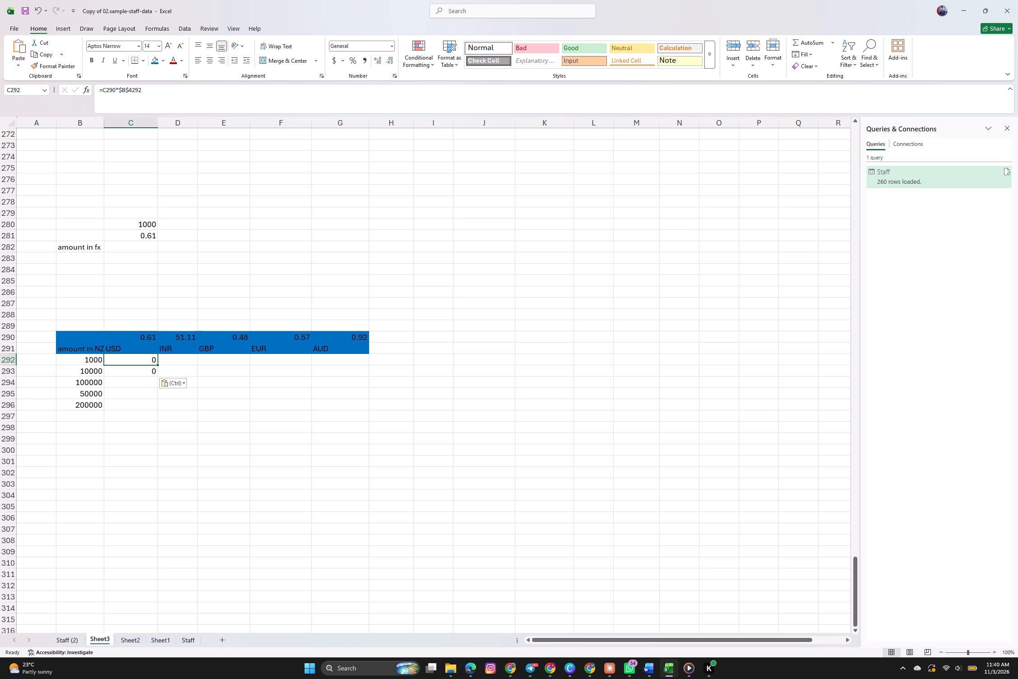
double_click(150, 361)
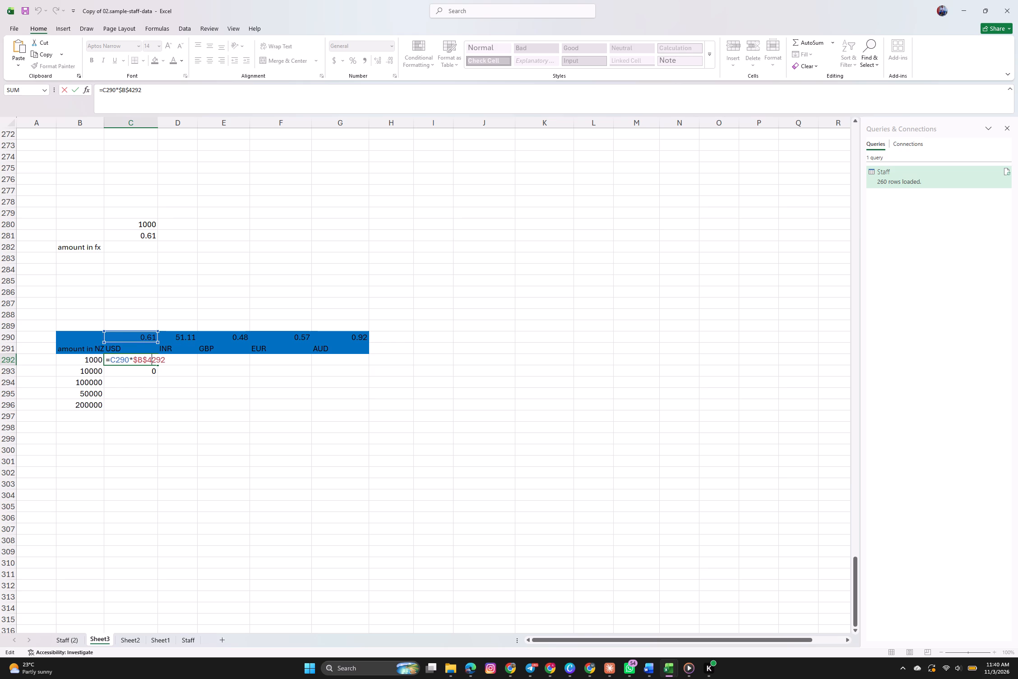
key("BackSpace")
key("Return")
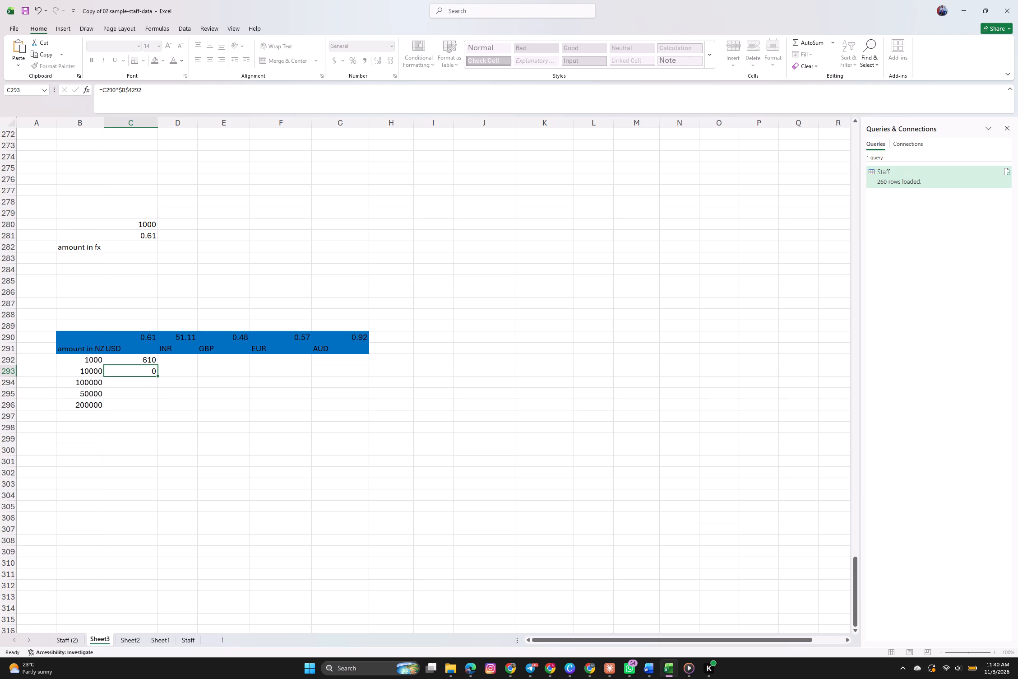
Paste the copied formula text =C290*$B$4292 into C293 again.
key("ctrl+v")
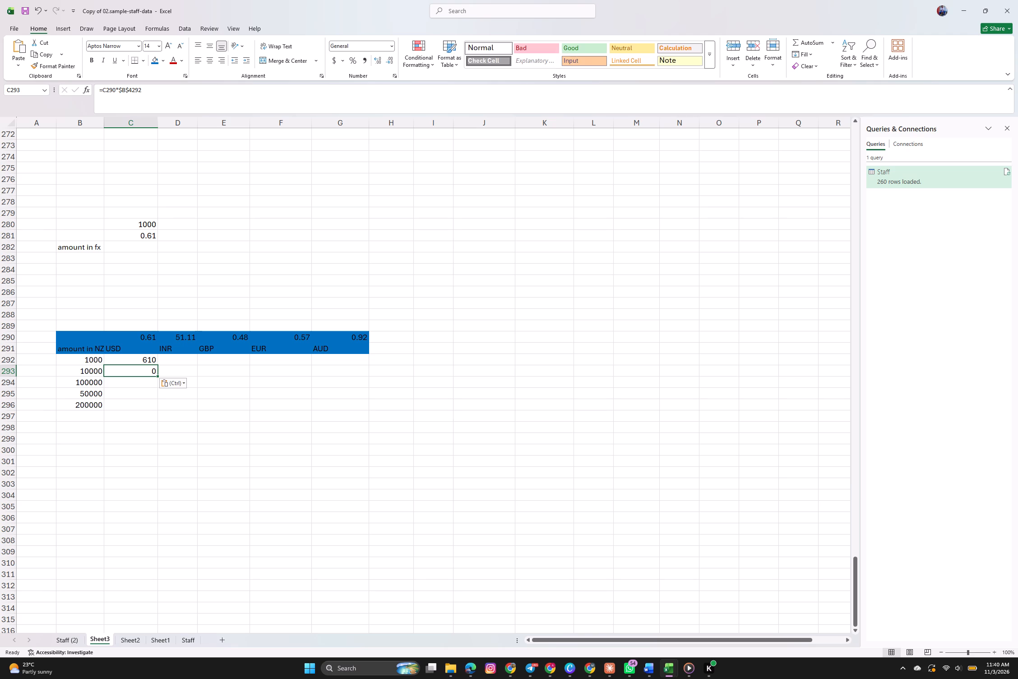
left_click(140, 372)
Enter the formula =D290*B292 in D292, multiplying the INR rate by the first NZD amount.
left_click(183, 363)
key("equal")
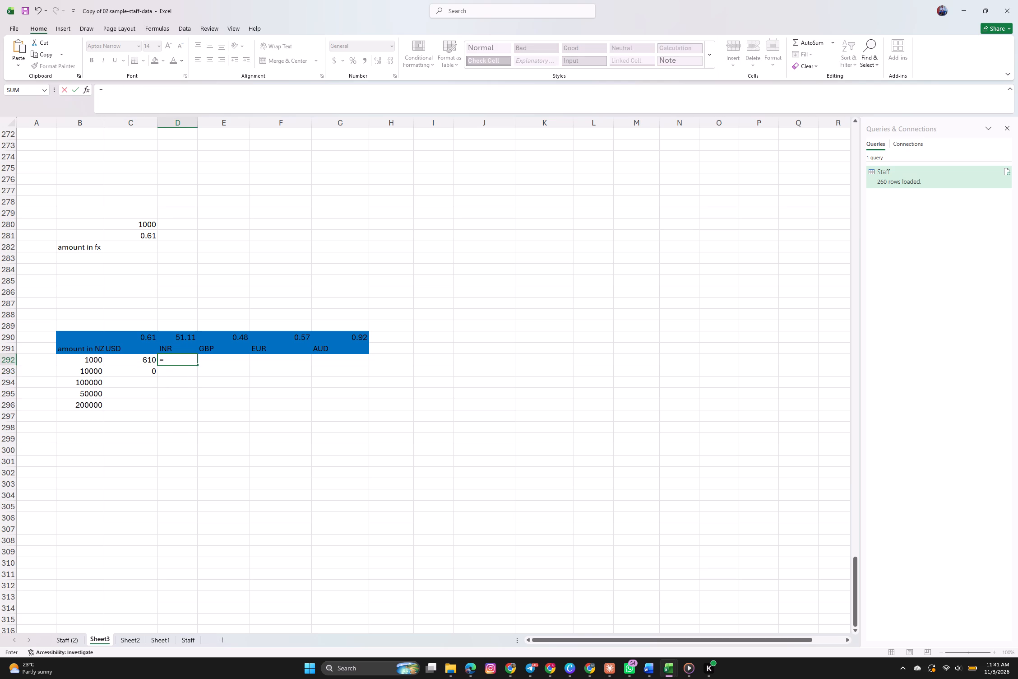
left_click(180, 334)
key("shift+asterisk")
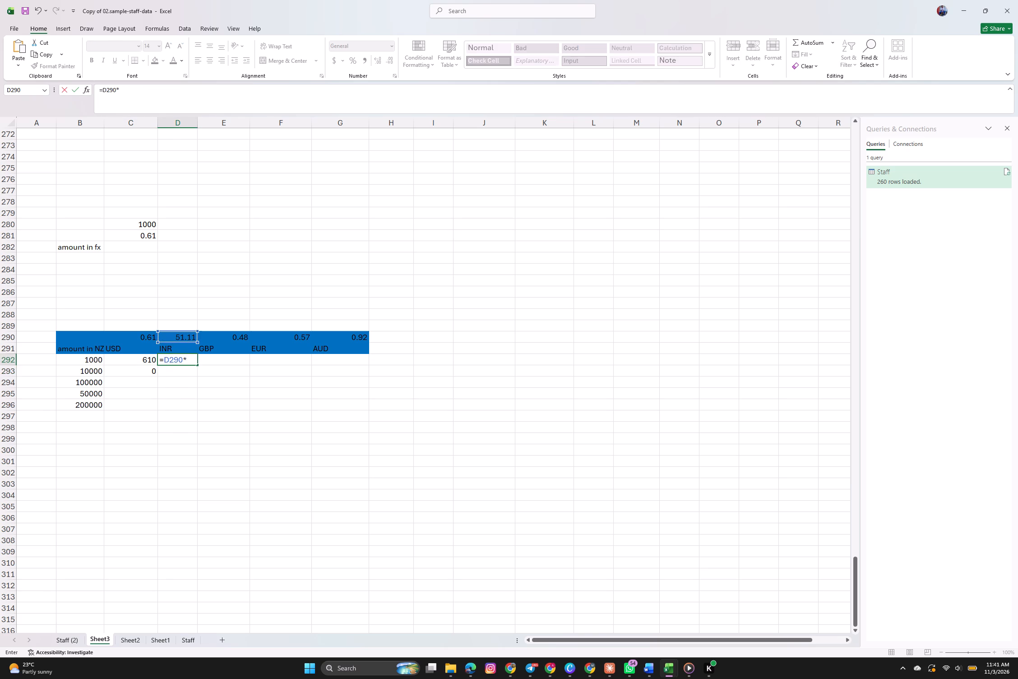
left_click(100, 358)
key("Return")
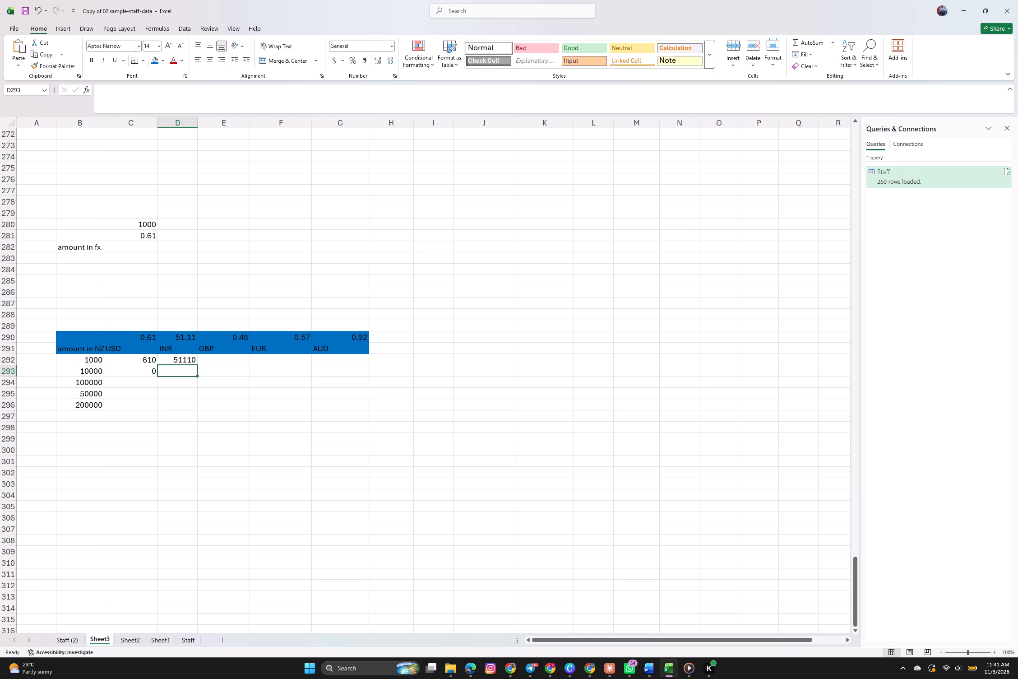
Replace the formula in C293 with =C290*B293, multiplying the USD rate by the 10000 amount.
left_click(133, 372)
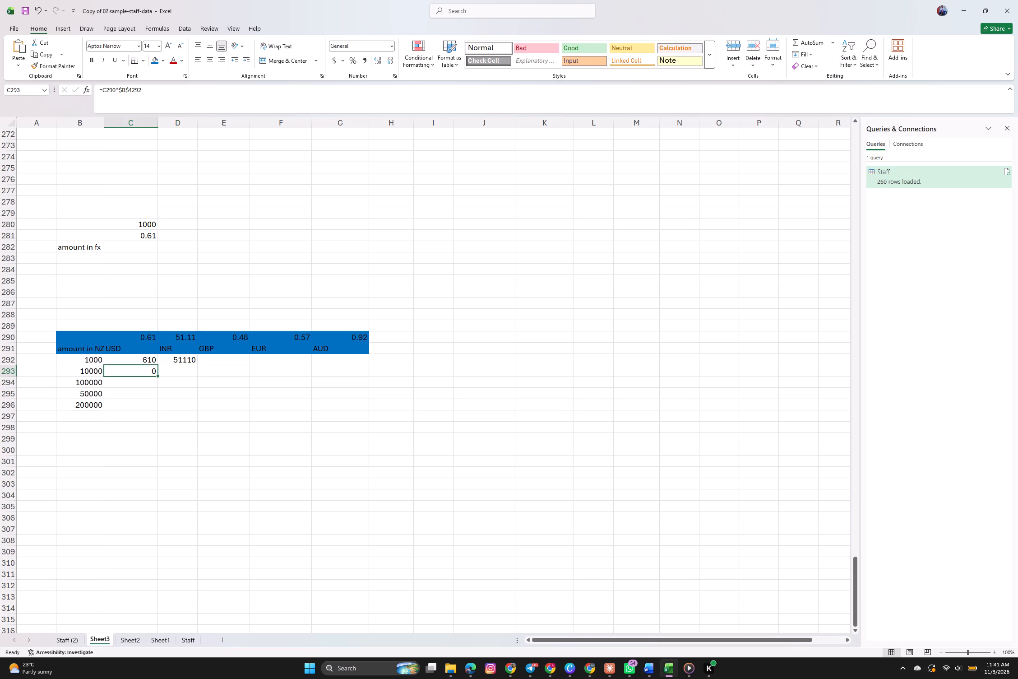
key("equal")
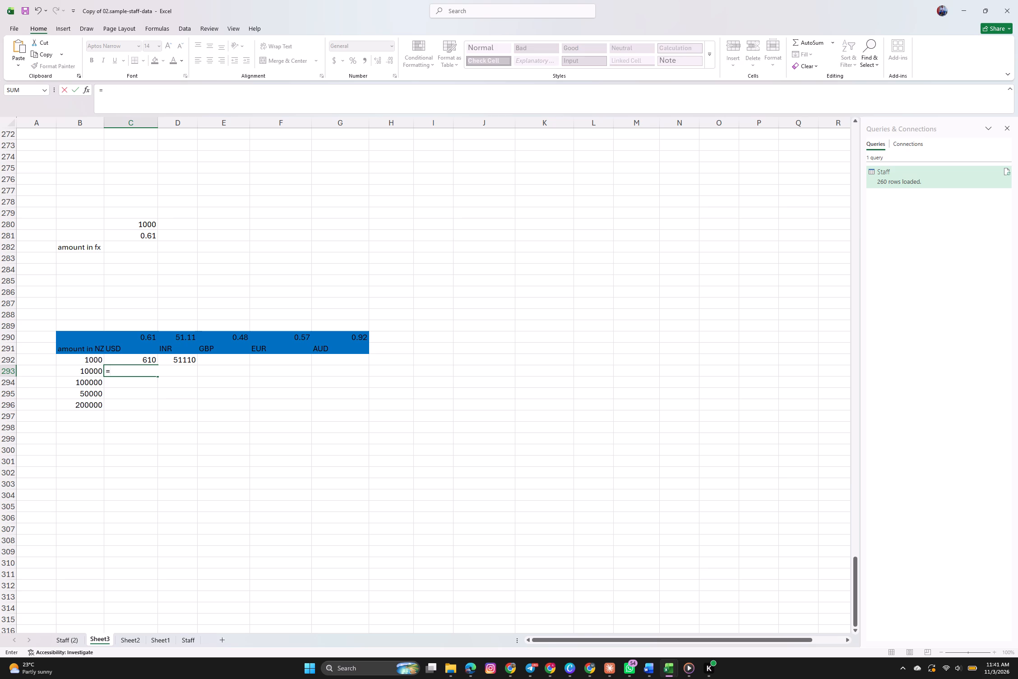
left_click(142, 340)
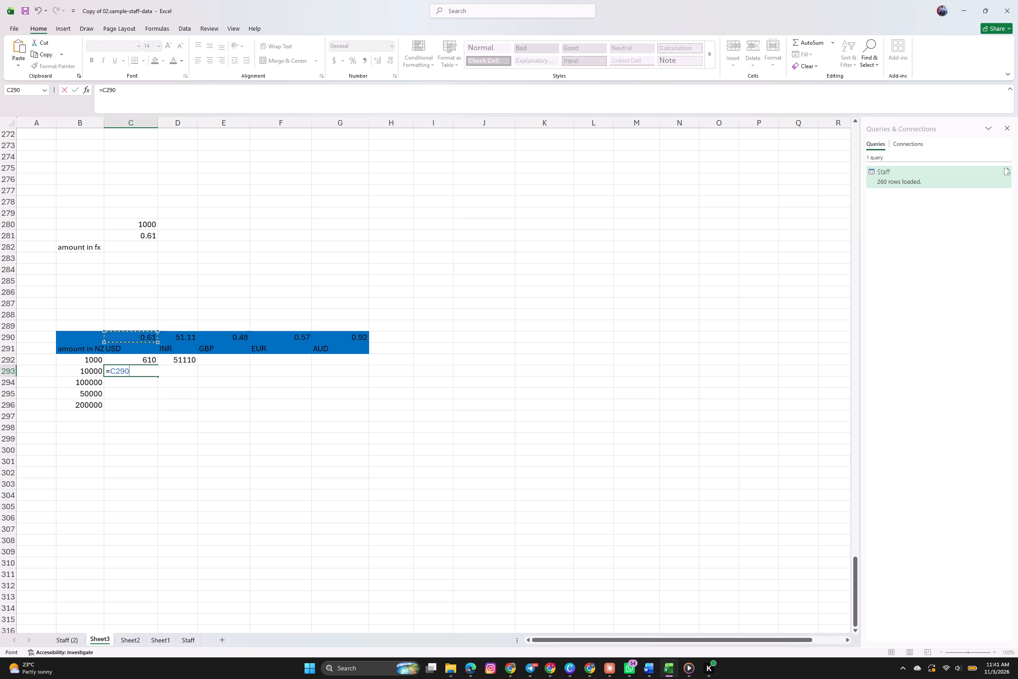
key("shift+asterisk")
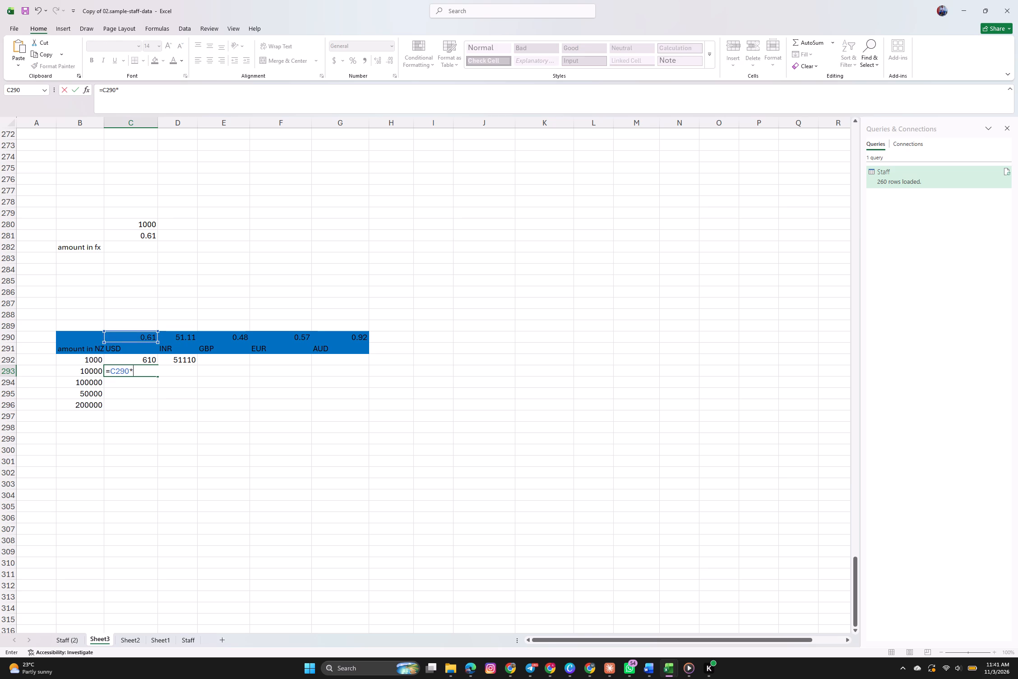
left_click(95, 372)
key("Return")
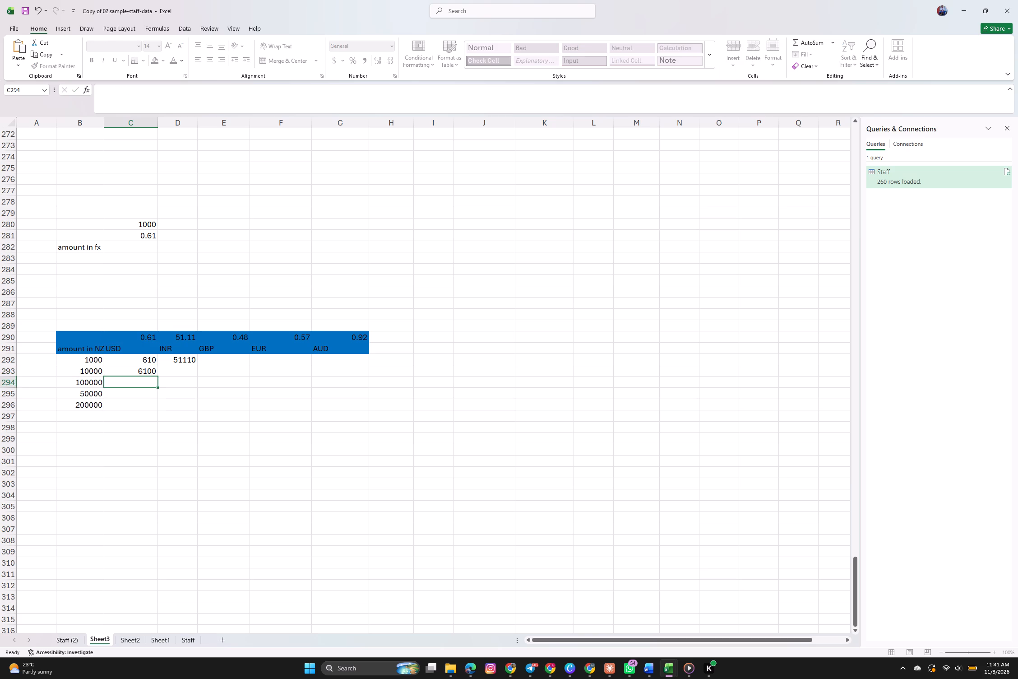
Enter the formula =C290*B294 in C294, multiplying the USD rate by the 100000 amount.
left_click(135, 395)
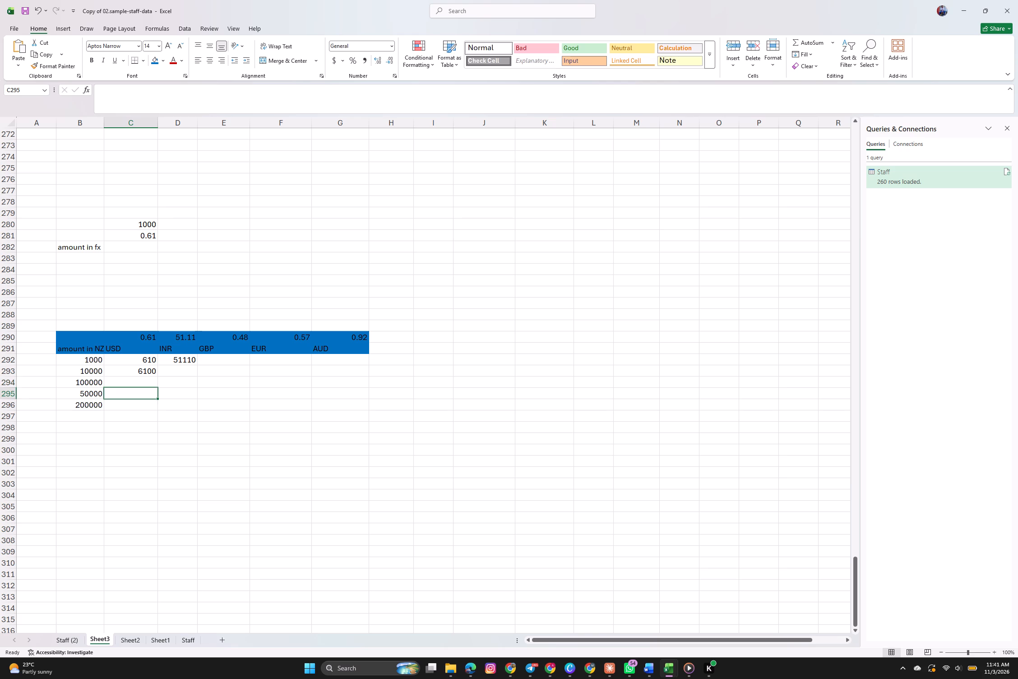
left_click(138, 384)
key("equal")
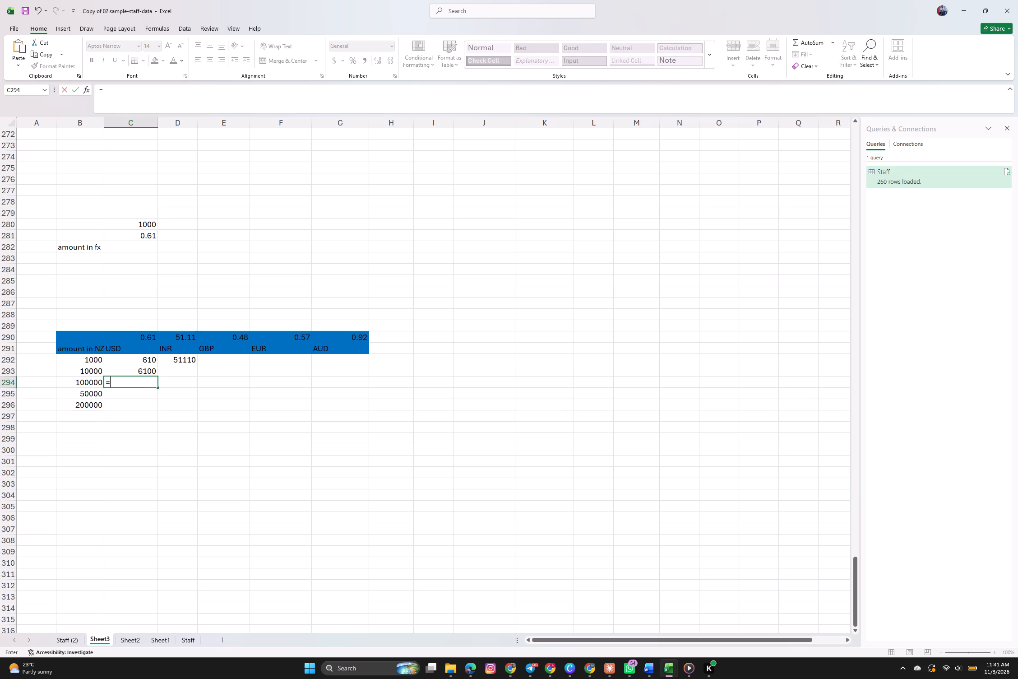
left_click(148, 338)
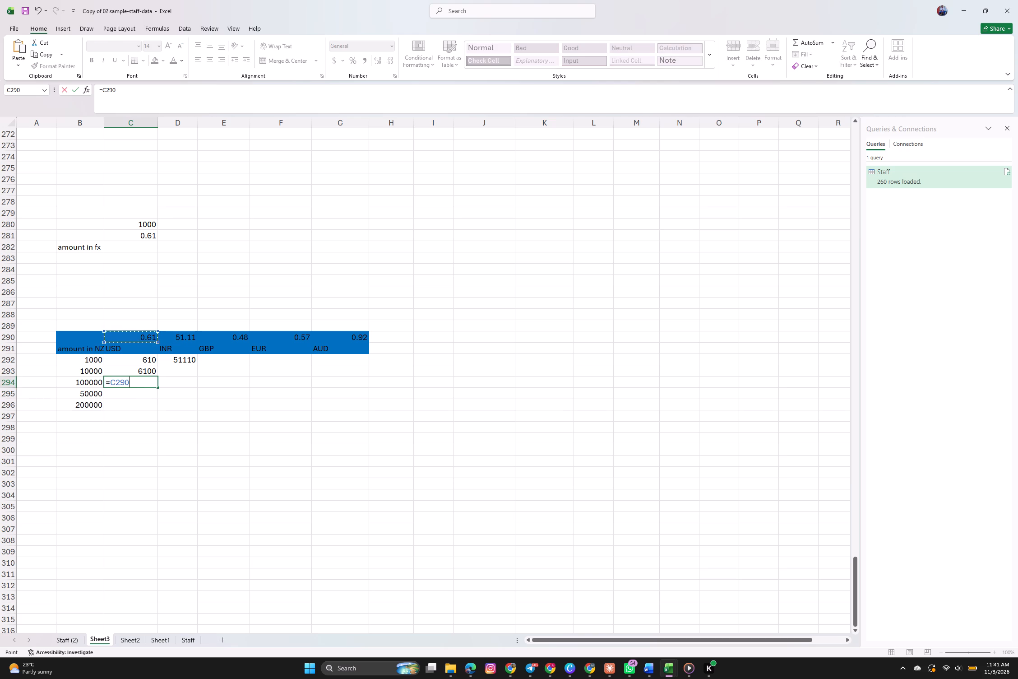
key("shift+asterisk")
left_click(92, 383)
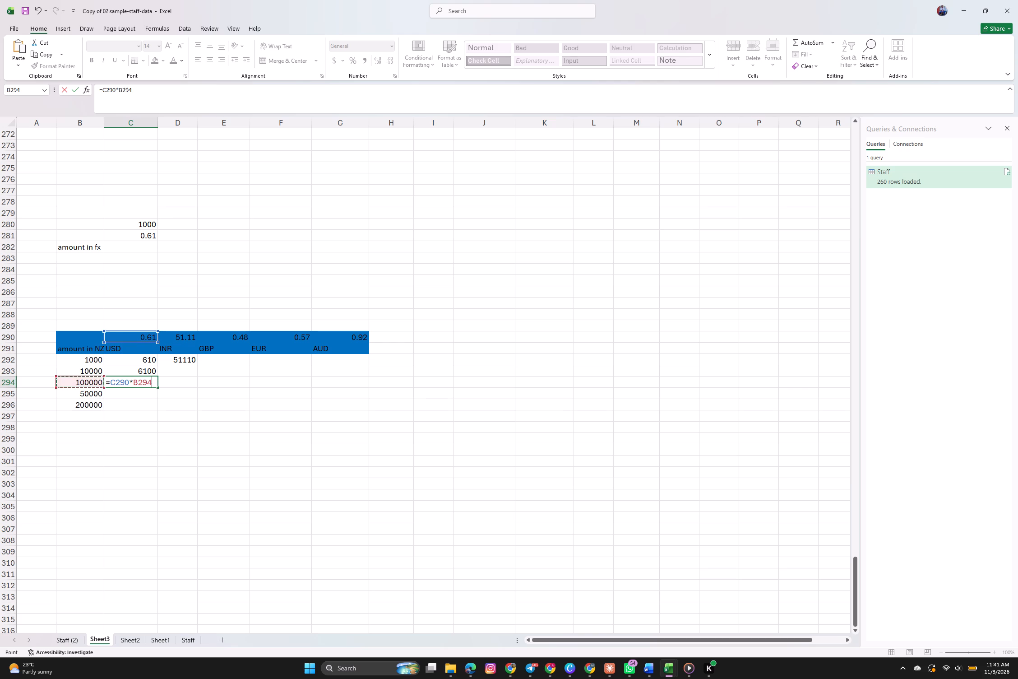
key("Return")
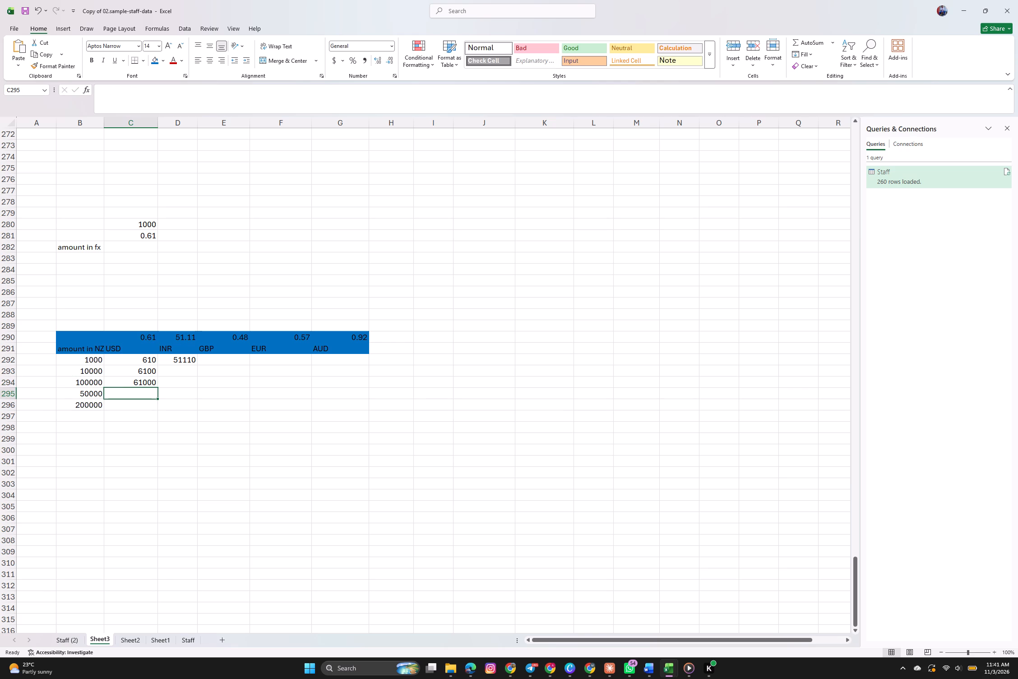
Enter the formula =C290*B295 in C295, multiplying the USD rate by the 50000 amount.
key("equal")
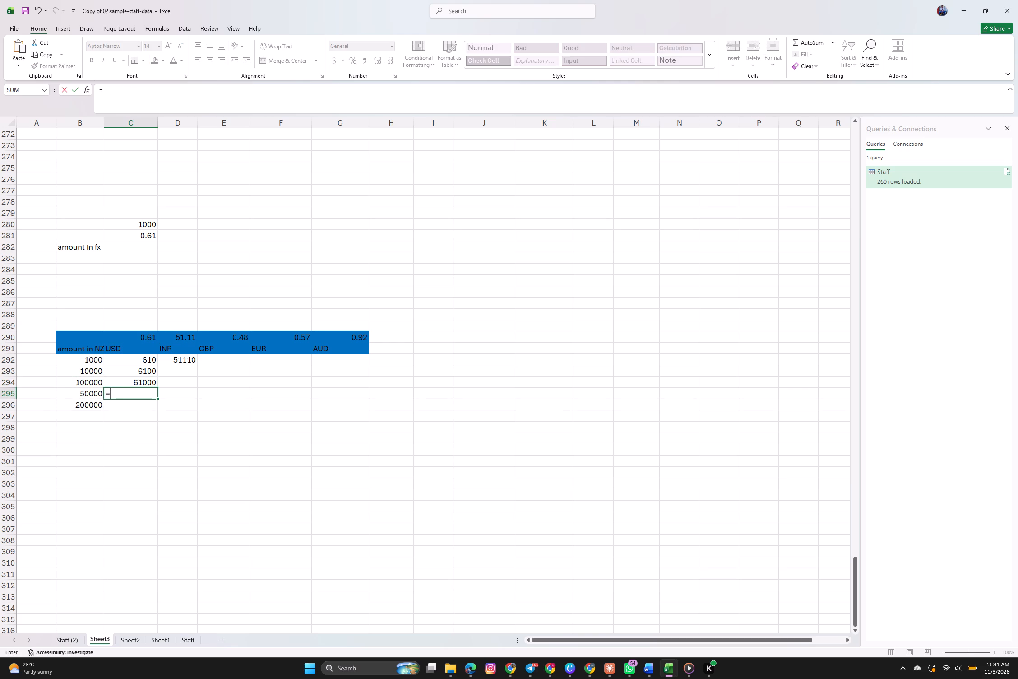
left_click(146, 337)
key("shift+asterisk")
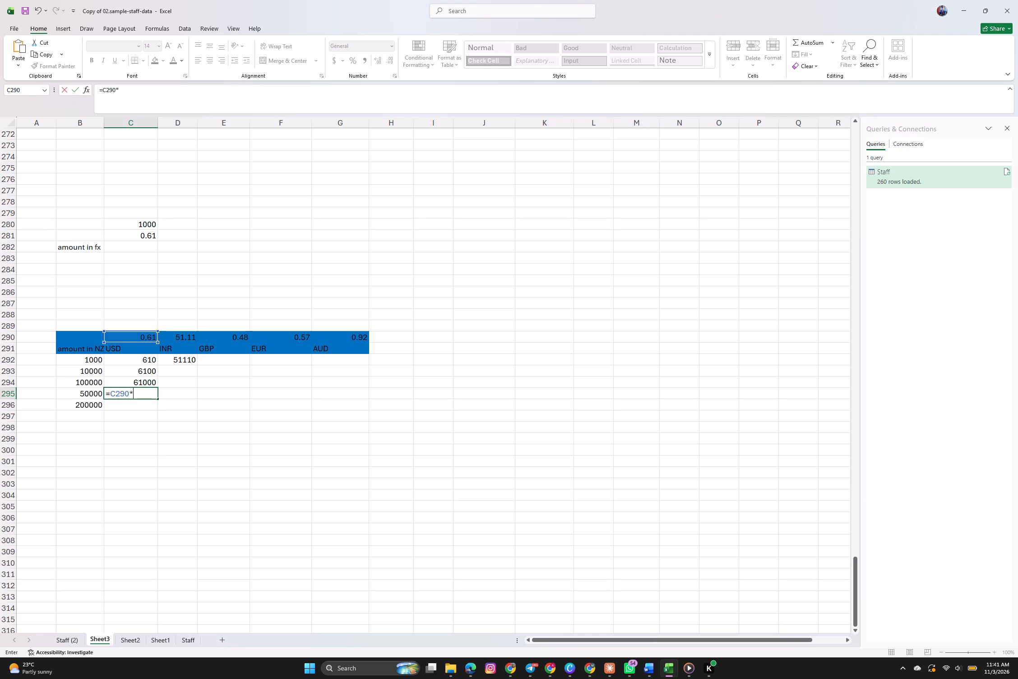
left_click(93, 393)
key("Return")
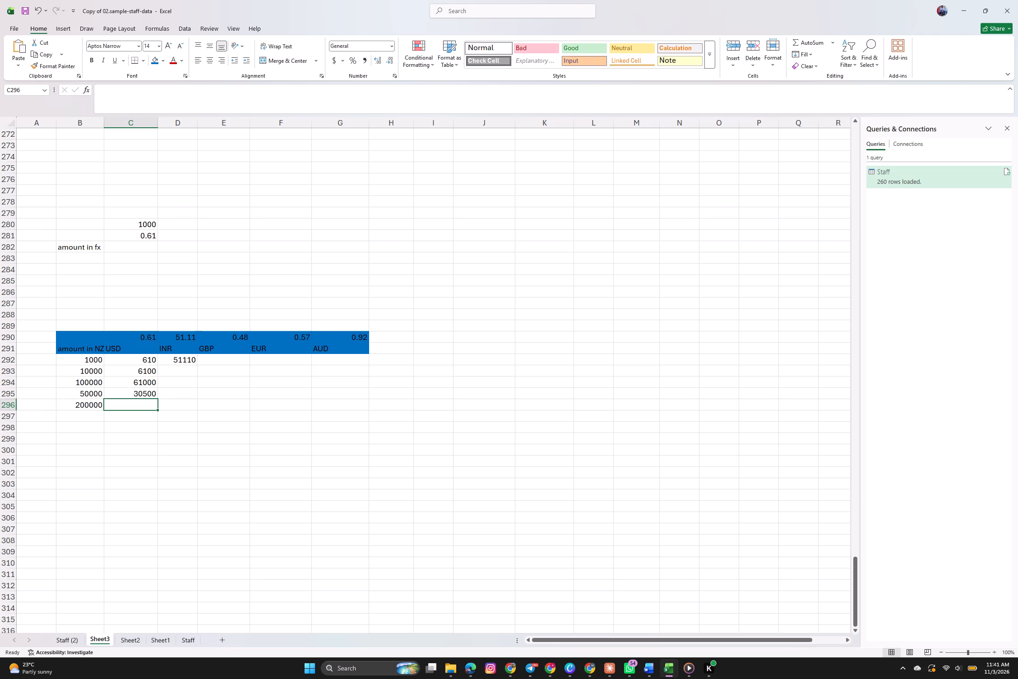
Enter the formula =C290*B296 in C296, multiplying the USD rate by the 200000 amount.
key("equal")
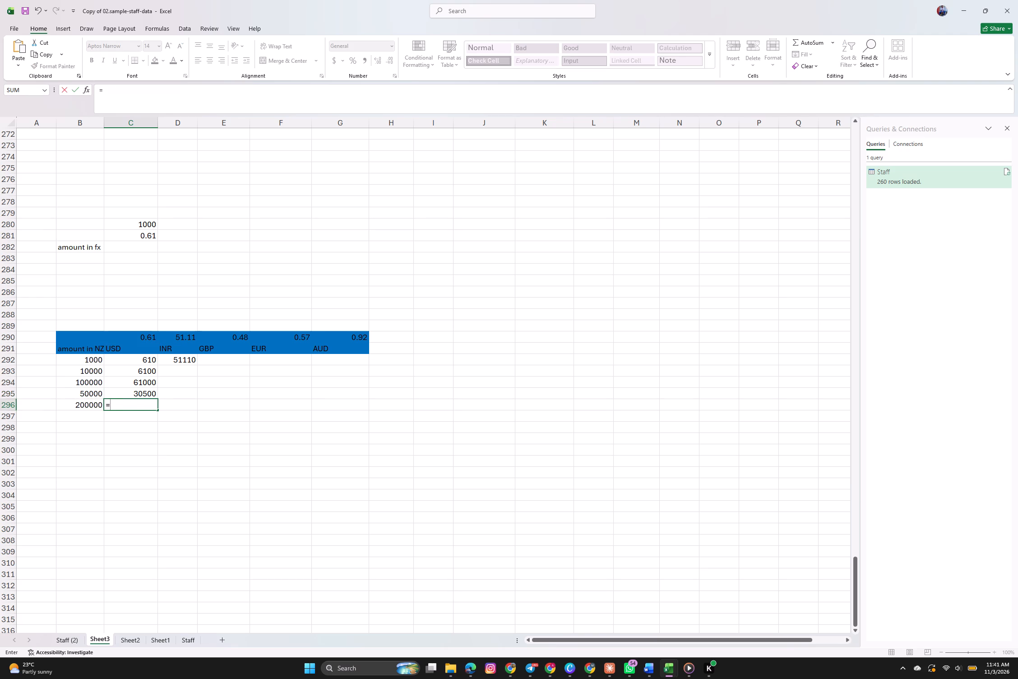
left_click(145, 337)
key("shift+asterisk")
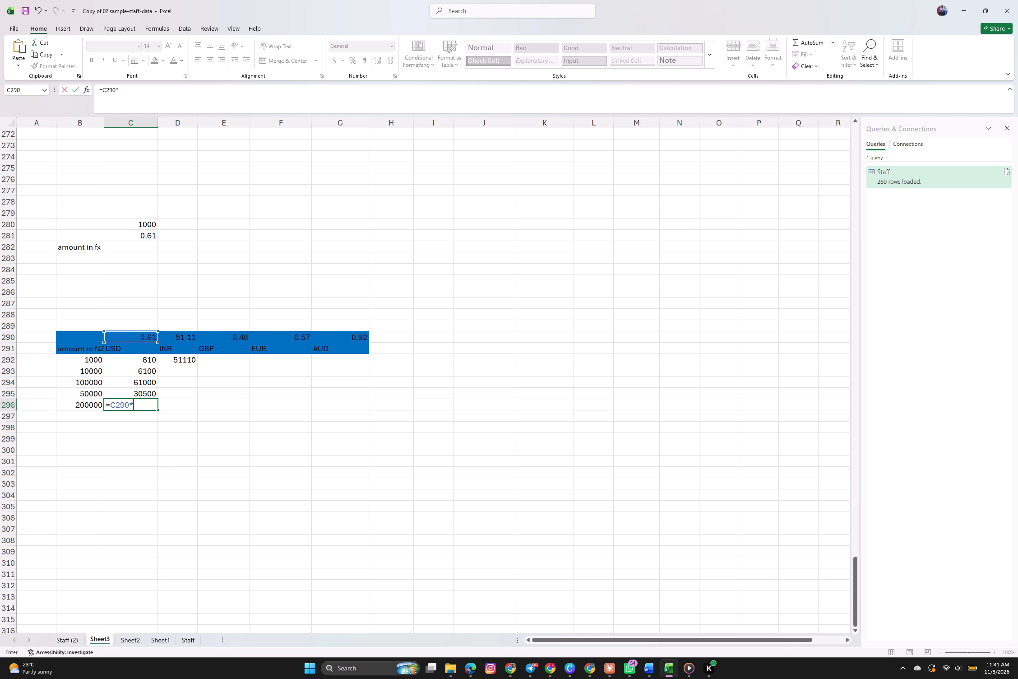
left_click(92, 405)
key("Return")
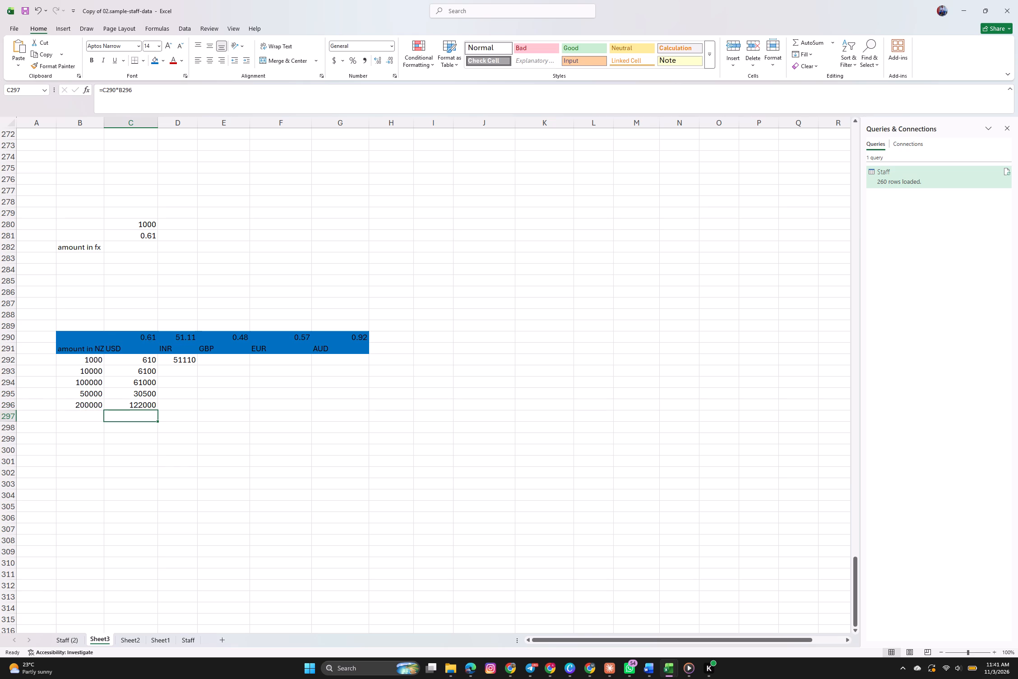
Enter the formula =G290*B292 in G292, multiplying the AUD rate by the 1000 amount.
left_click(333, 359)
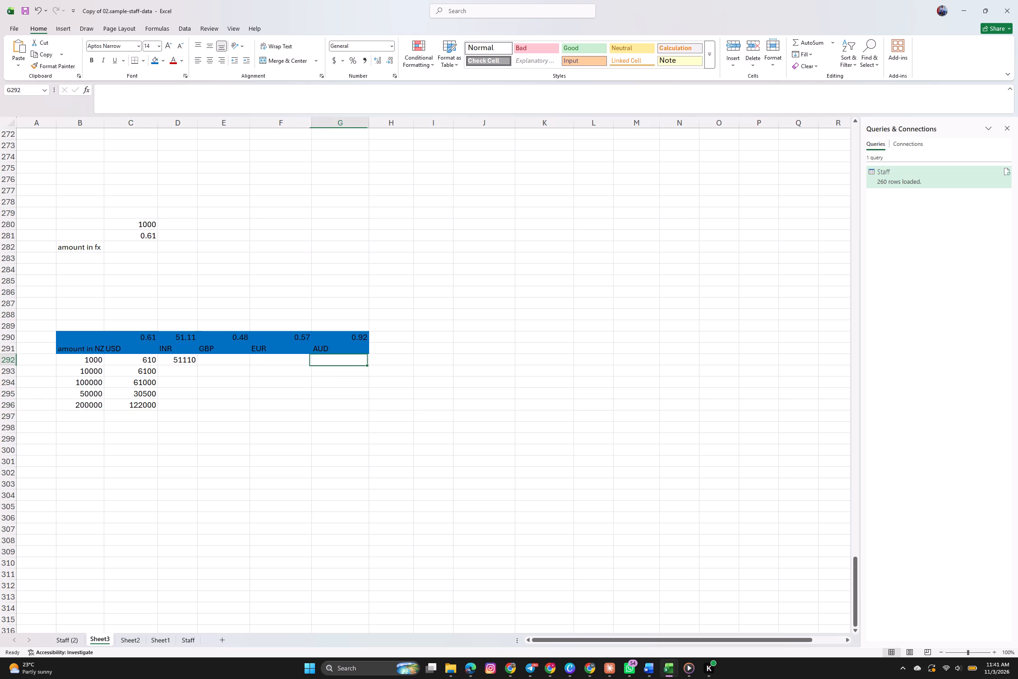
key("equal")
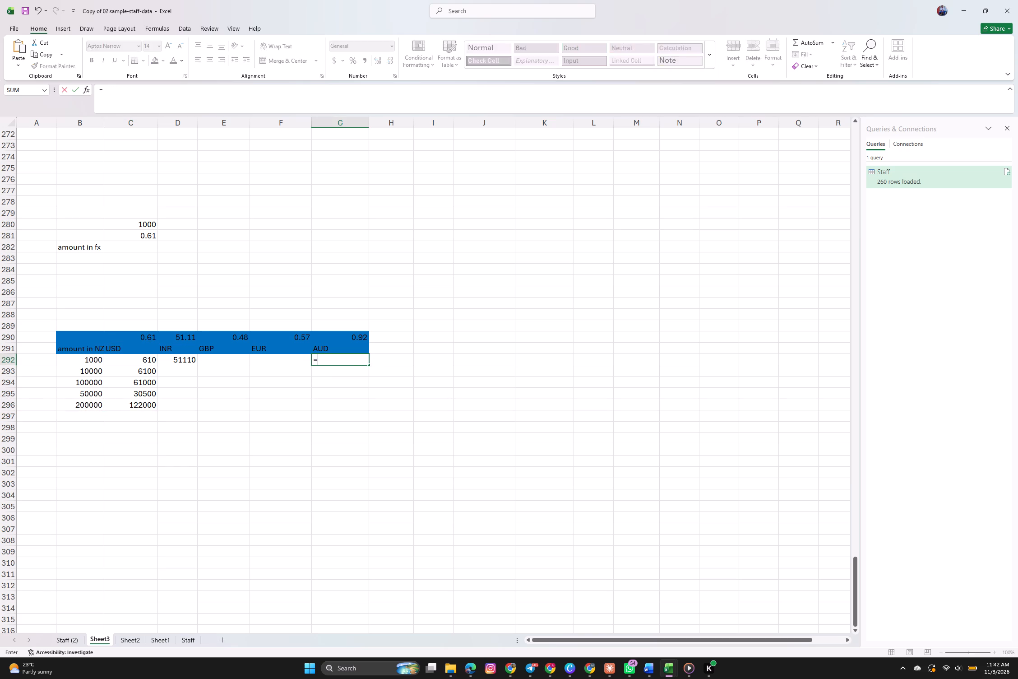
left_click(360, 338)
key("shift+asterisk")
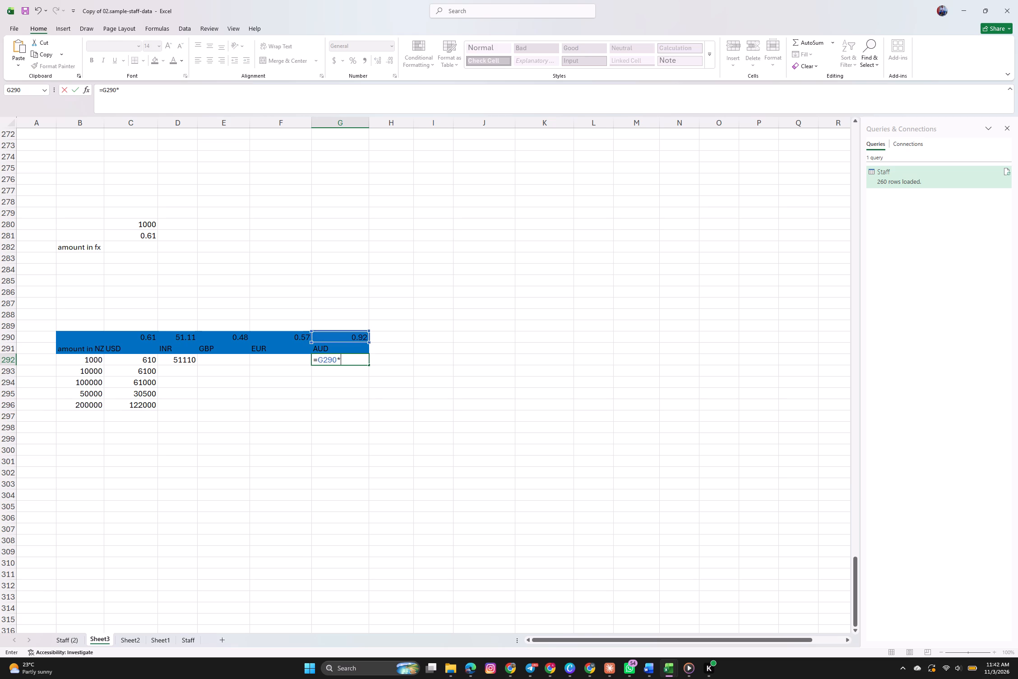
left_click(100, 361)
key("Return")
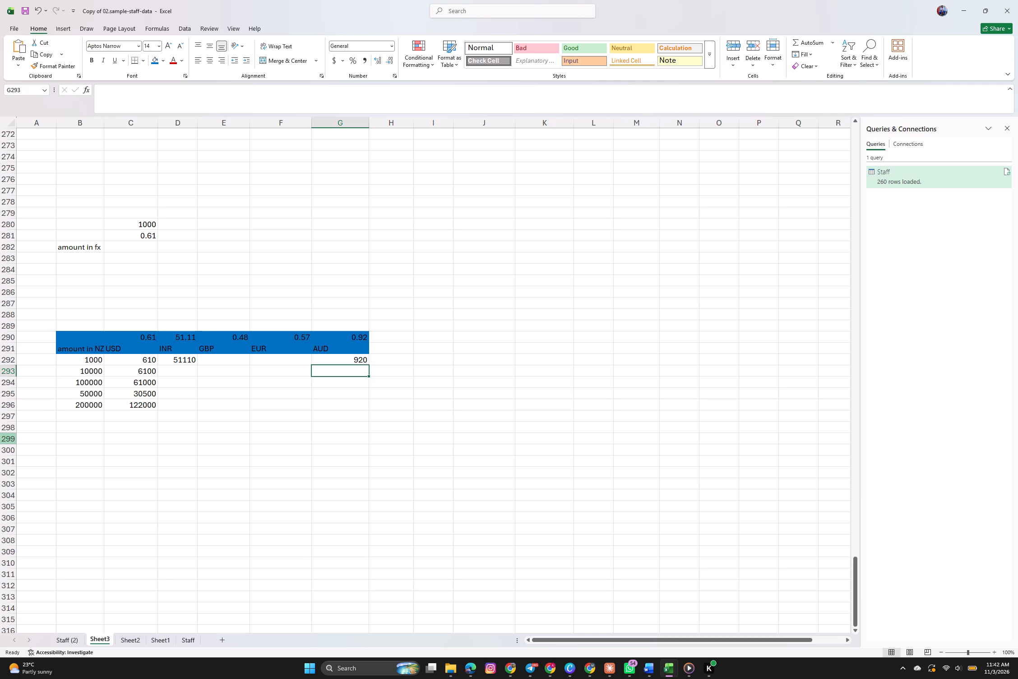
Clear all the USD conversion formulas from C292 to C296.
left_click(145, 361)
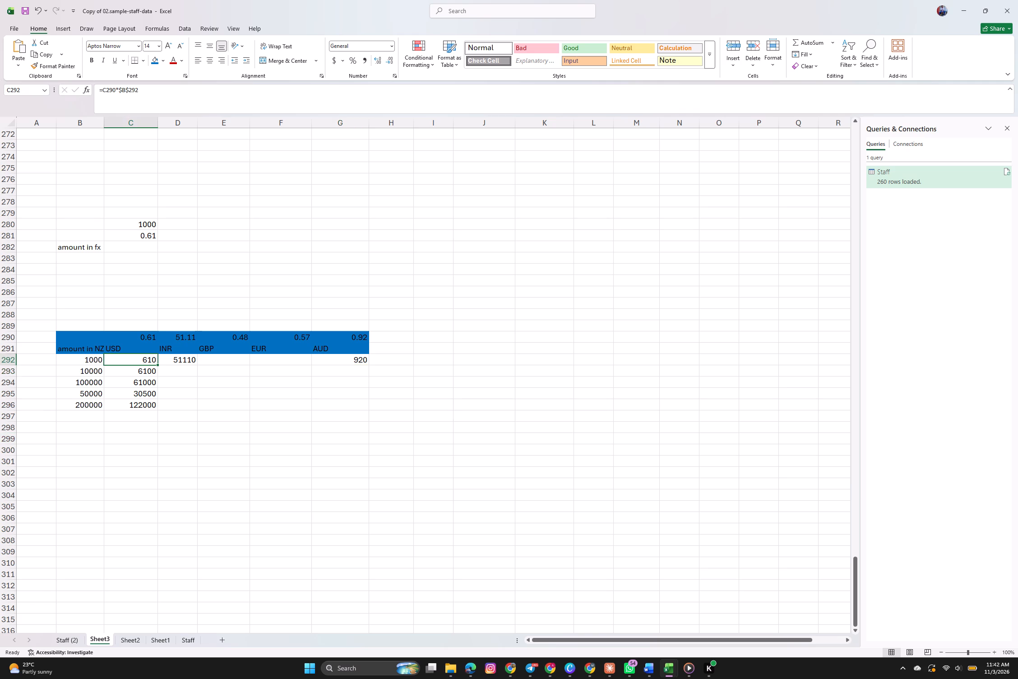
key("BackSpace")
key("Down")
key("BackSpace")
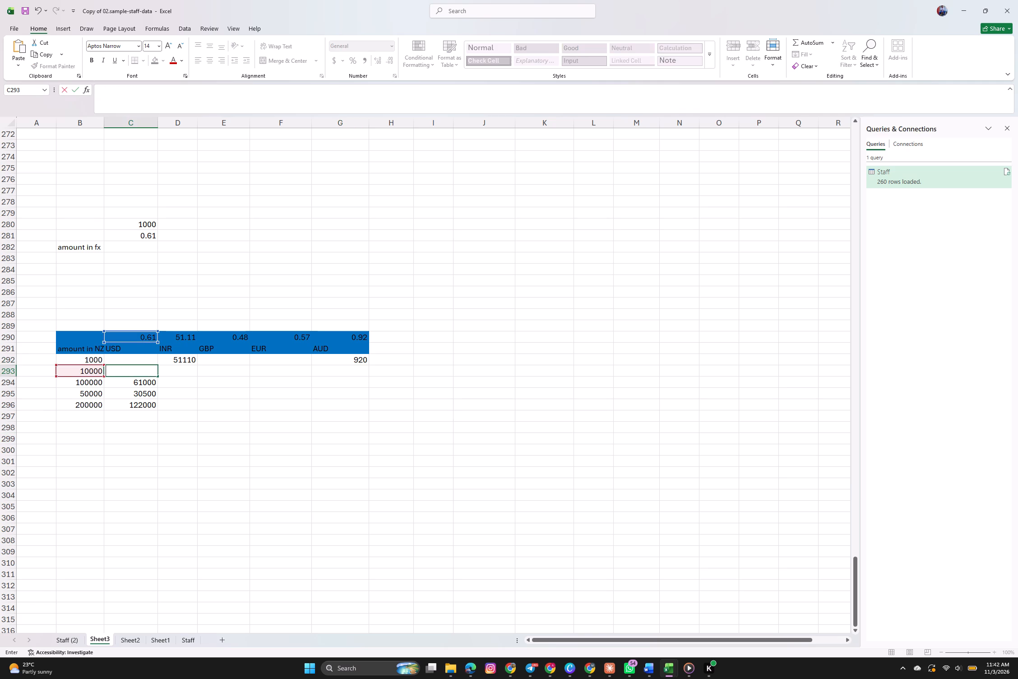
key("Down")
key("BackSpace")
key("Down")
key("BackSpace")
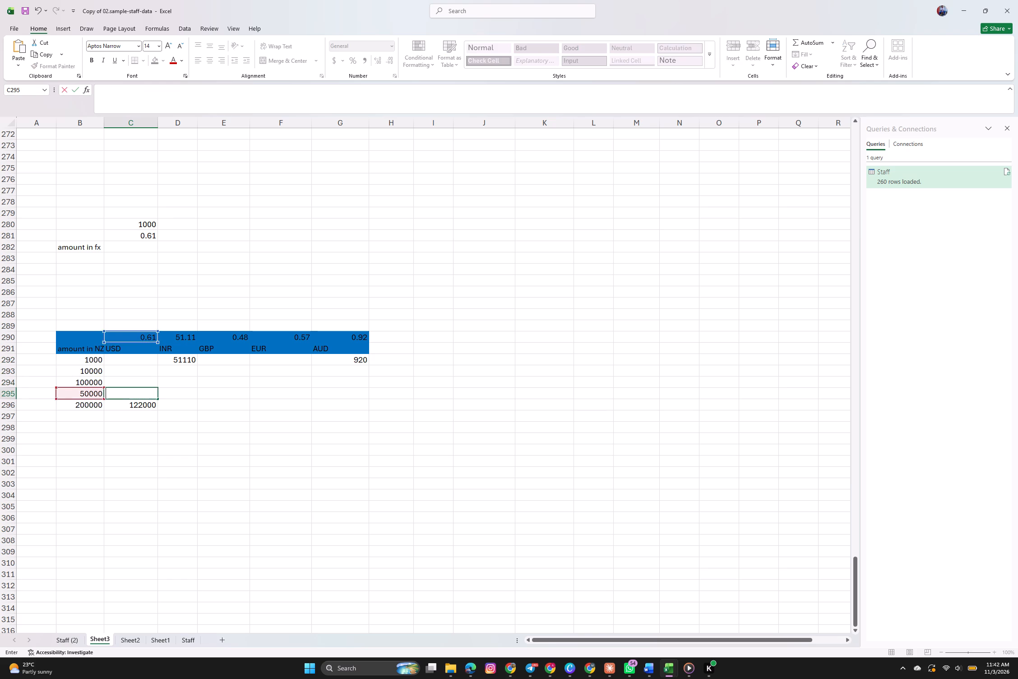
key("Down")
key("BackSpace")
Clear the INR formula in D292 and the AUD formula in G292.
left_click(194, 361)
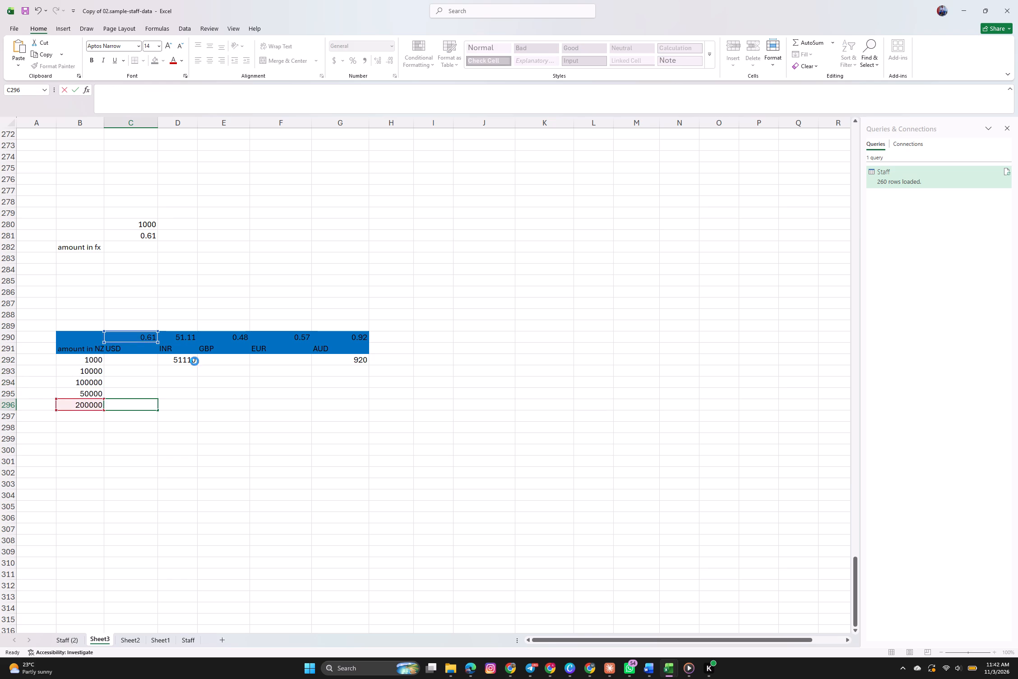
key("backslash")
key("BackSpace")
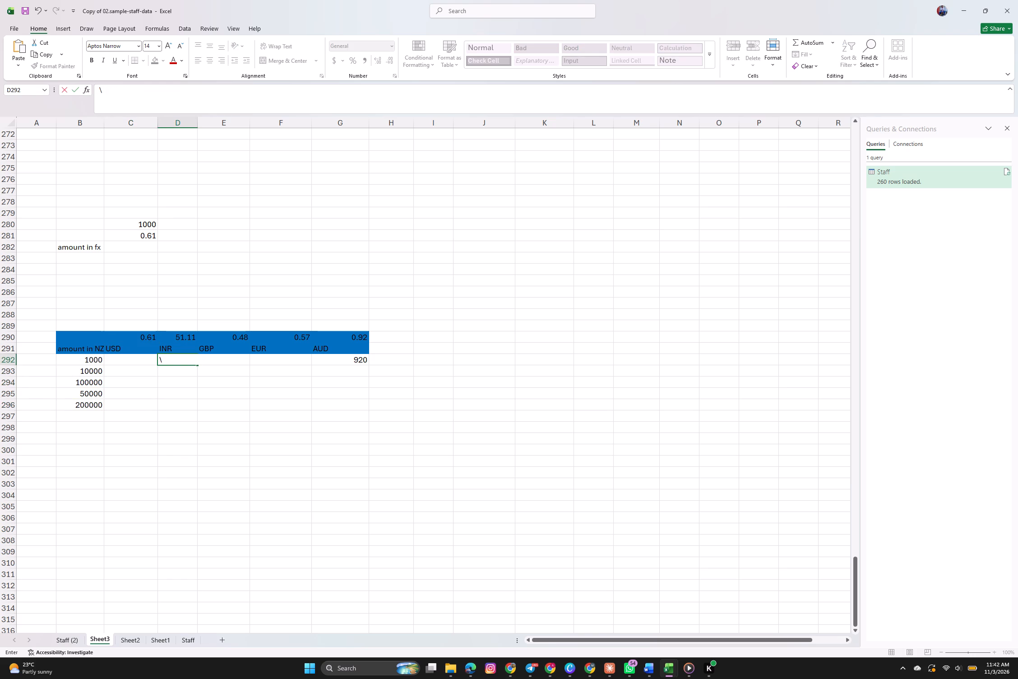
left_click(363, 360)
key("BackSpace")
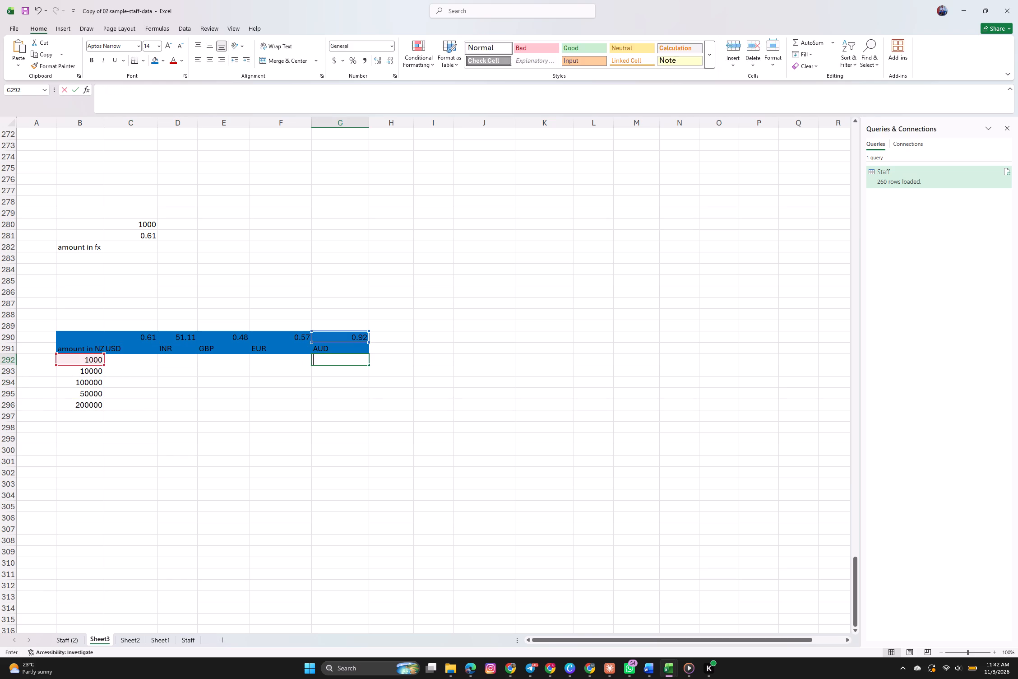
Enter the array formula =B292:B296*C290:G290 in C292, multiplying all NZD amounts by all five currency rates.
left_click(114, 363)
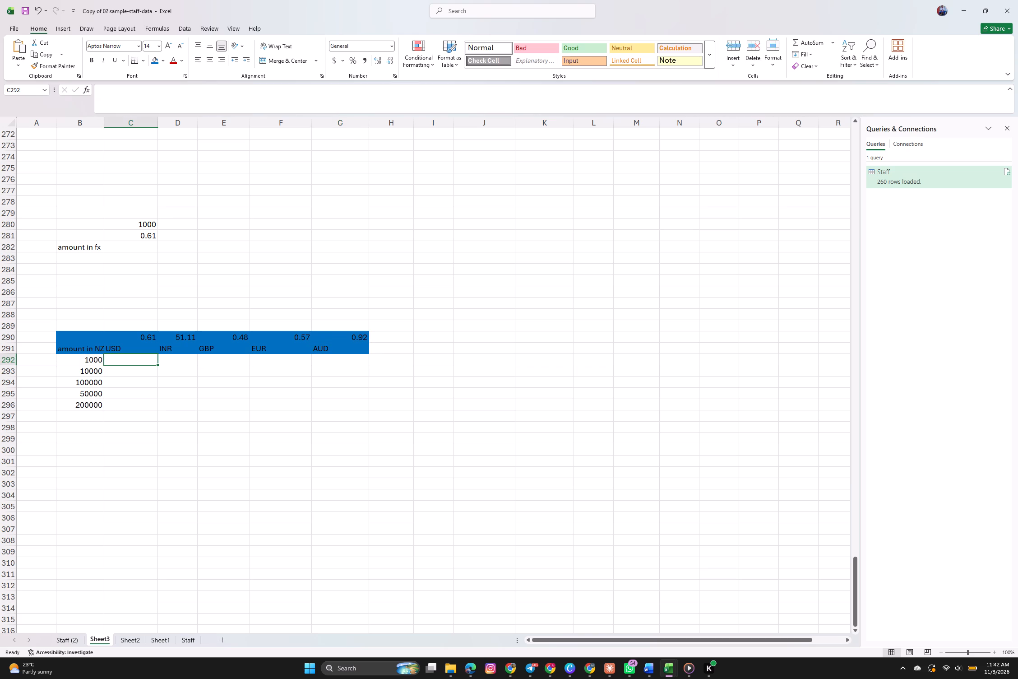
key("equal")
left_click(64, 360)
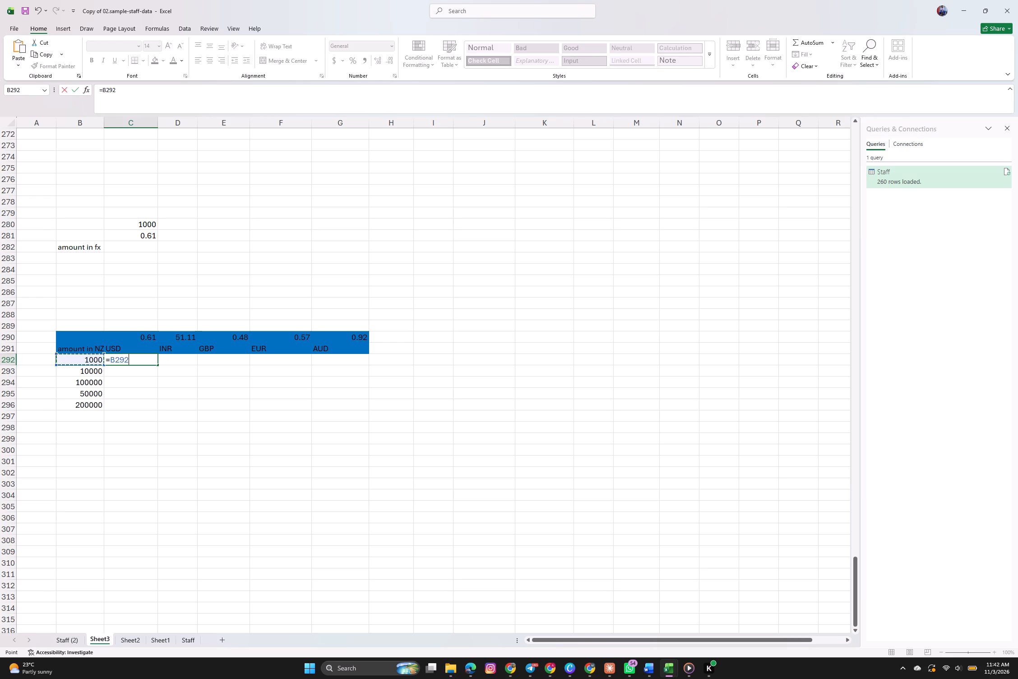
left_click_drag(64, 360, 72, 396)
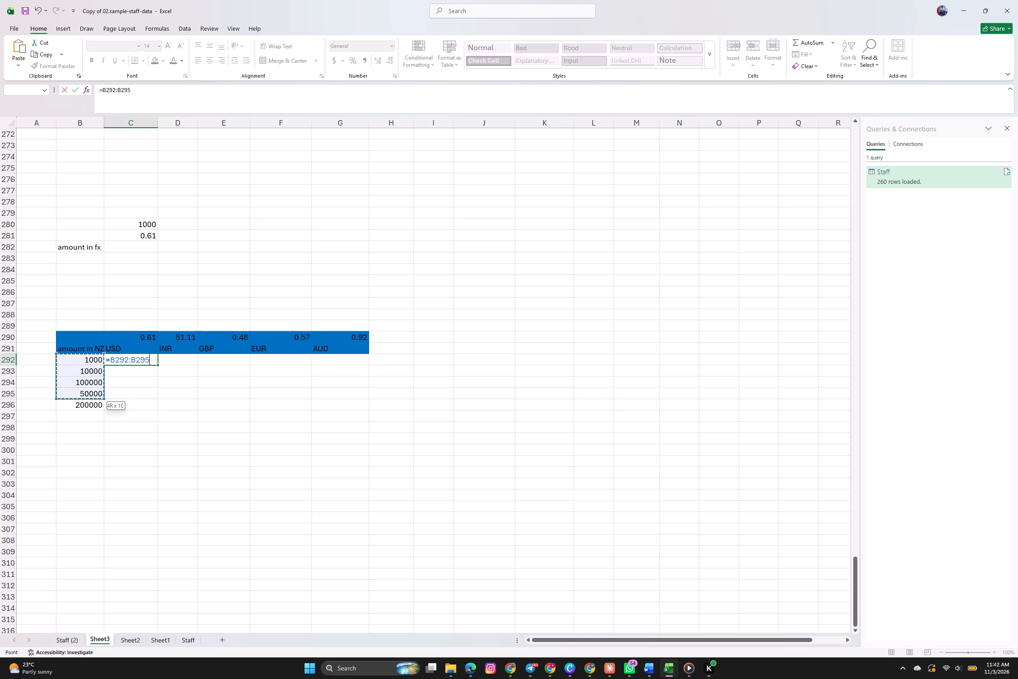
left_click_drag(72, 396, 75, 402)
key("shift+asterisk")
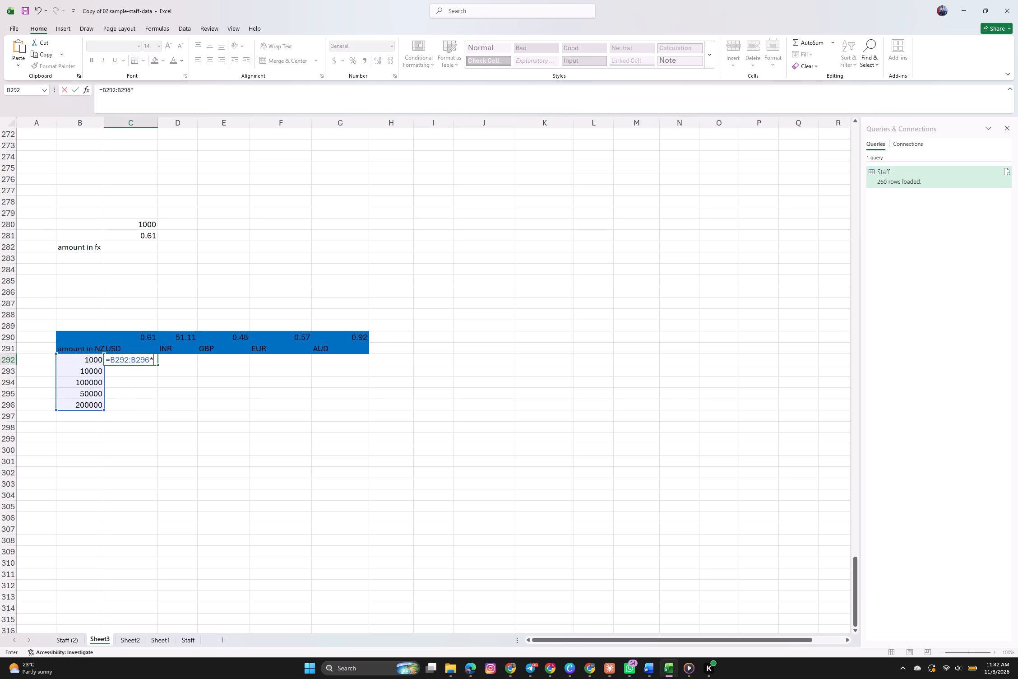
left_click_drag(119, 337, 271, 333)
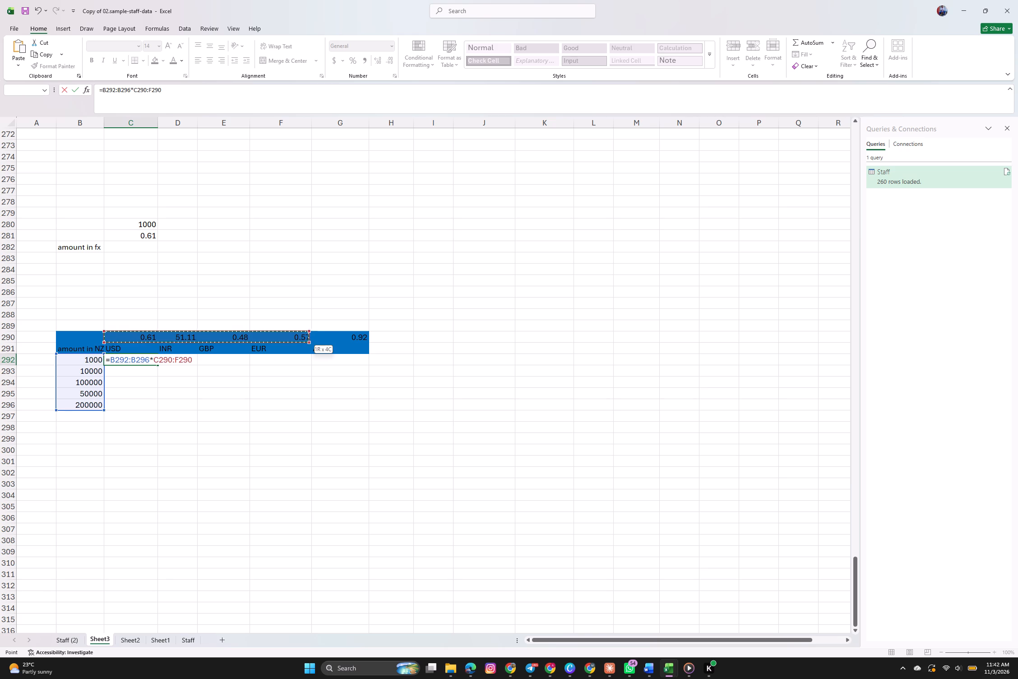
left_click_drag(271, 333, 347, 334)
key("Return")
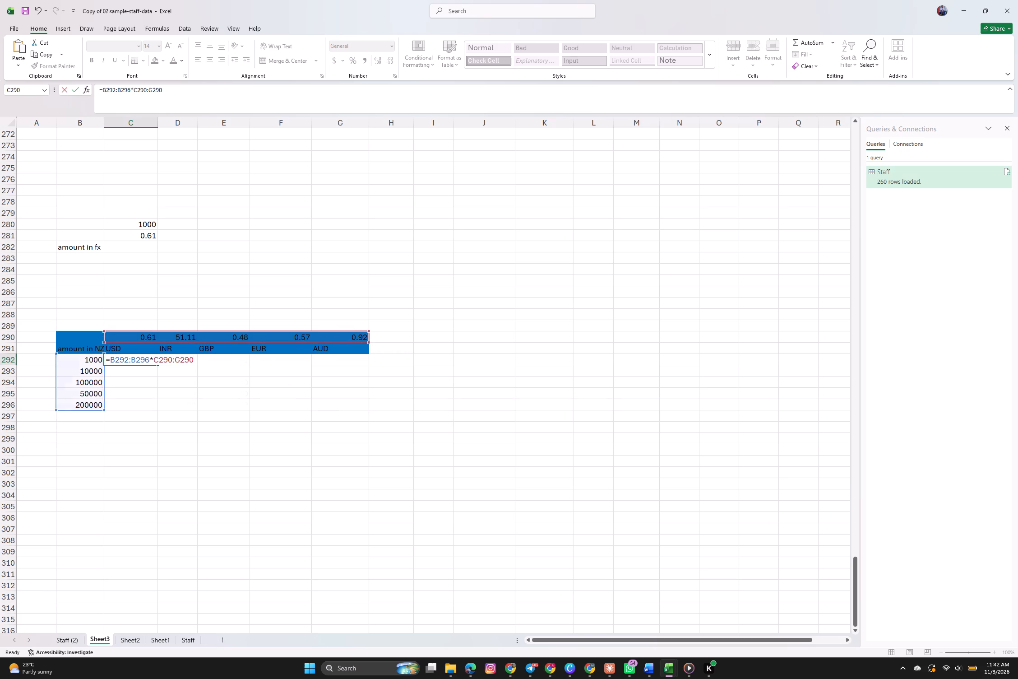
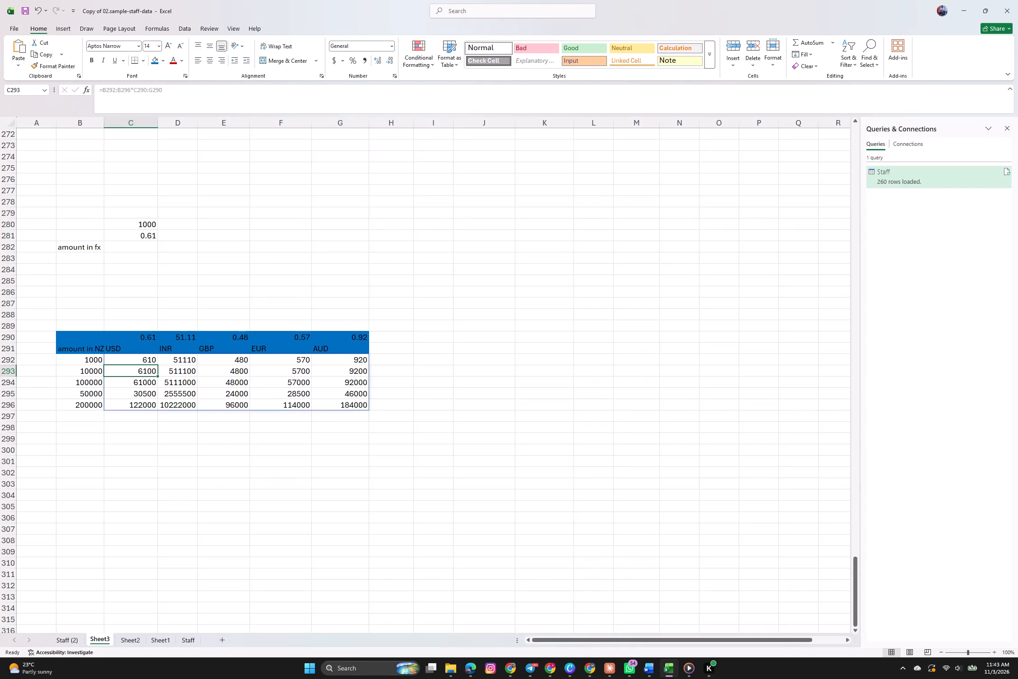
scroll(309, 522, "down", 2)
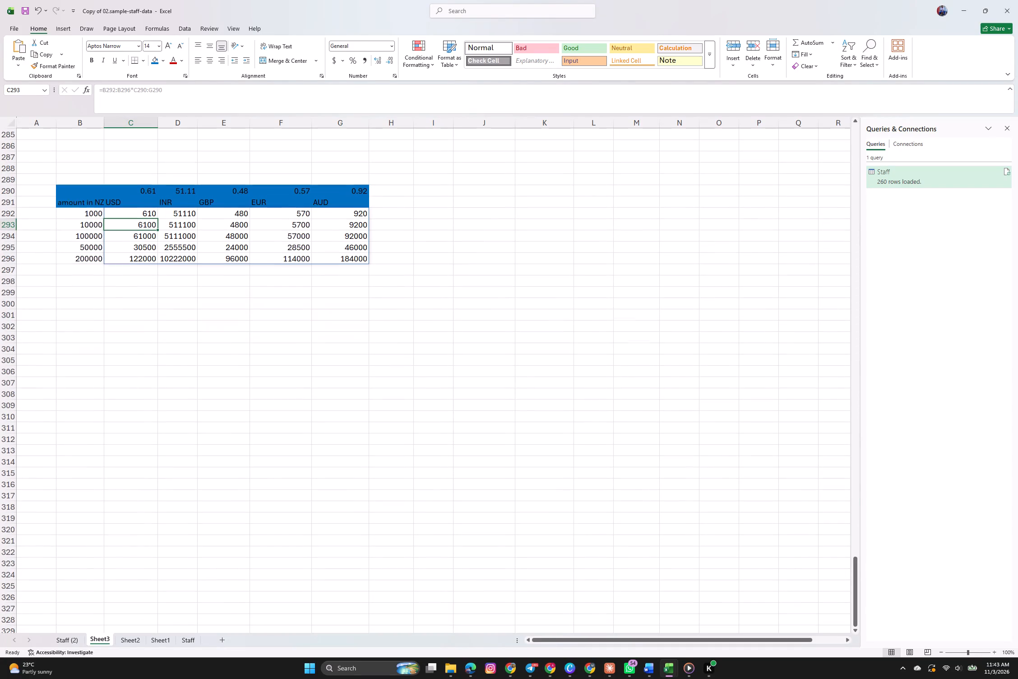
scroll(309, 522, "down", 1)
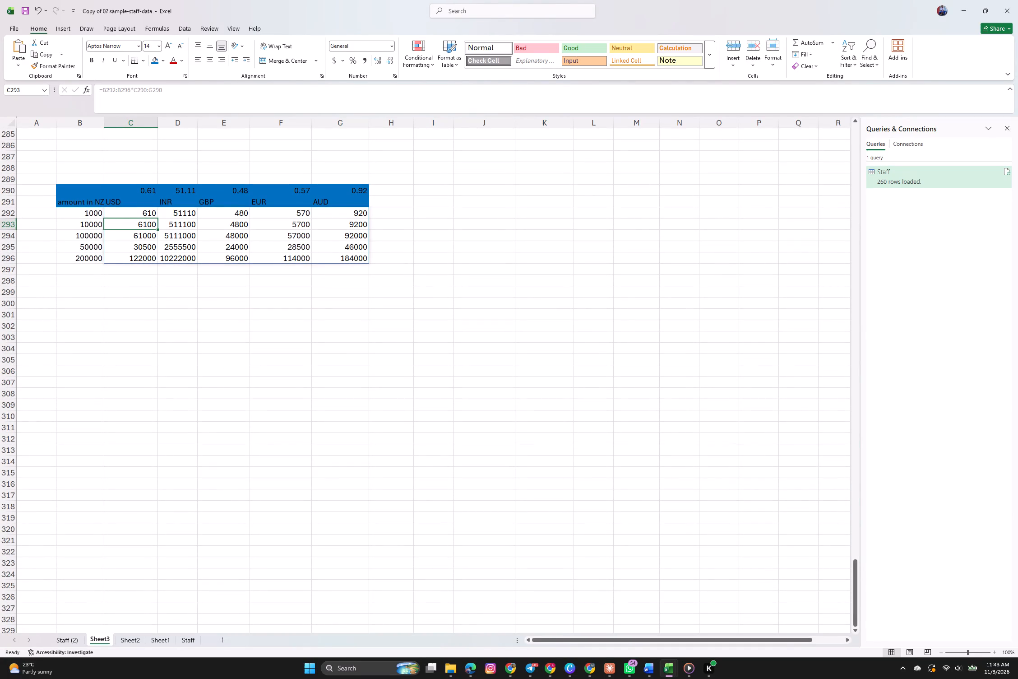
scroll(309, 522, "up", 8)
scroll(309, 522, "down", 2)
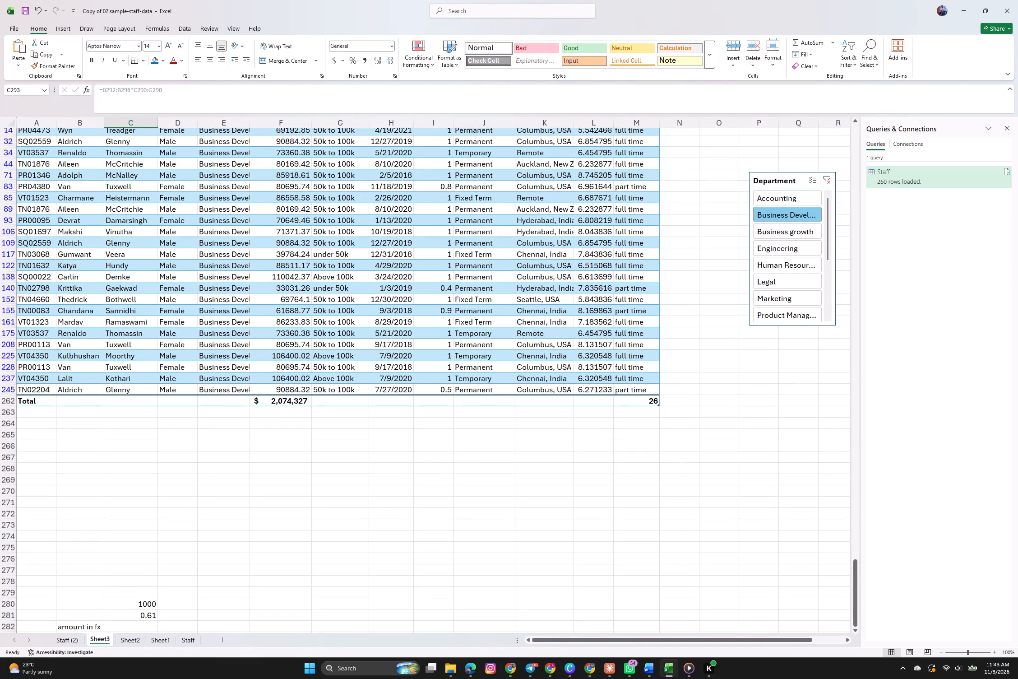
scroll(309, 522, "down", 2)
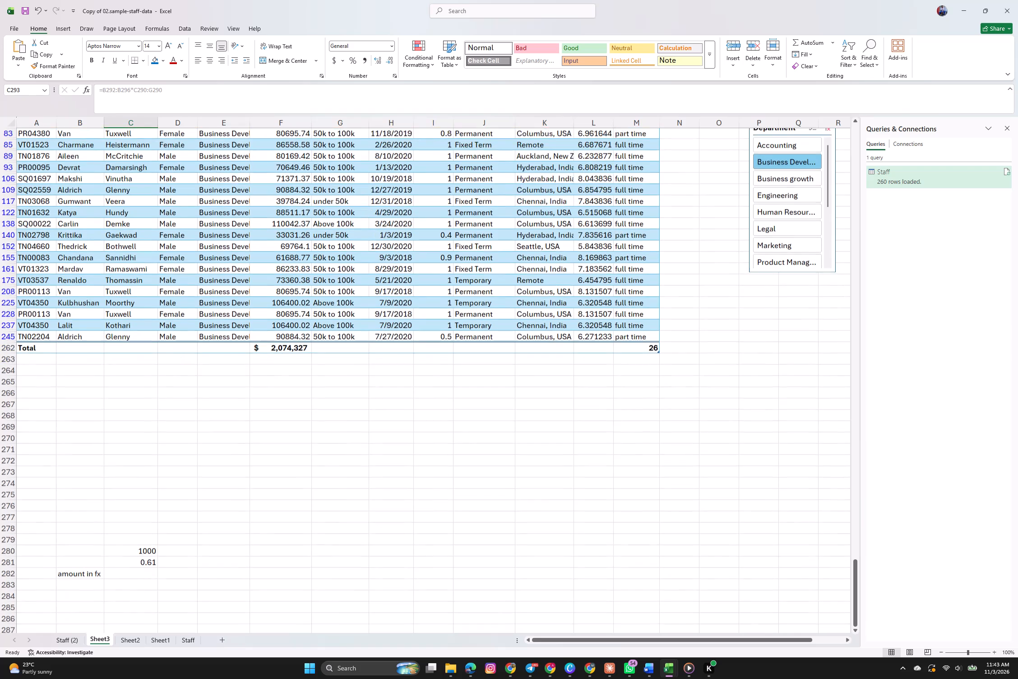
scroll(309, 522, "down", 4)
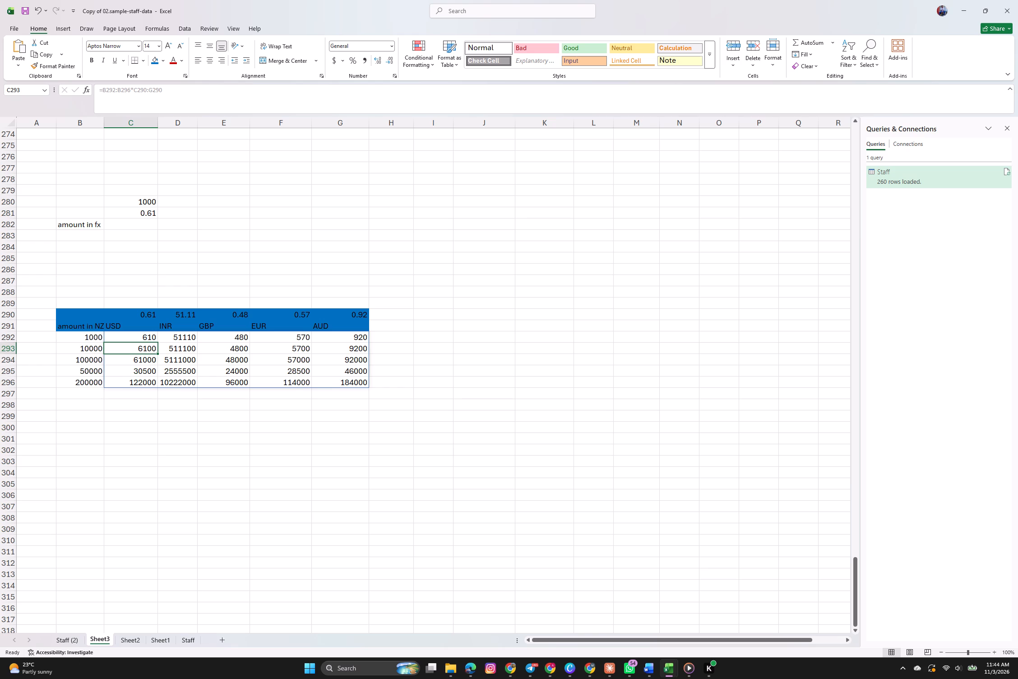
Look through the Staff (2) sheet, including its Salary column, and the Staff sheet's records for salary data.
left_click(75, 640)
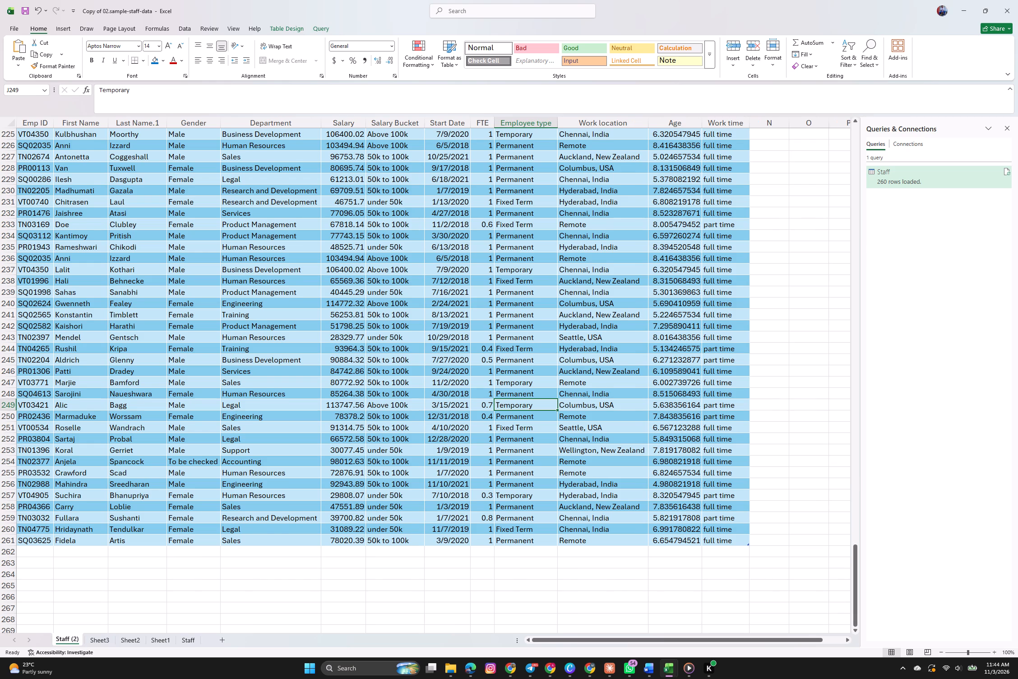
scroll(131, 311, "up", 1)
scroll(278, 300, "up", 3)
scroll(332, 244, "up", 3)
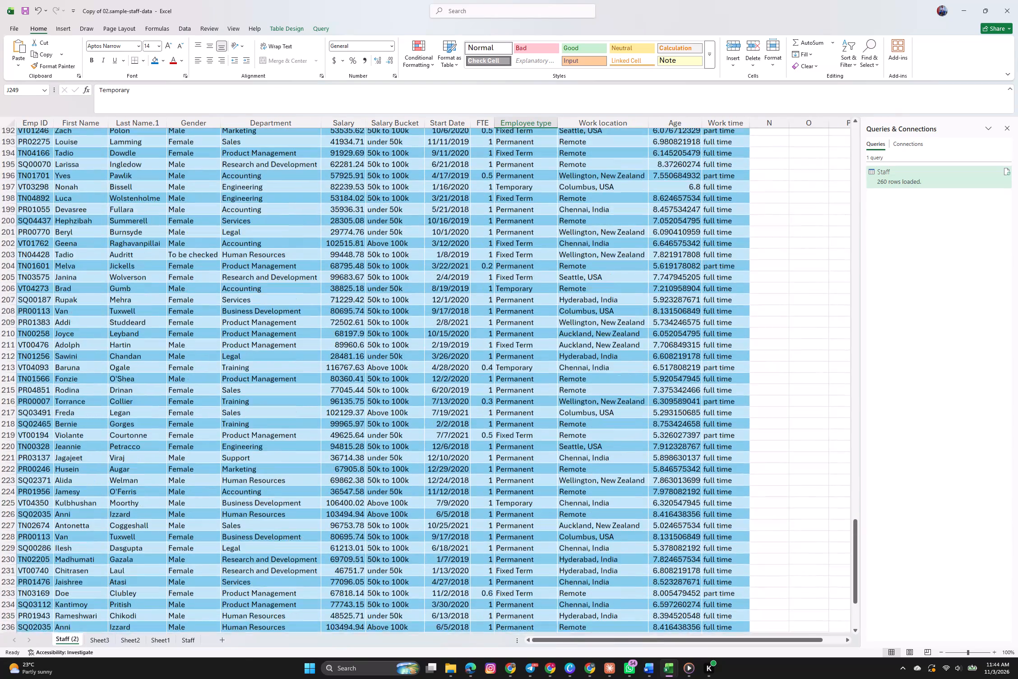
scroll(332, 244, "up", 13)
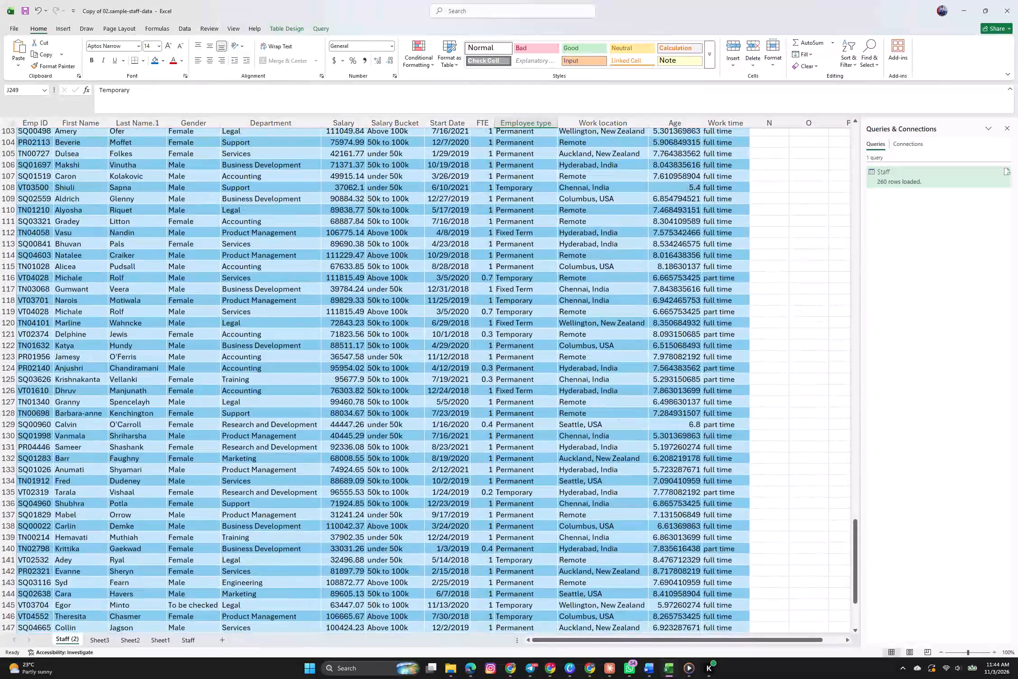
scroll(332, 244, "up", 9)
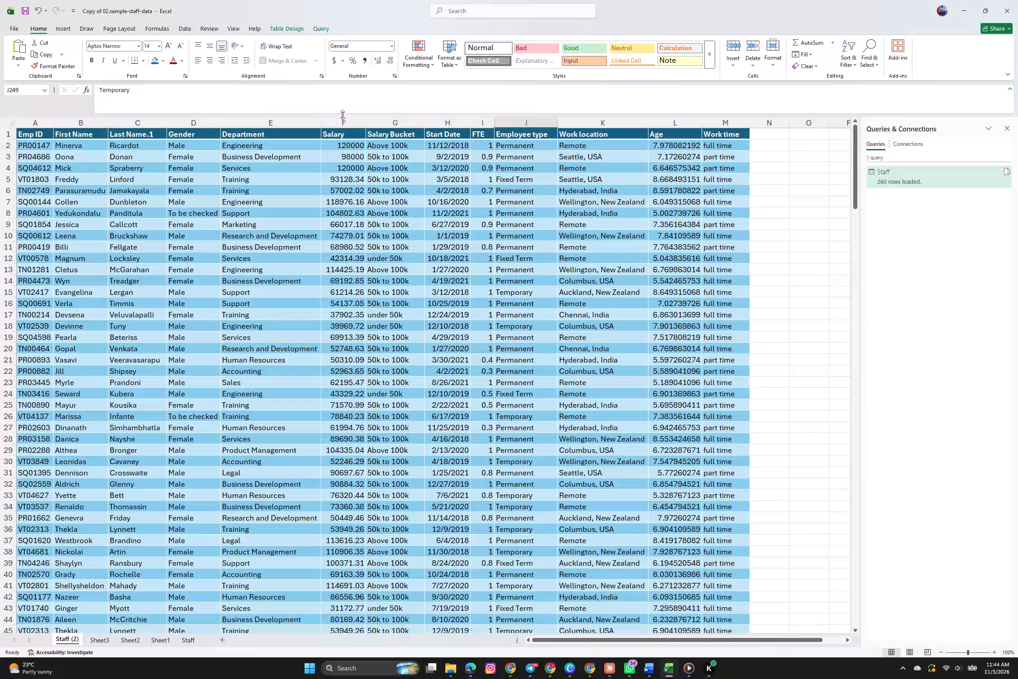
left_click(355, 125)
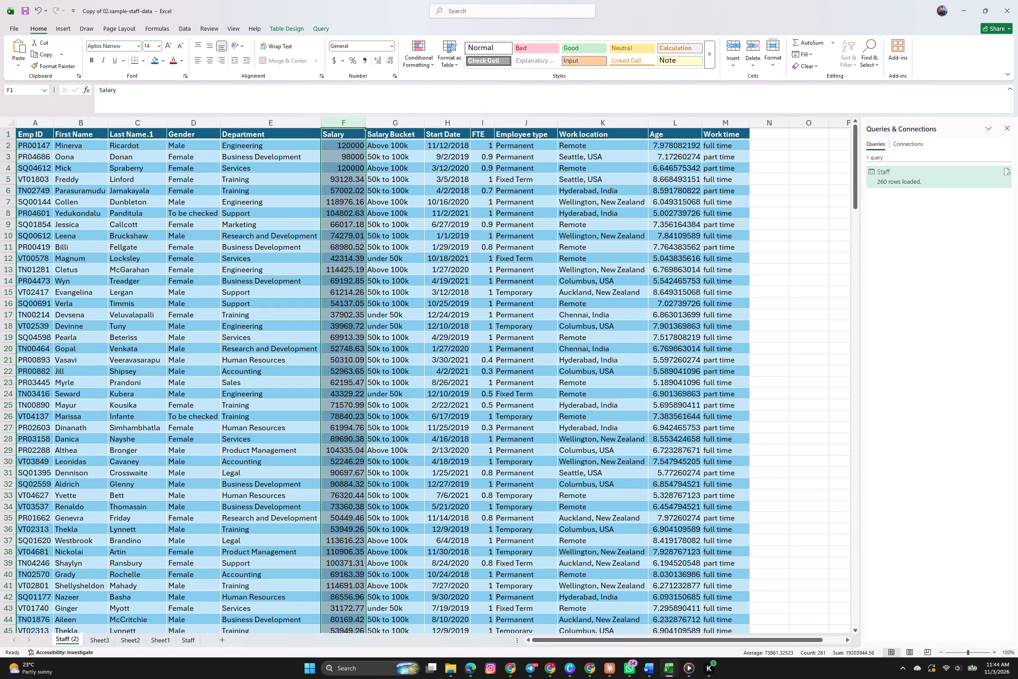
left_click(349, 127)
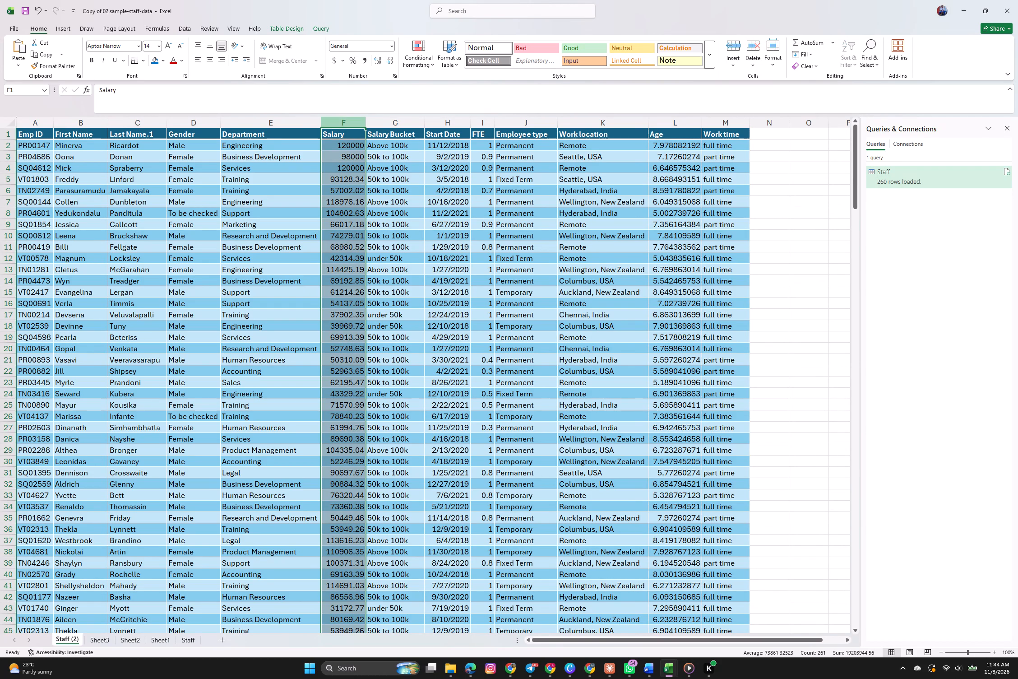
left_click(349, 126)
left_click(348, 145)
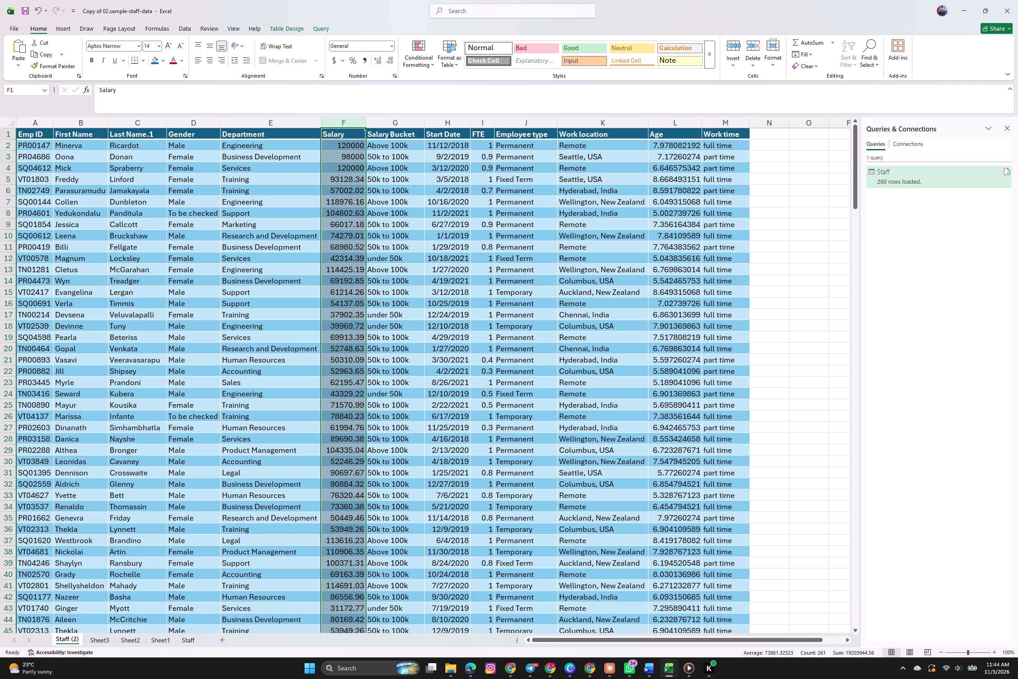
left_click(187, 635)
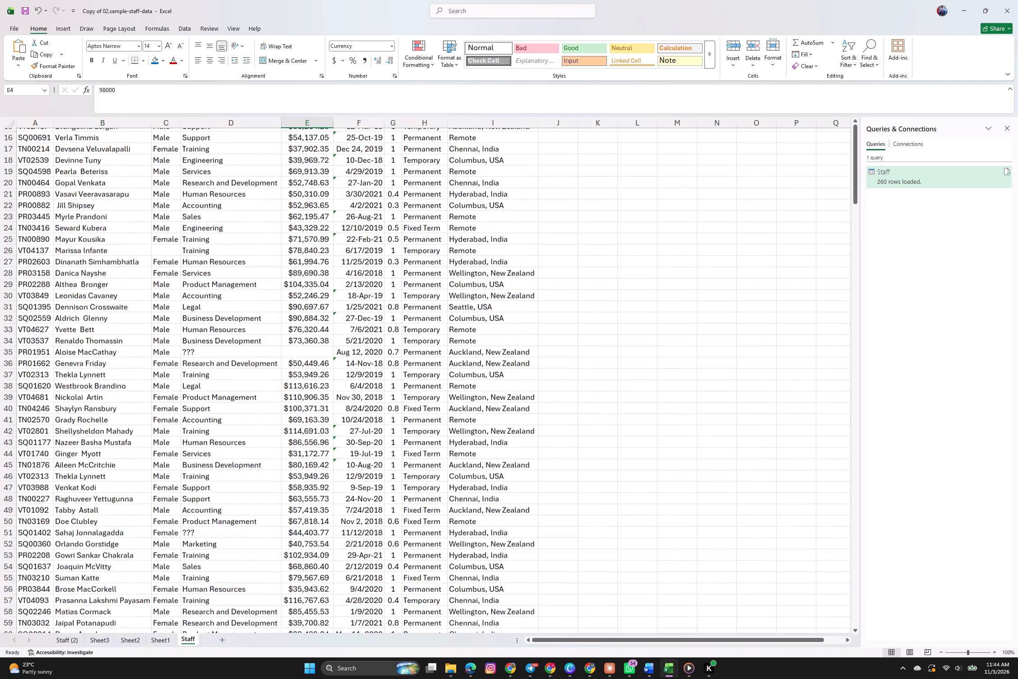
scroll(264, 310, "down", 16)
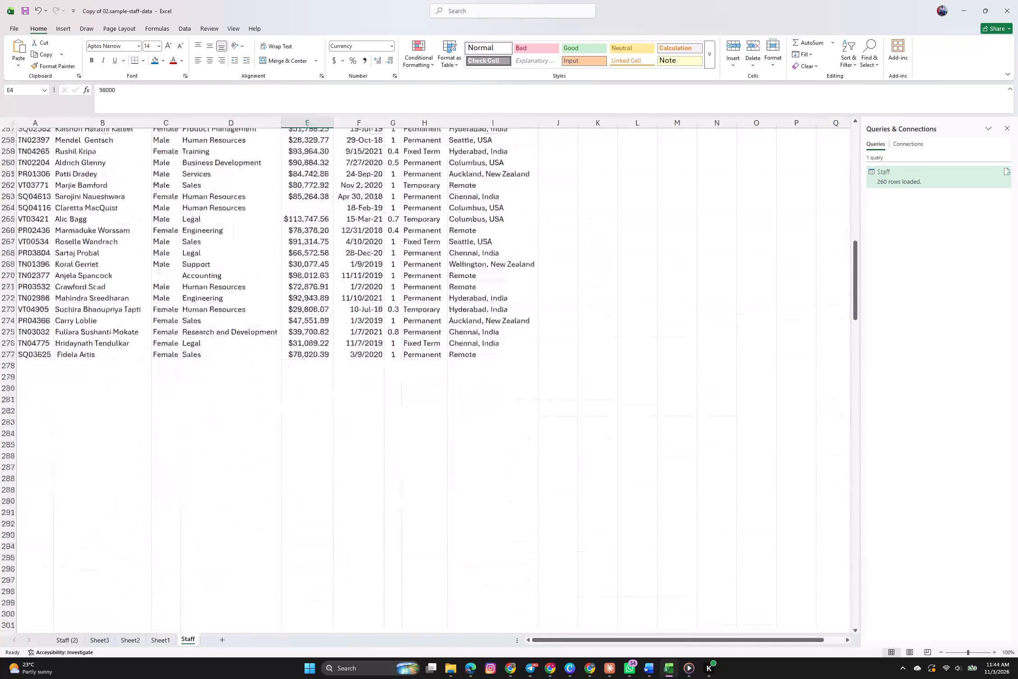
scroll(264, 310, "down", 10)
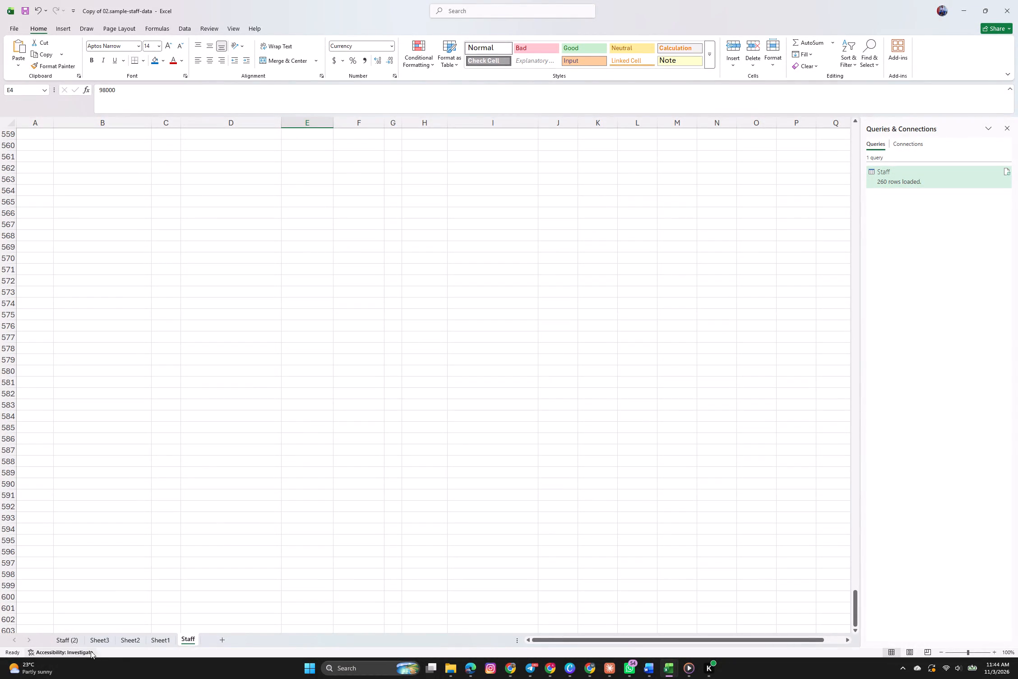
Add a Bonus column to the Sheet3 staff table by entering the header in N1, beside Work time.
left_click(96, 642)
scroll(267, 363, "up", 2)
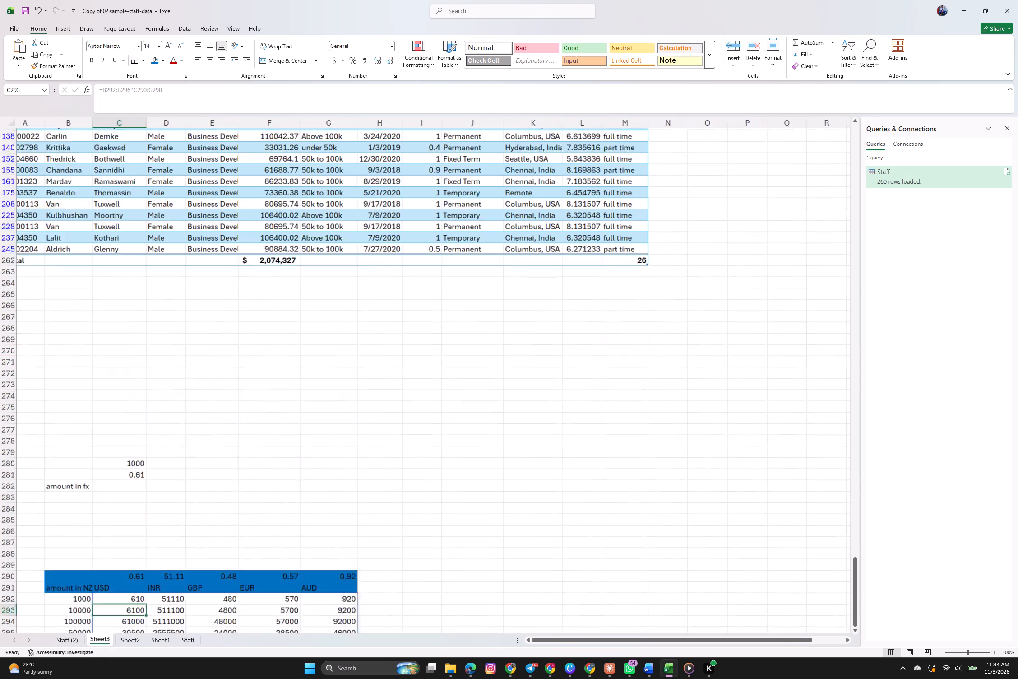
scroll(267, 363, "up", 9)
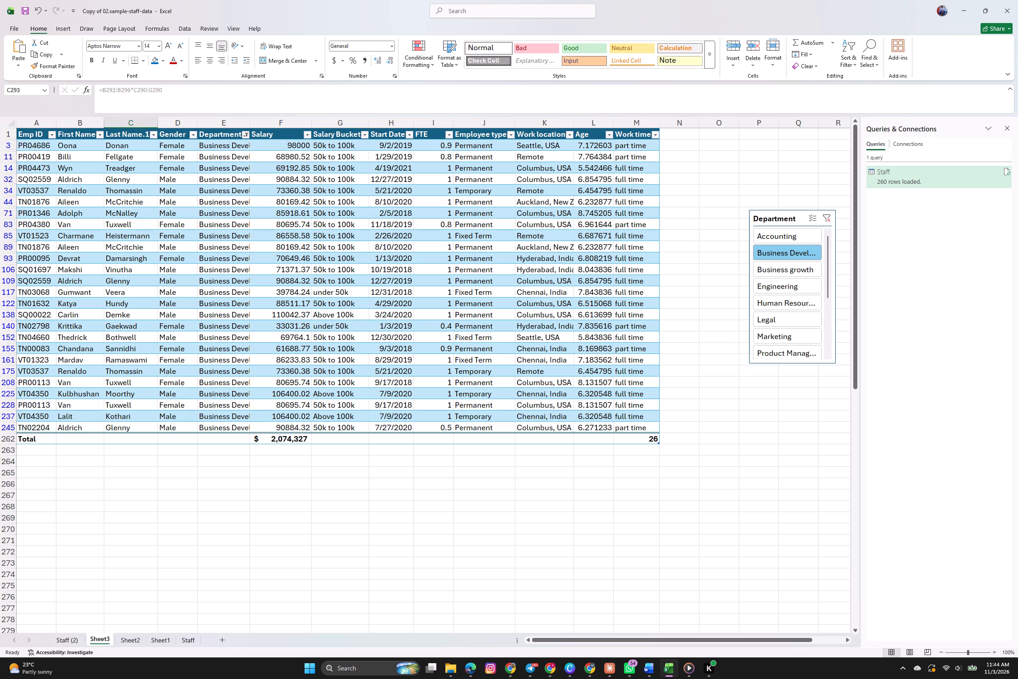
left_click(675, 137)
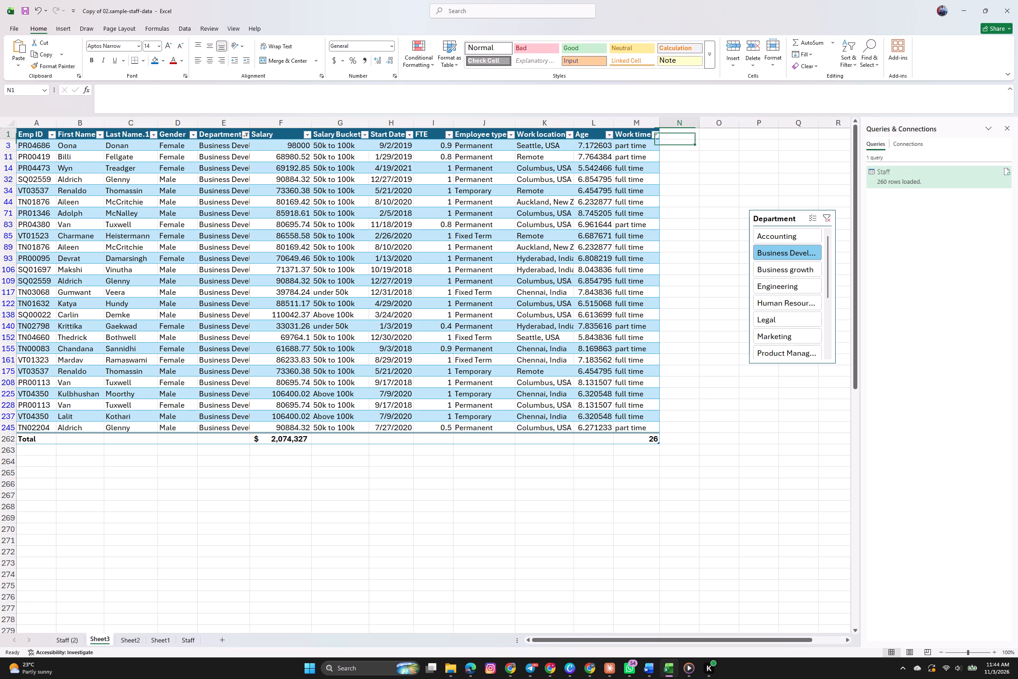
type("onus")
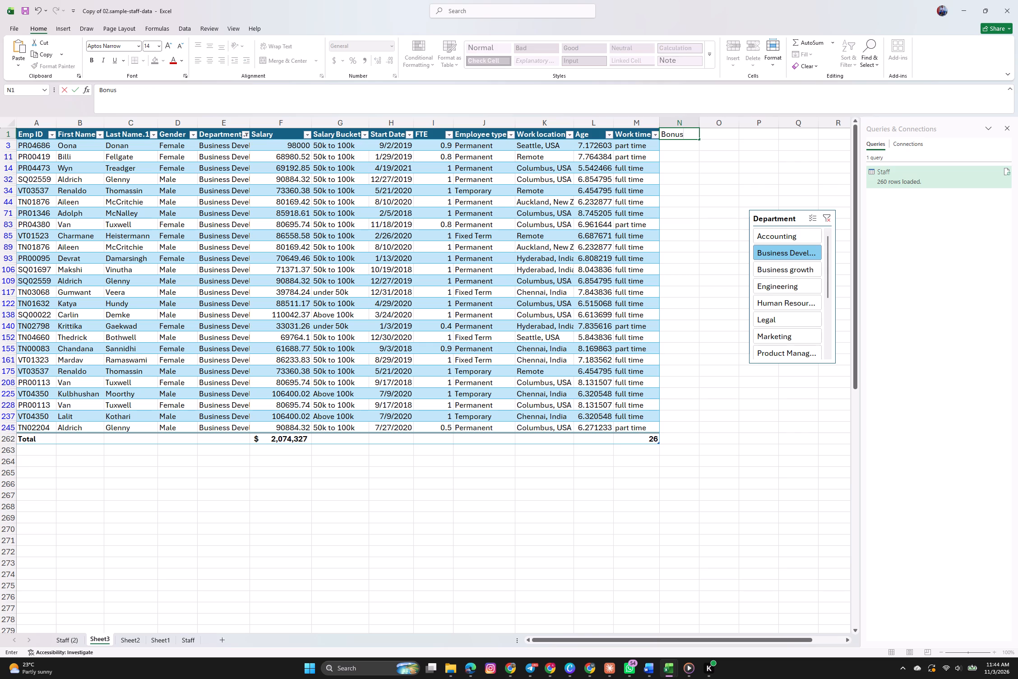
key("Return")
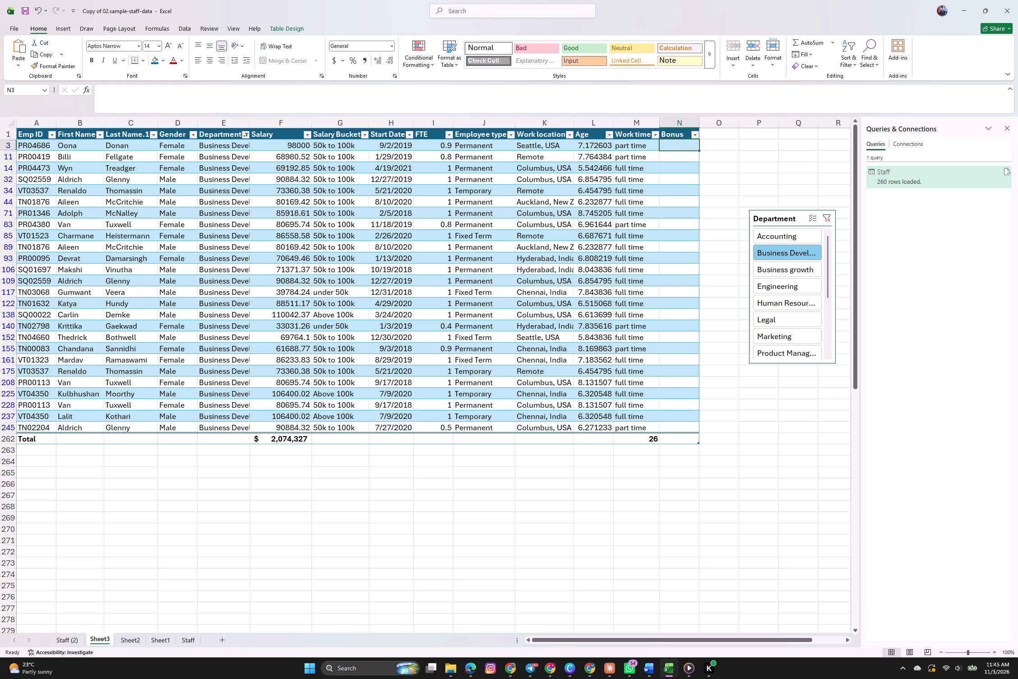
scroll(100, 263, "right", 1)
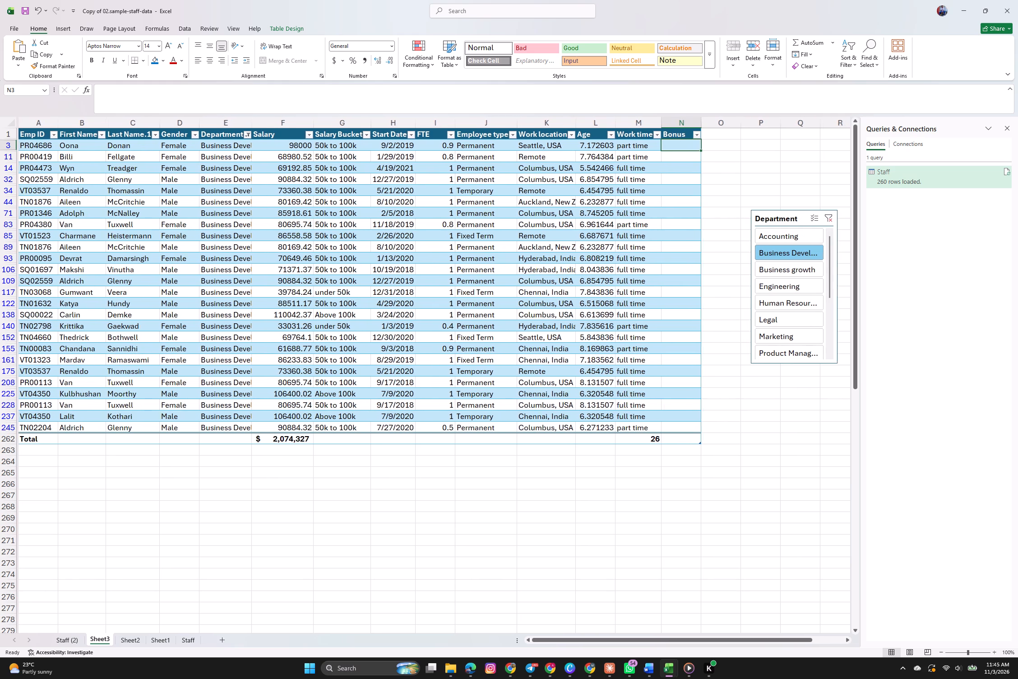
scroll(100, 263, "right", 1)
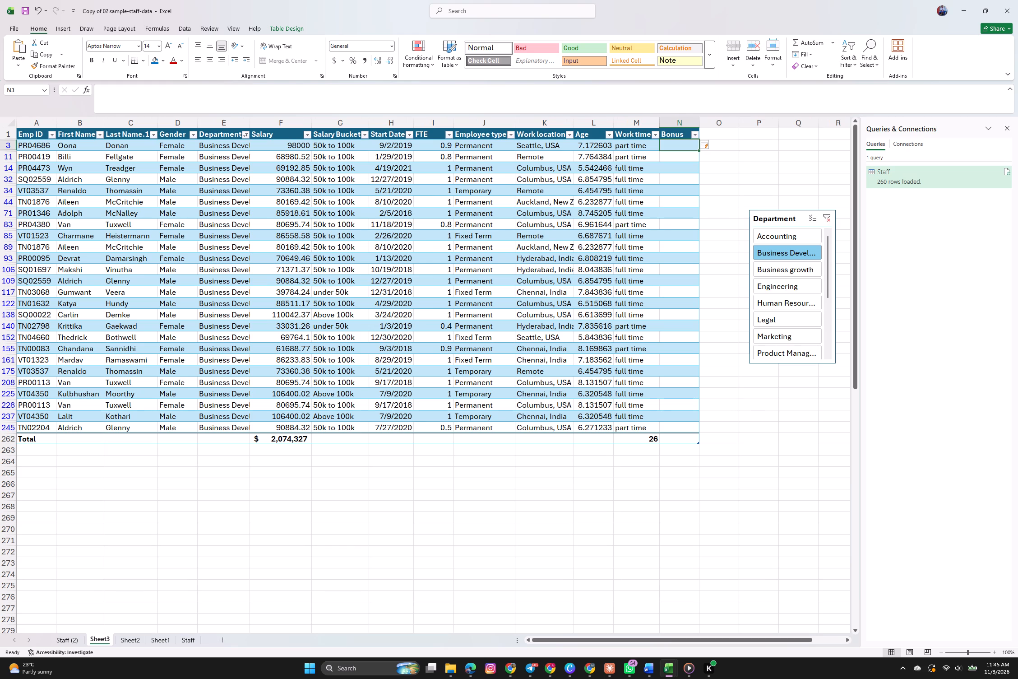
left_click(682, 147)
key("equal")
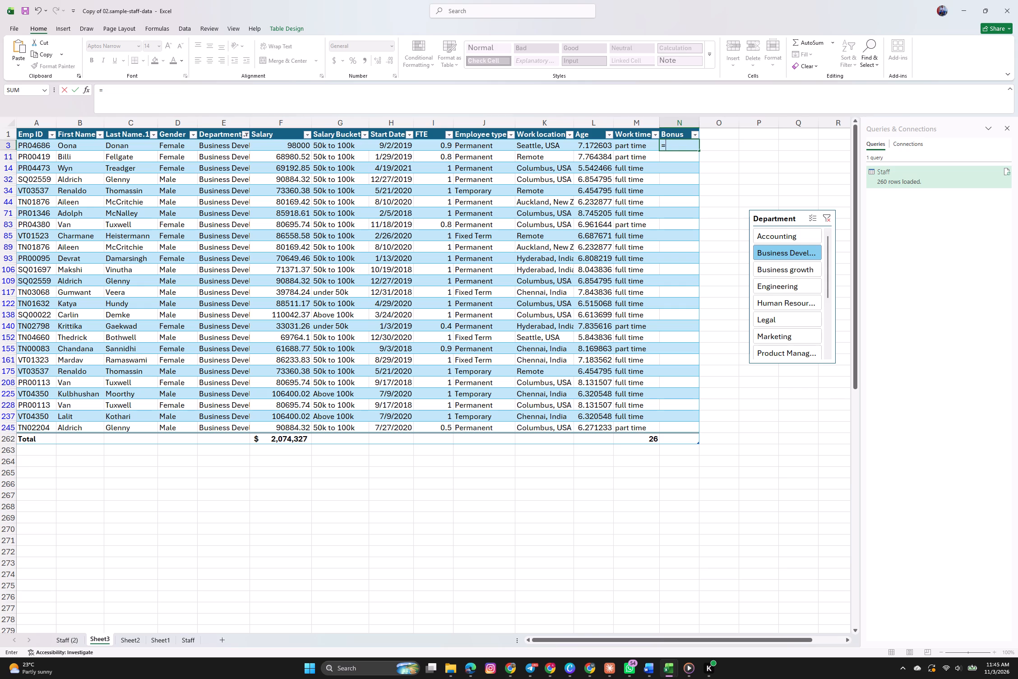
left_click(288, 145)
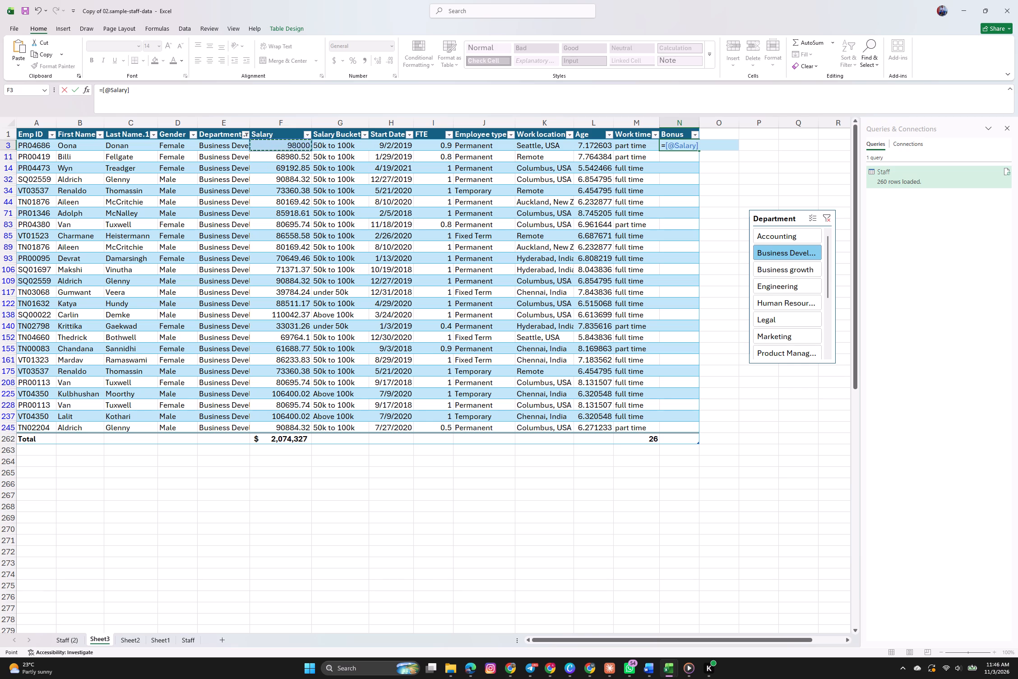
key("shift+asterisk")
key("5")
key("shift+percent")
key("Return")
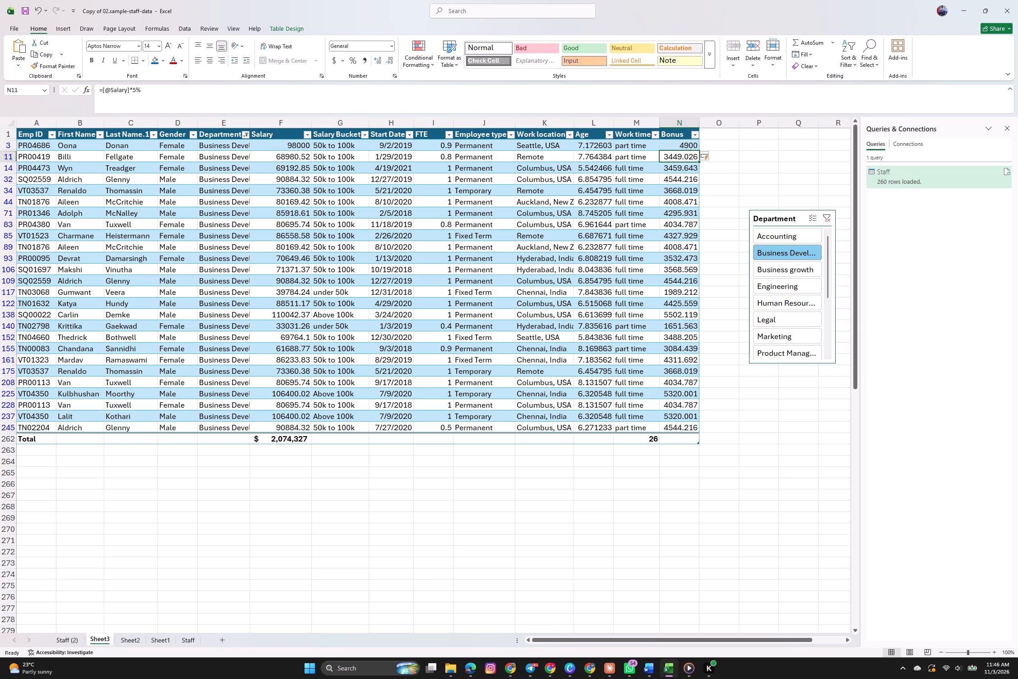
Review the Bonus column by filtering the Department slicer to Business growth, Accounting, Legal, Marketing, and back to Business Development.
scroll(662, 282, "up", 1)
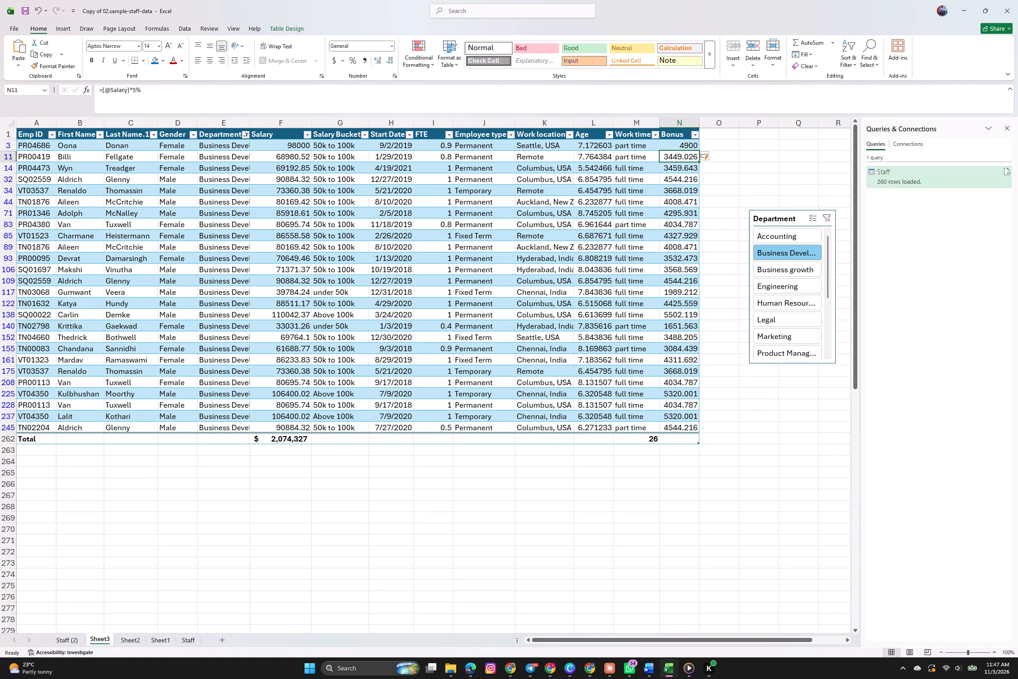
scroll(529, 322, "down", 4)
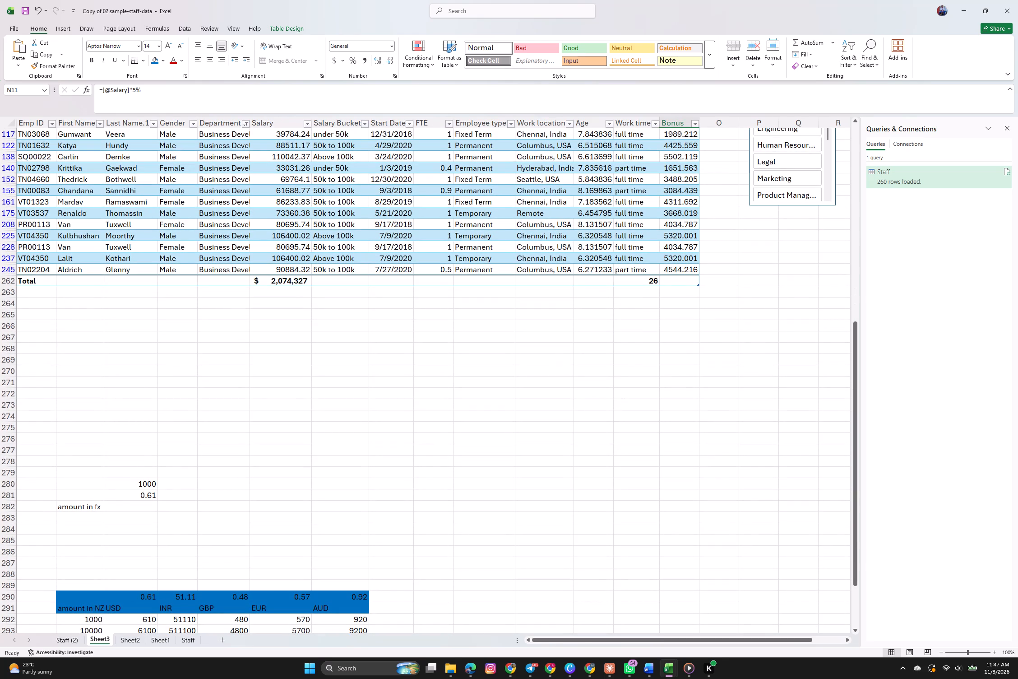
scroll(411, 340, "right", 1)
scroll(411, 340, "up", 1)
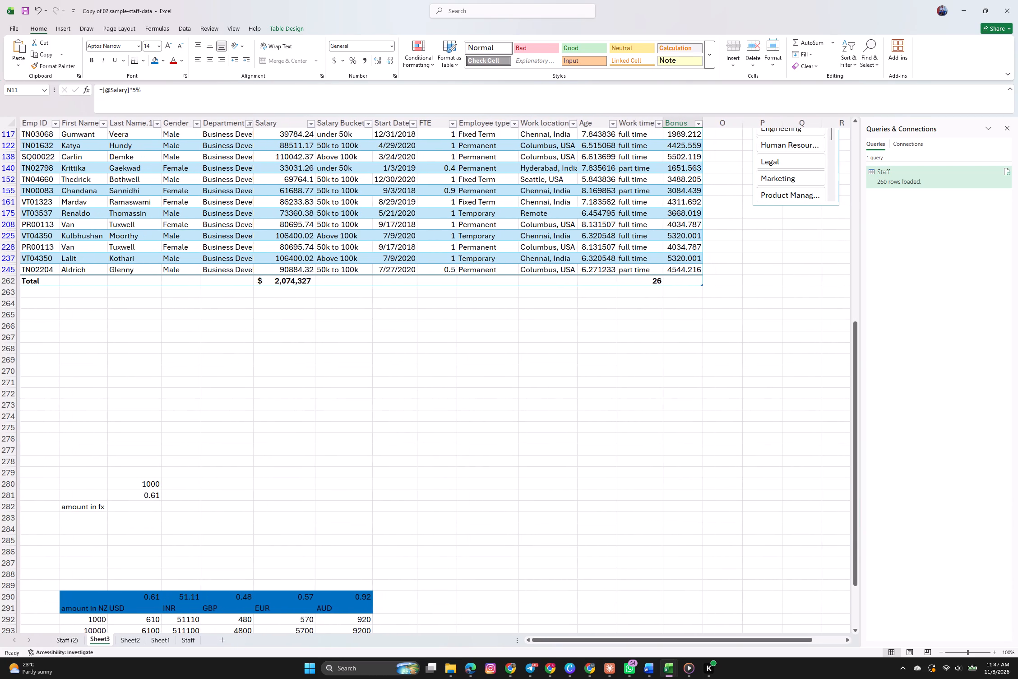
scroll(411, 340, "up", 1)
scroll(419, 218, "up", 4)
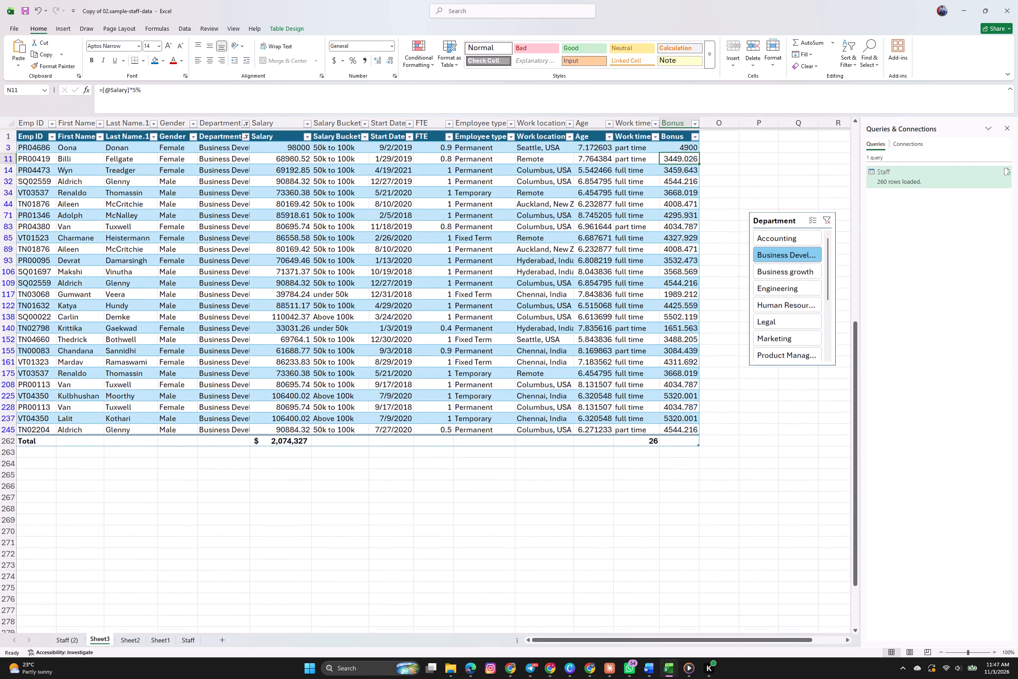
scroll(419, 218, "up", 2)
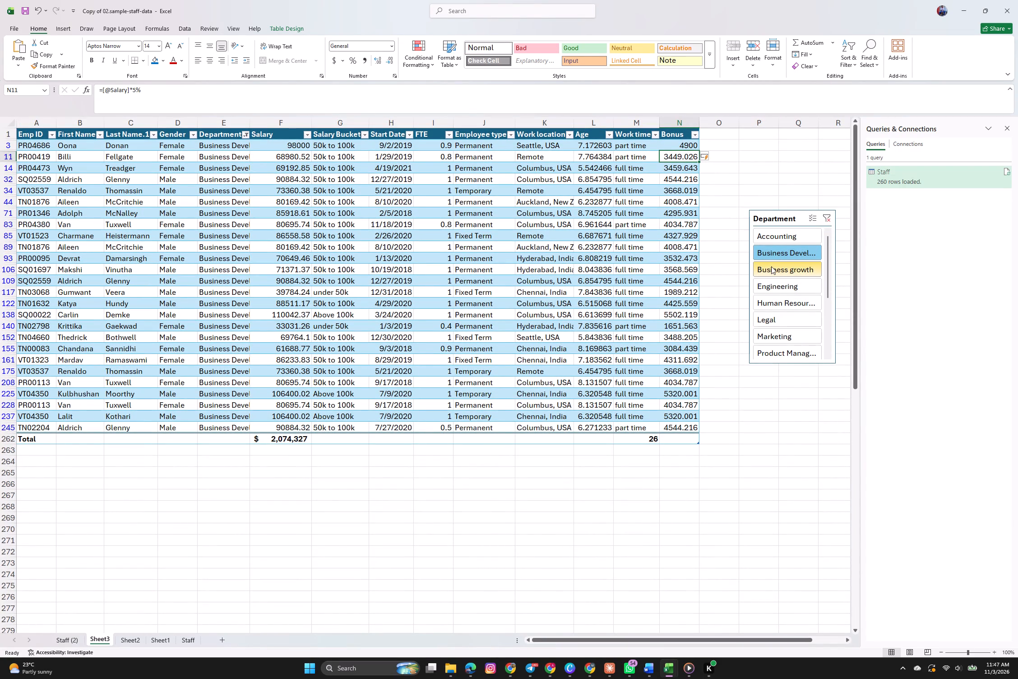
left_click(771, 267)
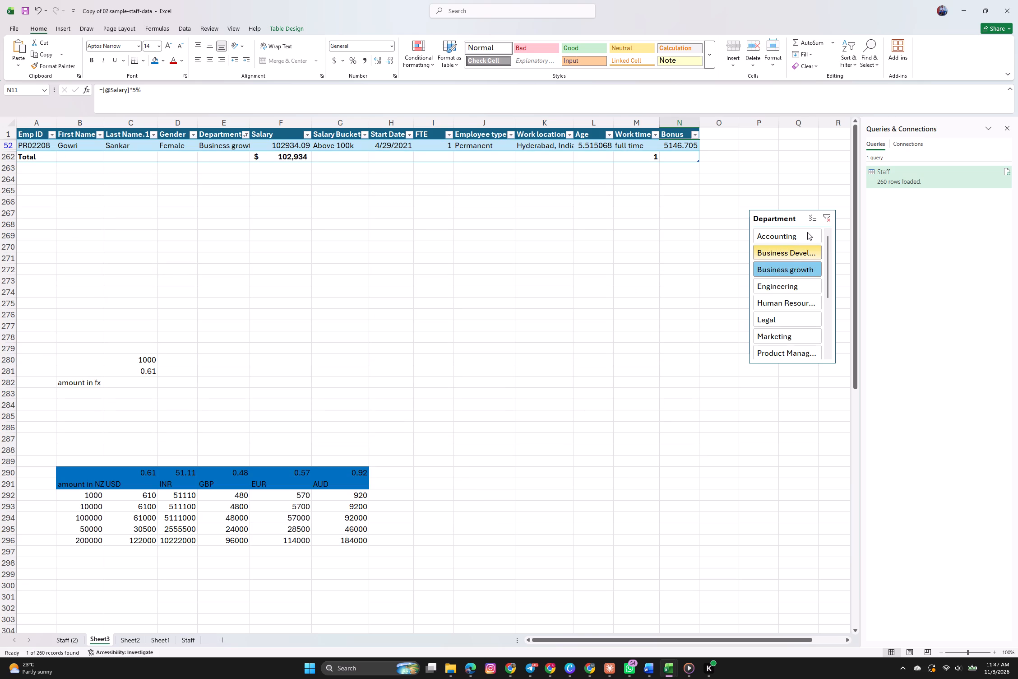
left_click(780, 233)
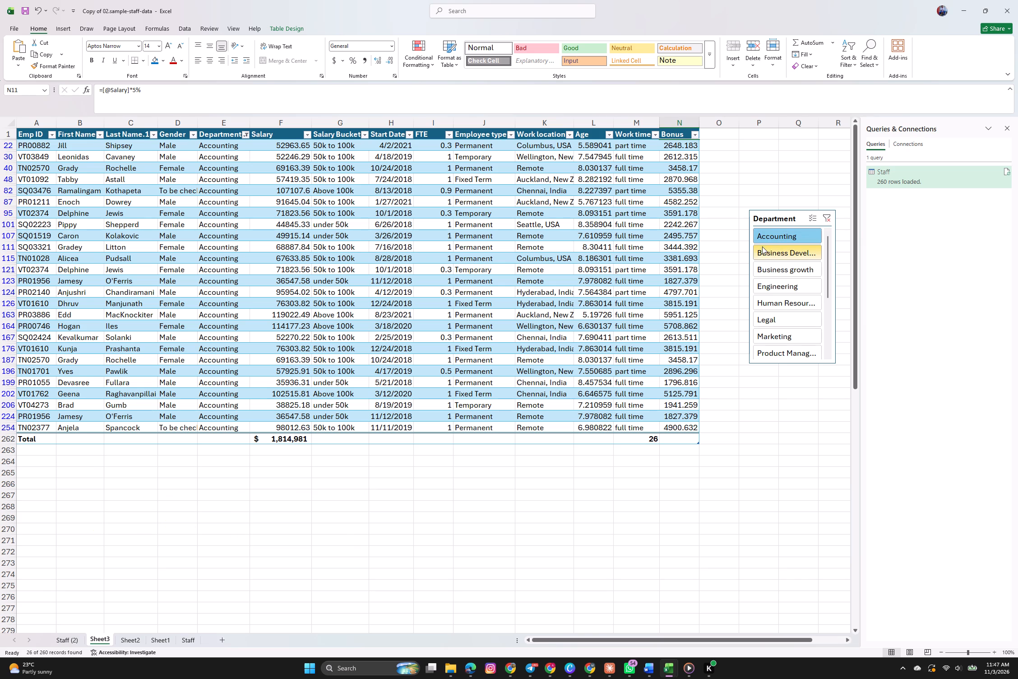
left_click(781, 320)
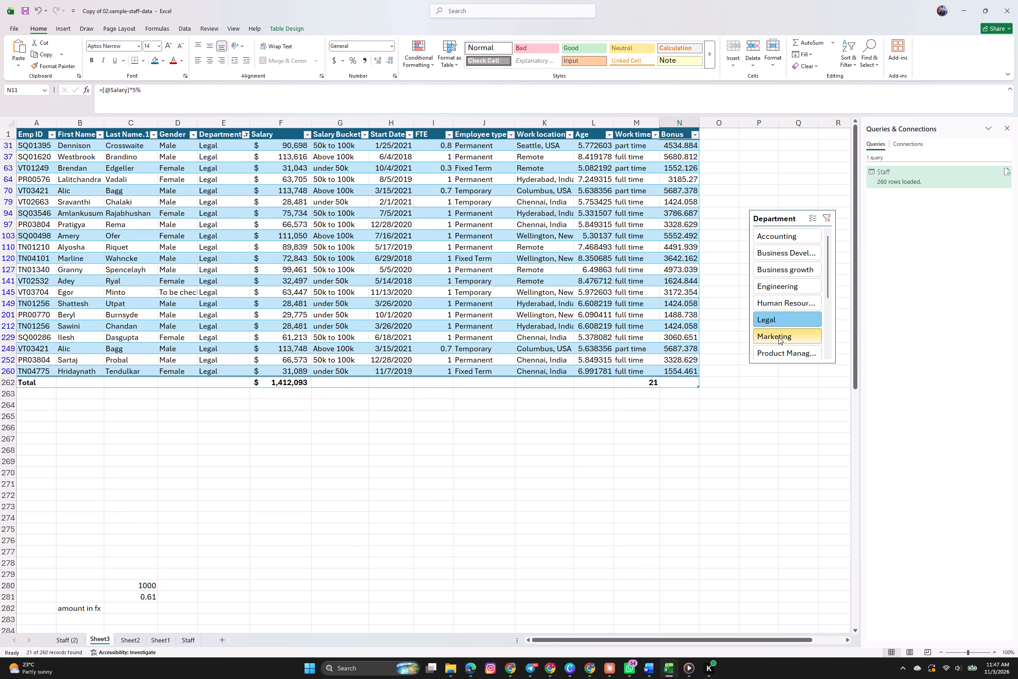
left_click(778, 337)
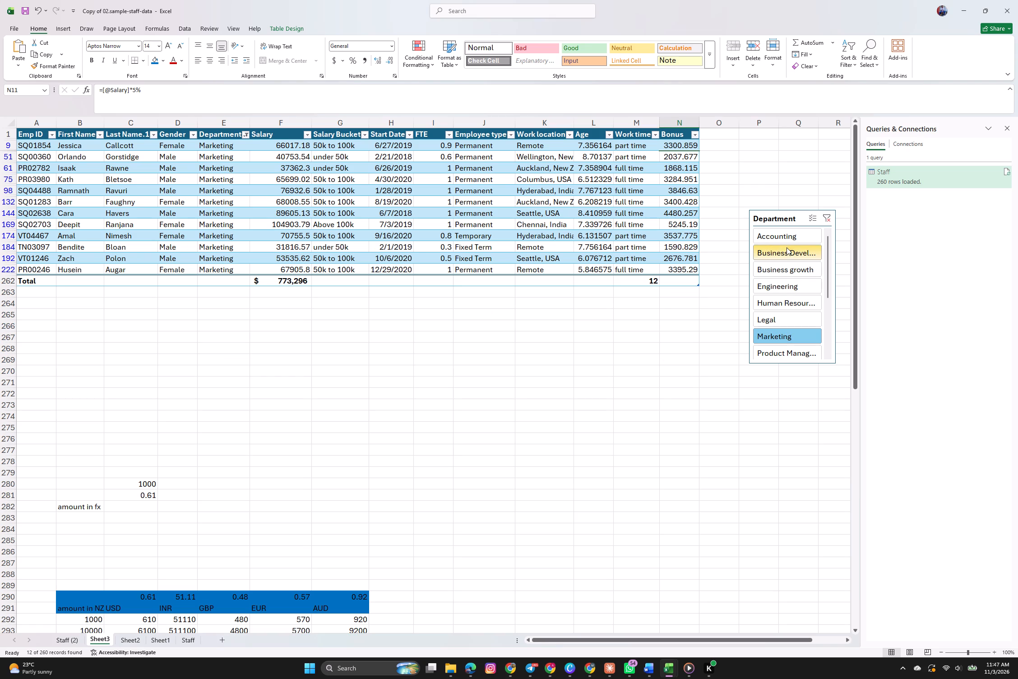
left_click(787, 249)
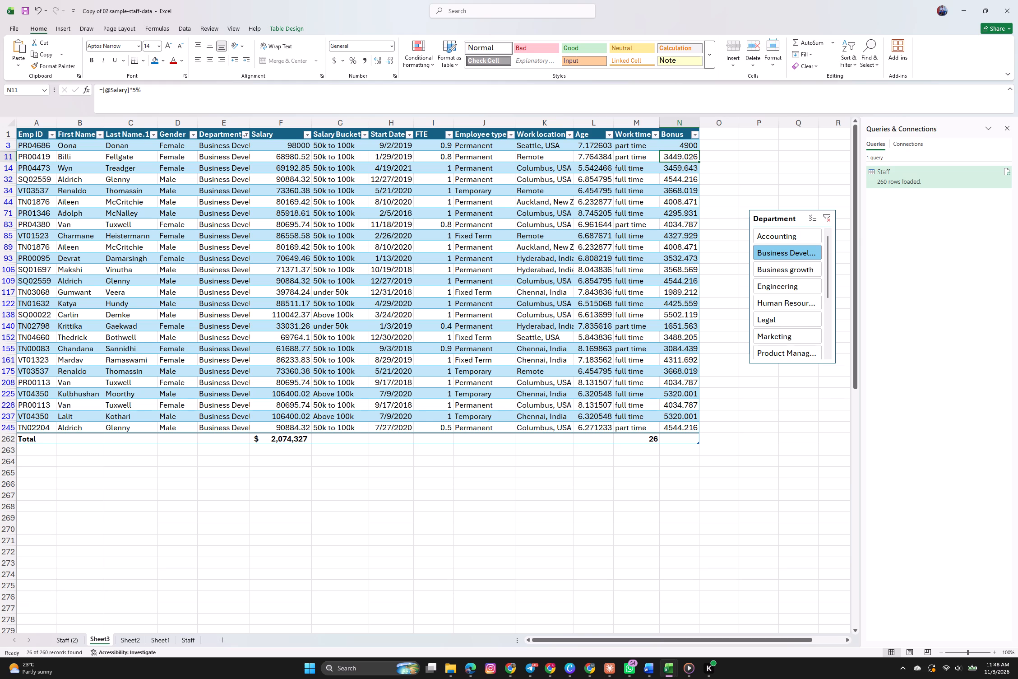
scroll(607, 260, "up", 1)
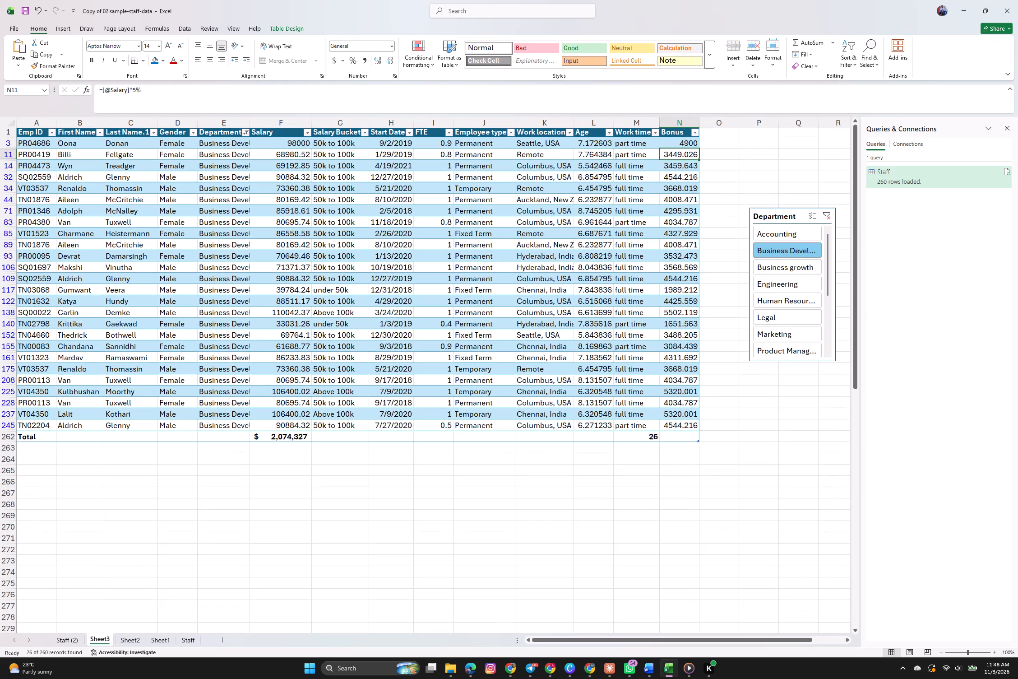
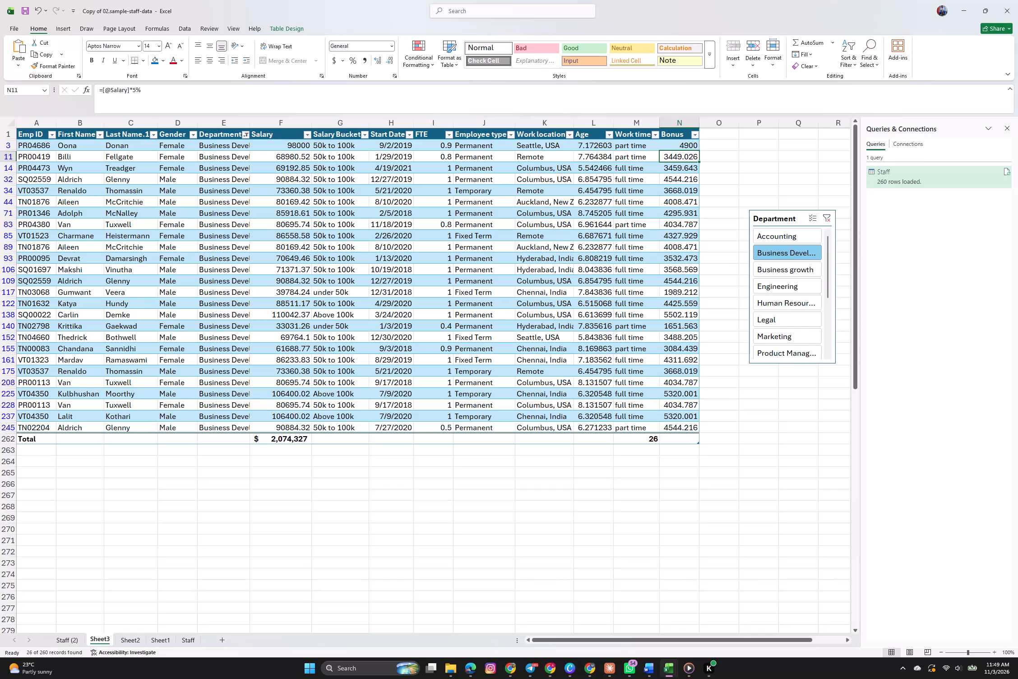
Move the Department slicer farther from the Sheet3 staff table, past column R, clearing the columns beside Bonus.
scroll(482, 301, "up", 1)
scroll(482, 301, "down", 1)
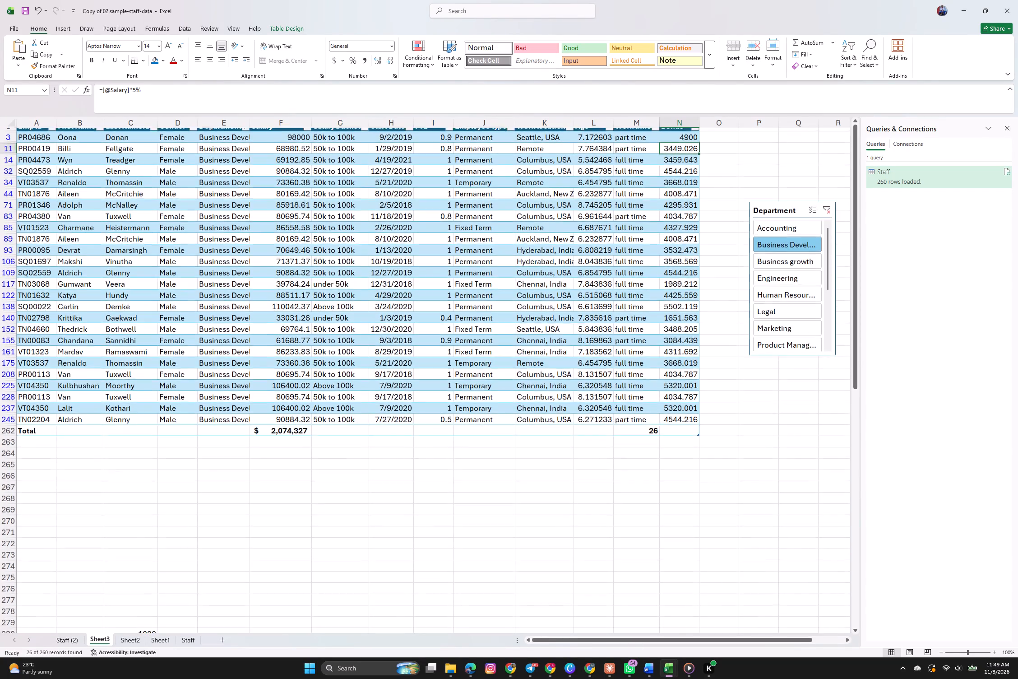
scroll(482, 301, "down", 1)
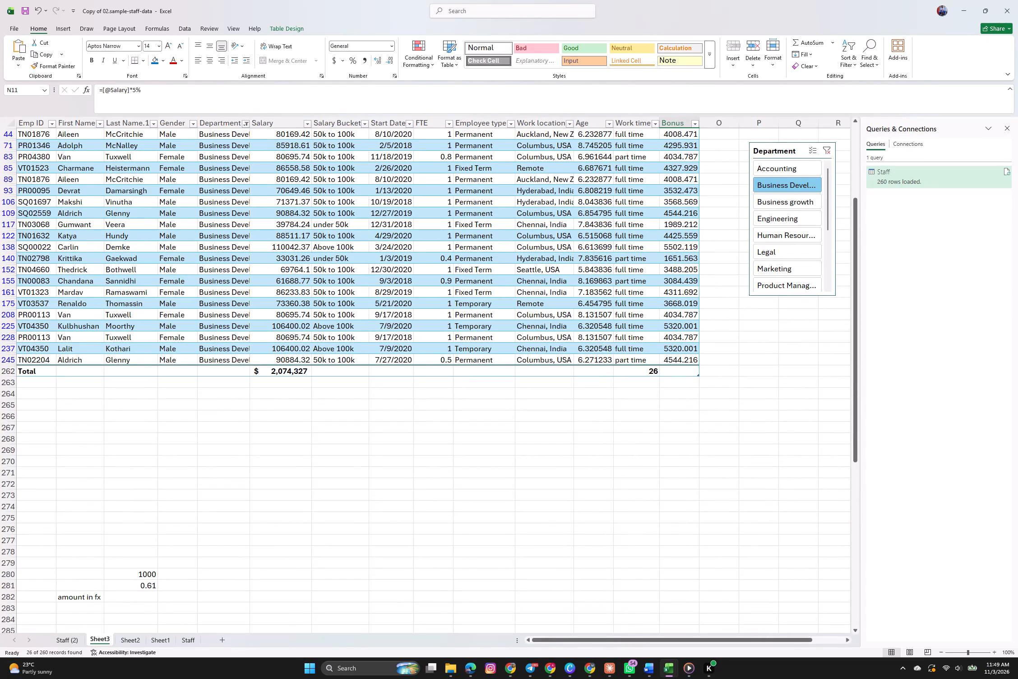
left_click_drag(787, 143, 879, 149)
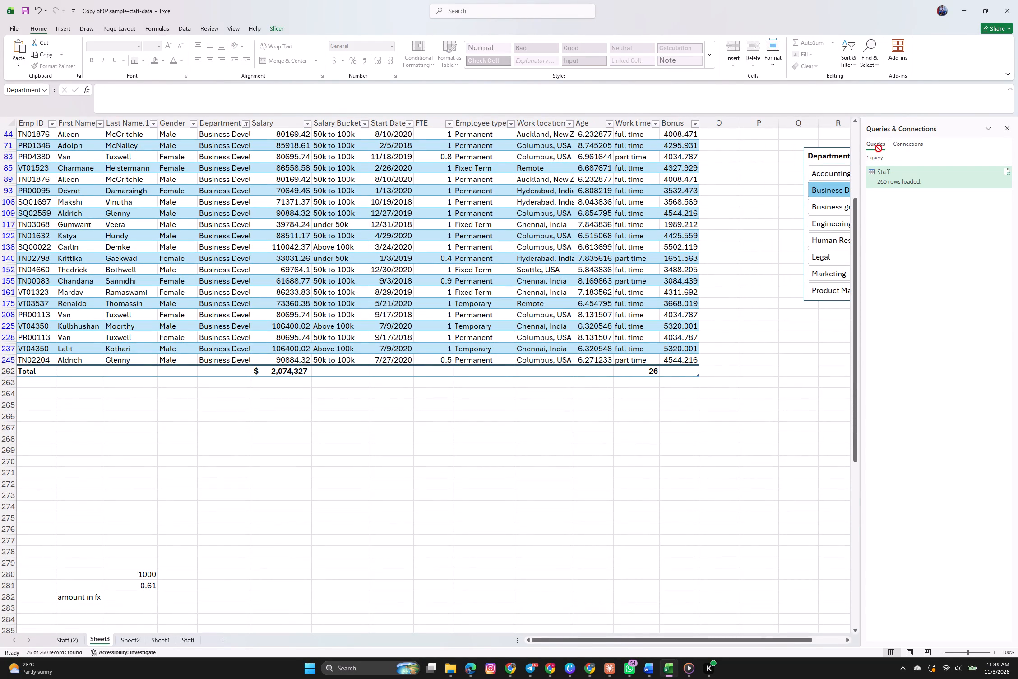
left_click_drag(879, 149, 879, 149)
scroll(720, 215, "left", 4)
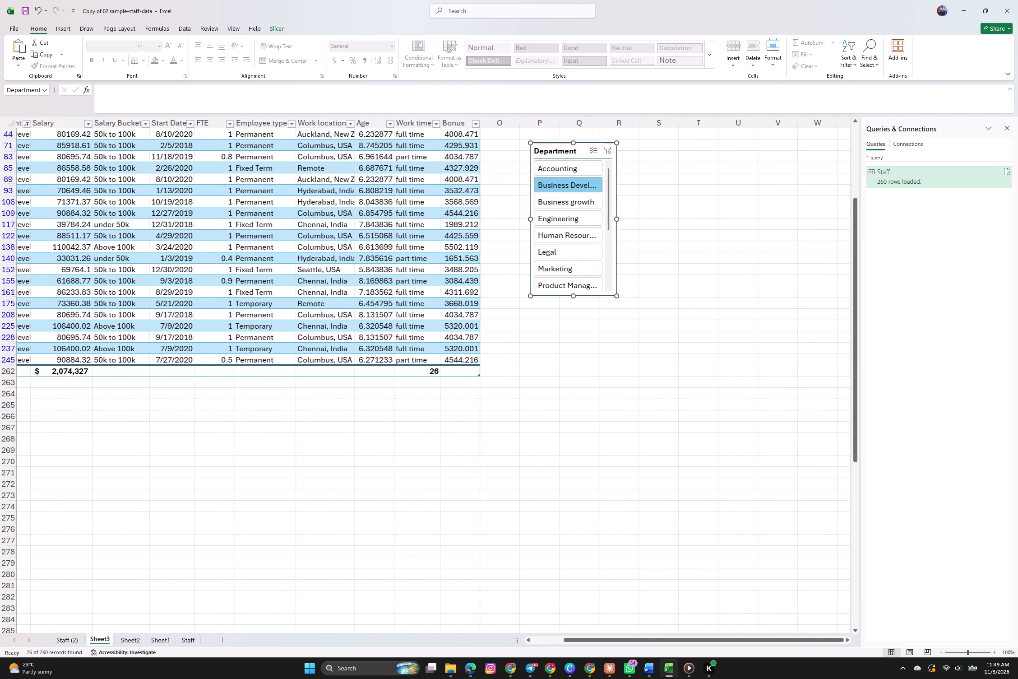
left_click_drag(558, 151, 796, 147)
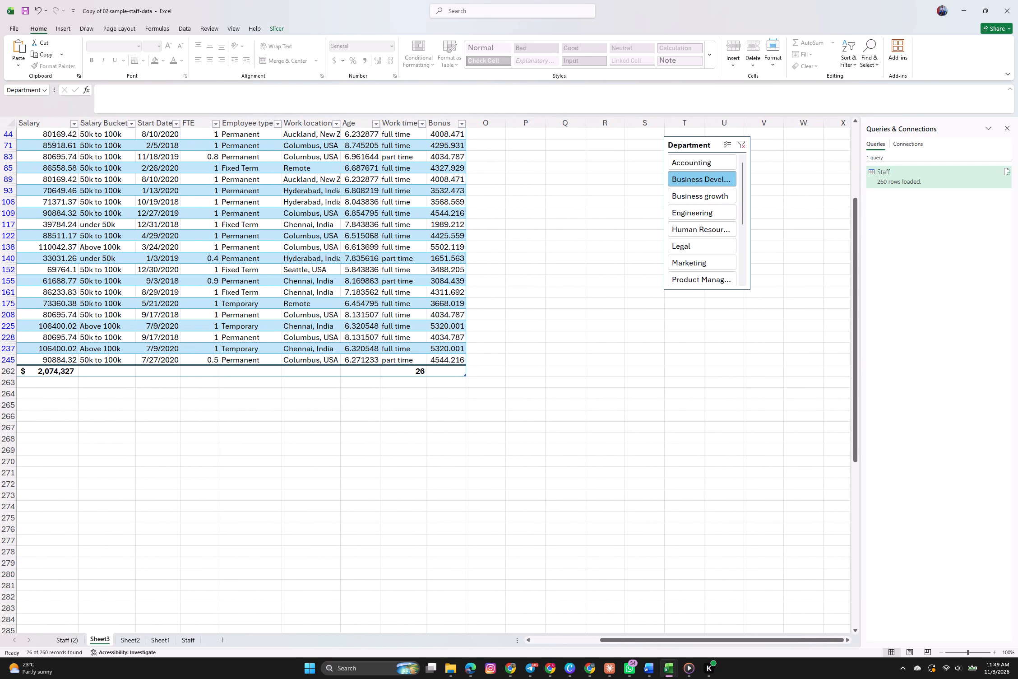
left_click_drag(796, 147, 806, 156)
scroll(501, 248, "right", 3)
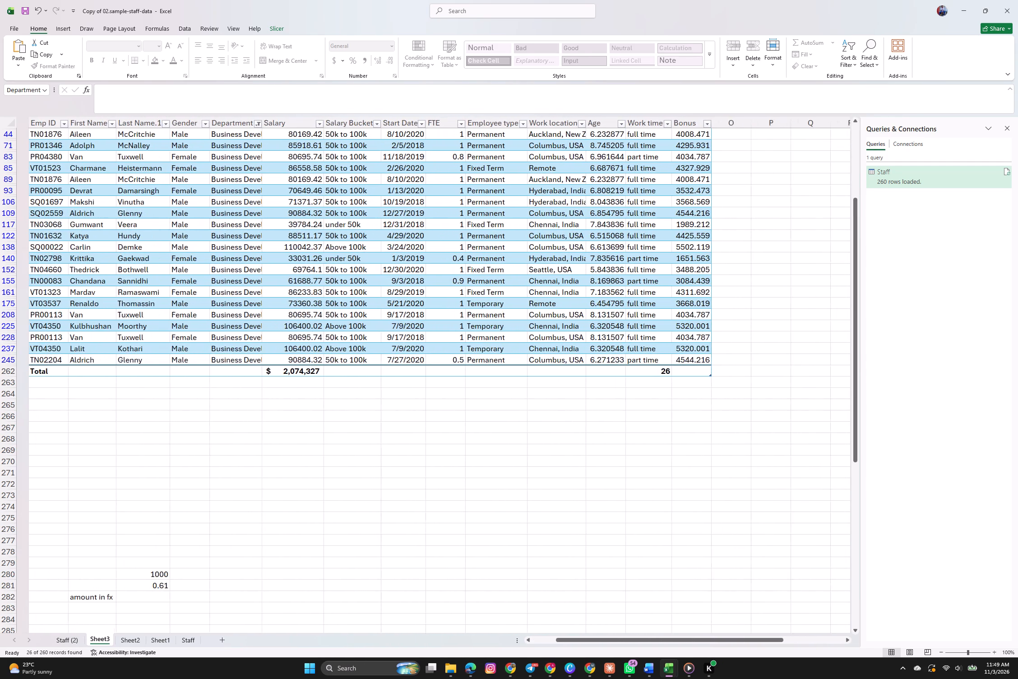
Add another column to the staff table by entering the header Bonus 2 in O1, beside Bonus.
scroll(501, 248, "right", 3)
scroll(501, 248, "up", 1)
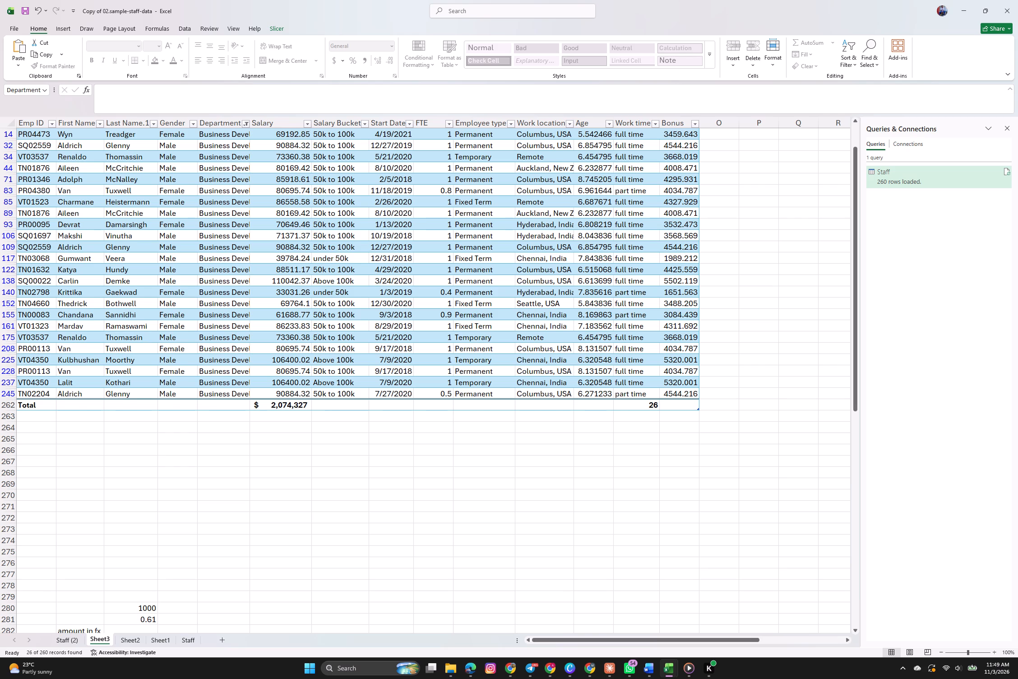
scroll(612, 242, "up", 3)
left_click(719, 137)
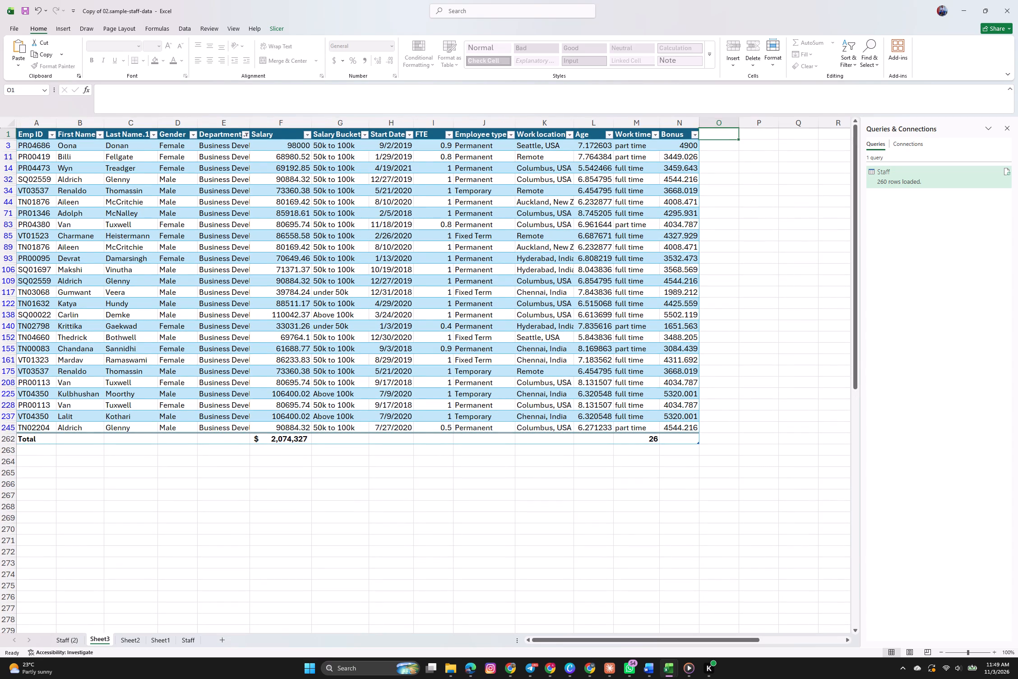
type("onus 2")
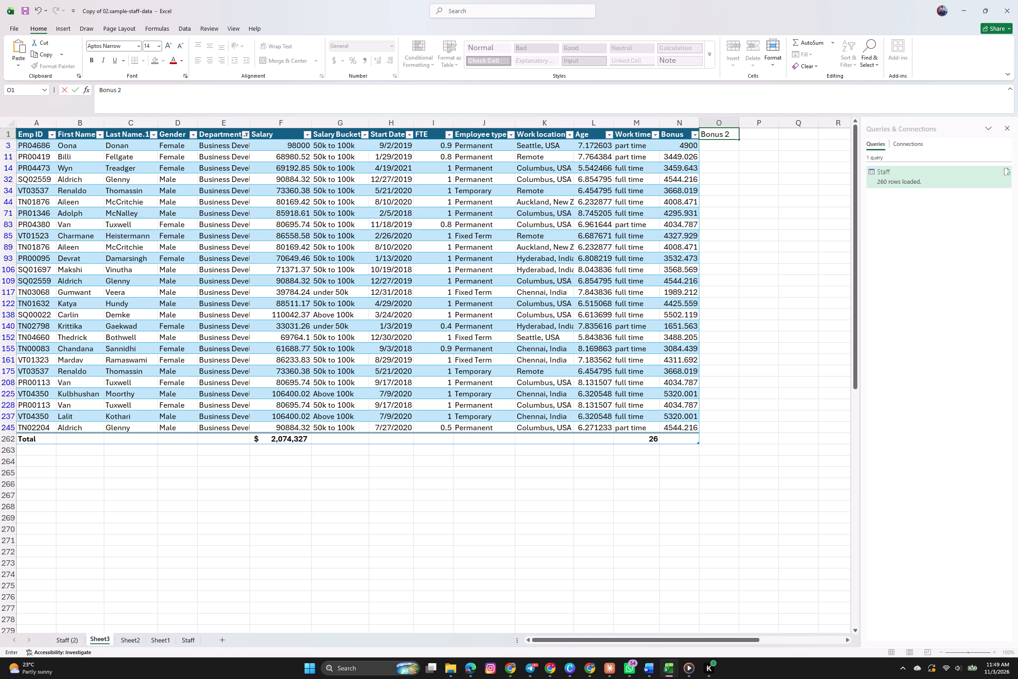
key("Return")
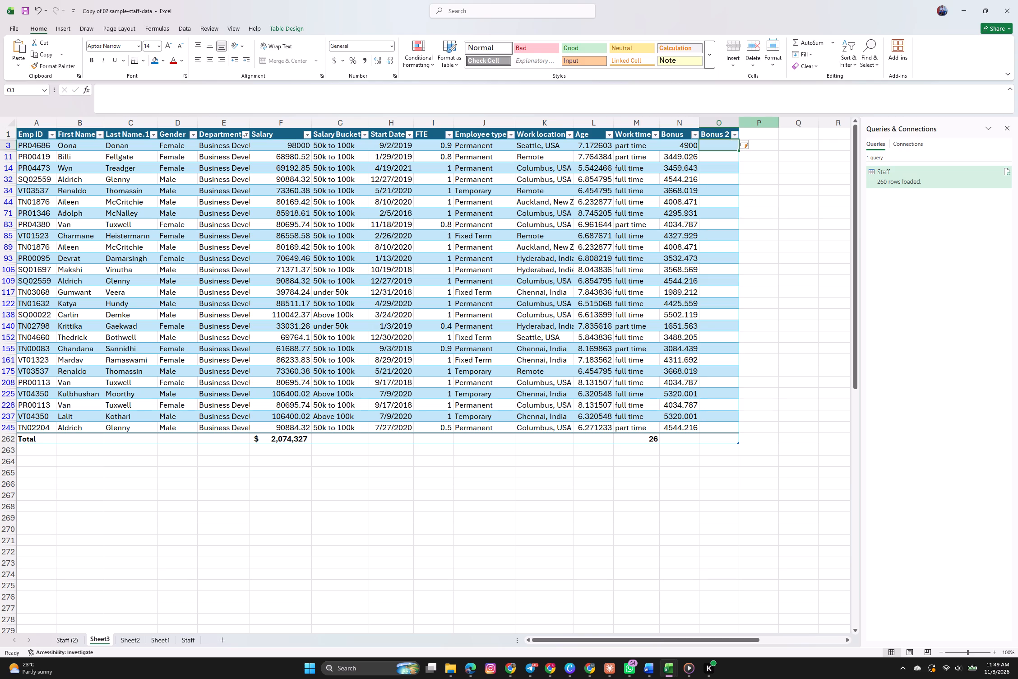
left_click(711, 149)
key("equal")
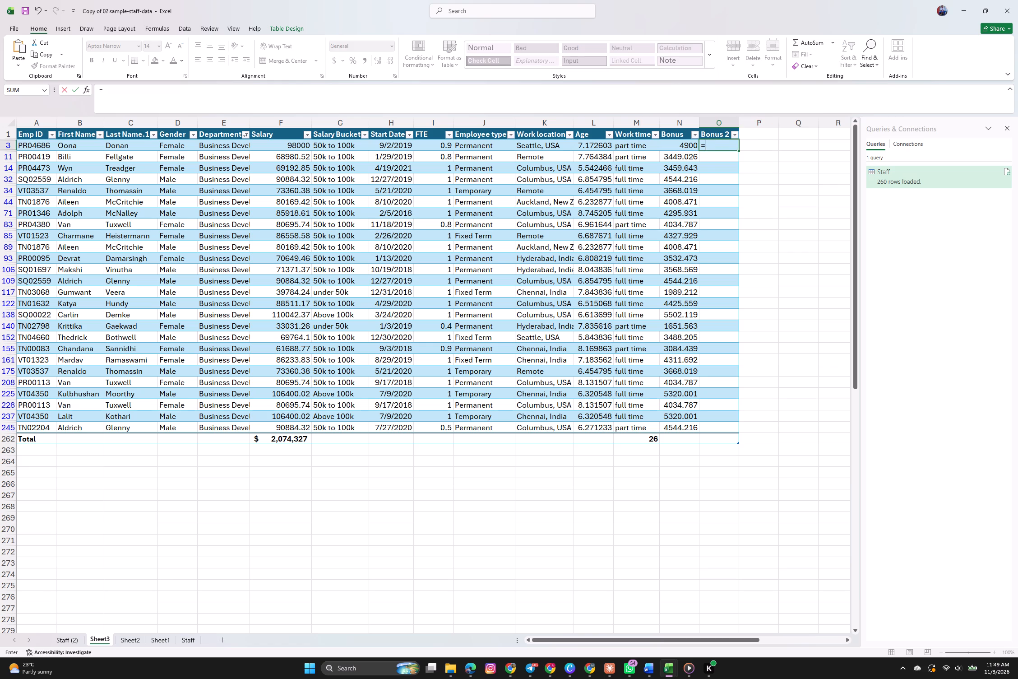
type("if")
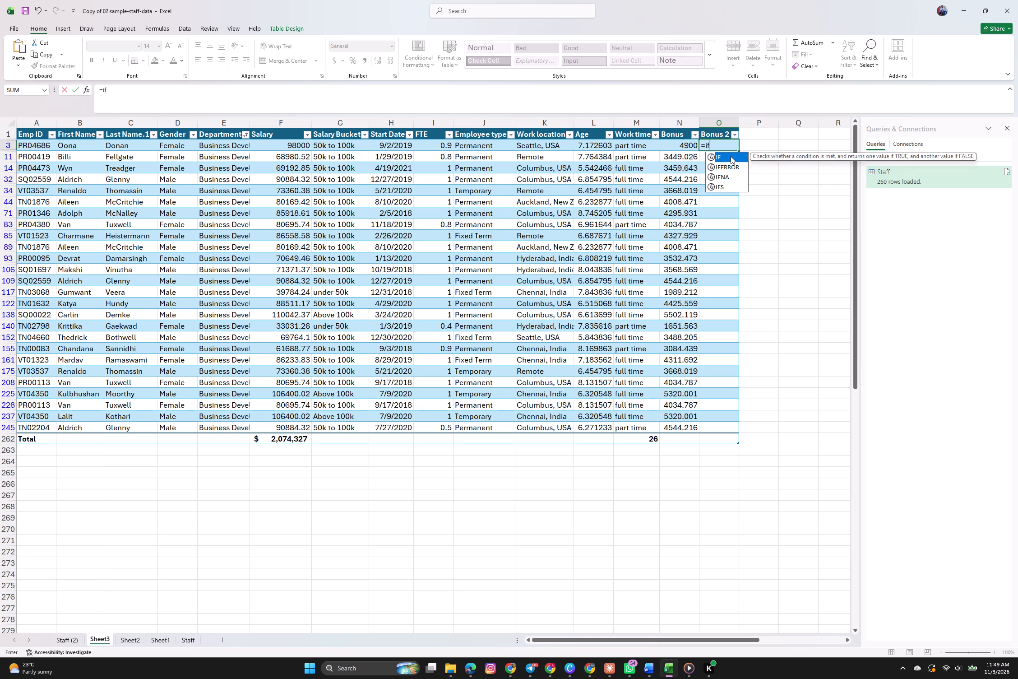
left_click(731, 156)
key("shift+parenleft")
type("te")
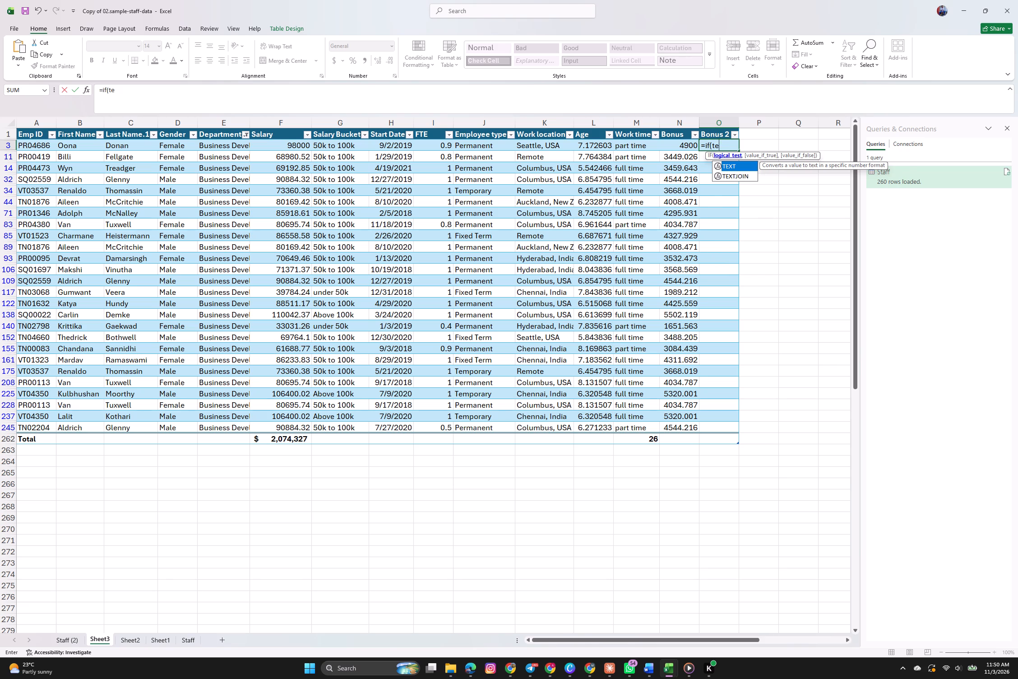
key("BackSpace")
key("BackSpace")
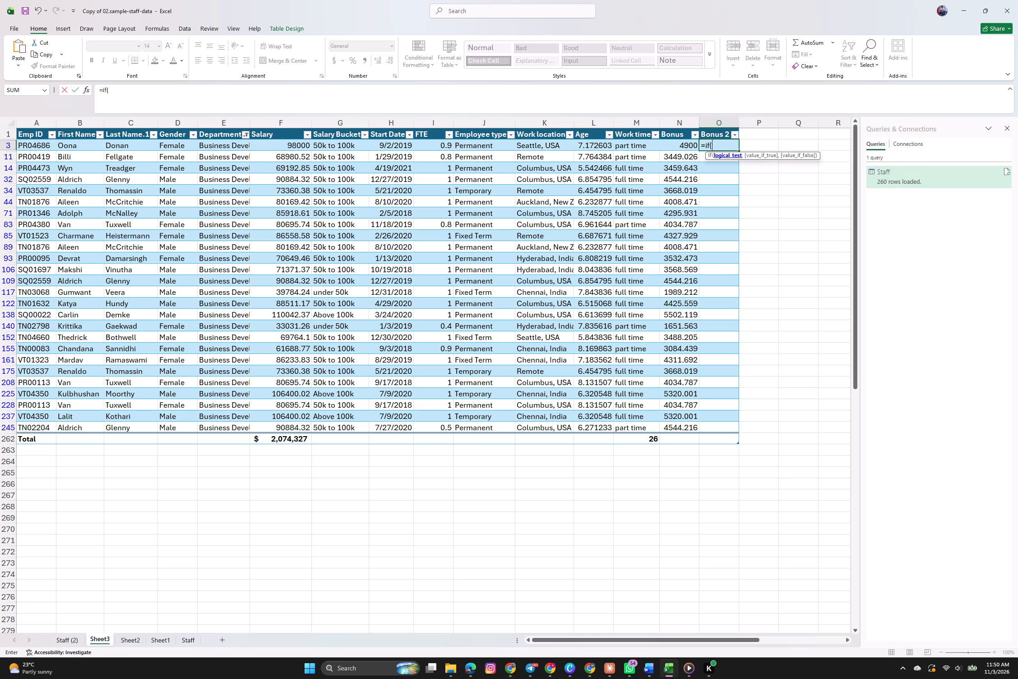
key("bracketleft")
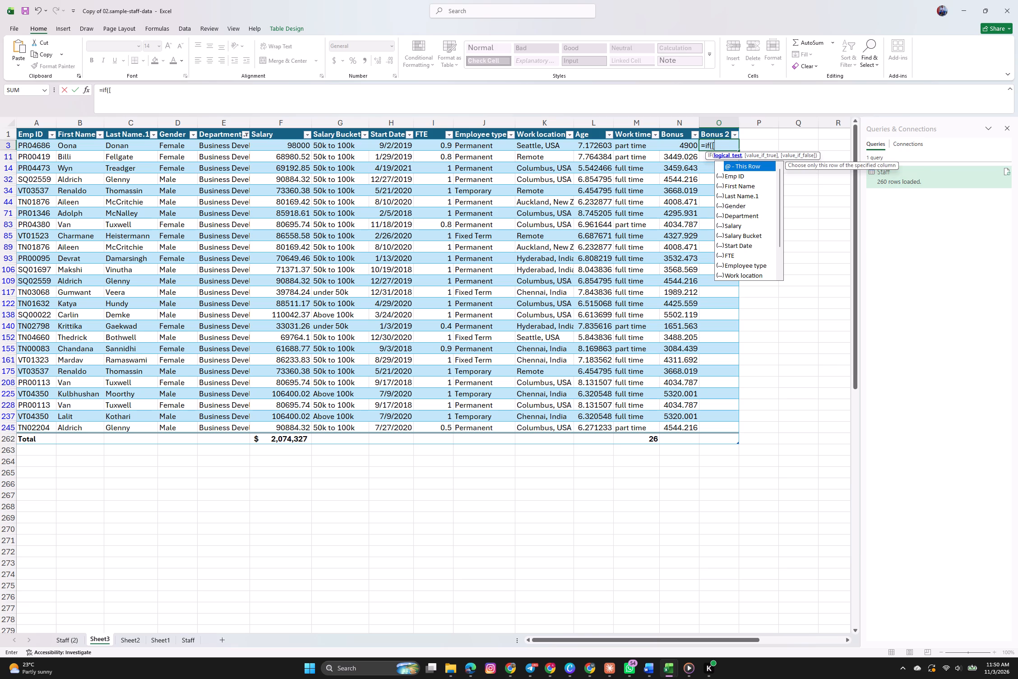
type("@te")
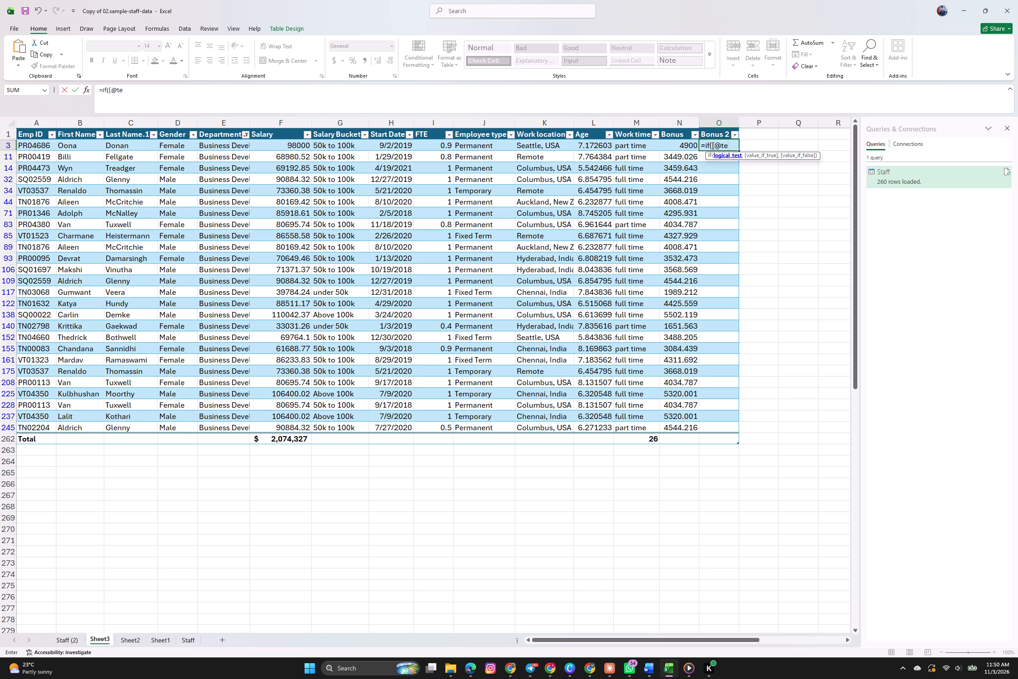
key("BackSpace")
key("BackSpace")
type("FTE")
key("bracketright")
key("shift+less")
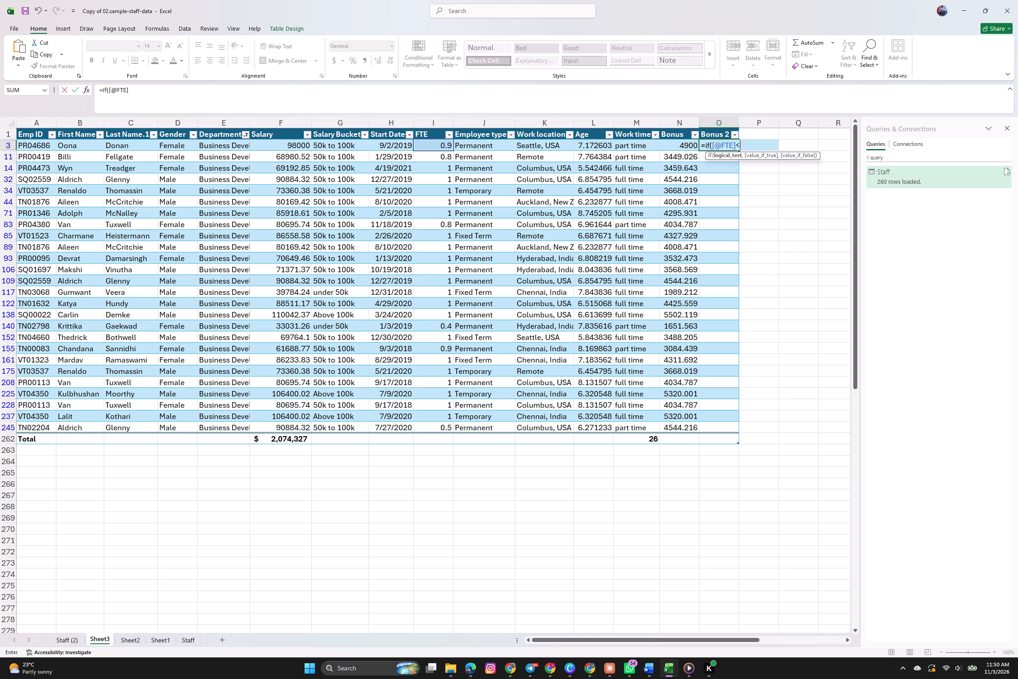
type("3,")
key("space")
key("2")
key("shift+percent")
type(",")
key("space")
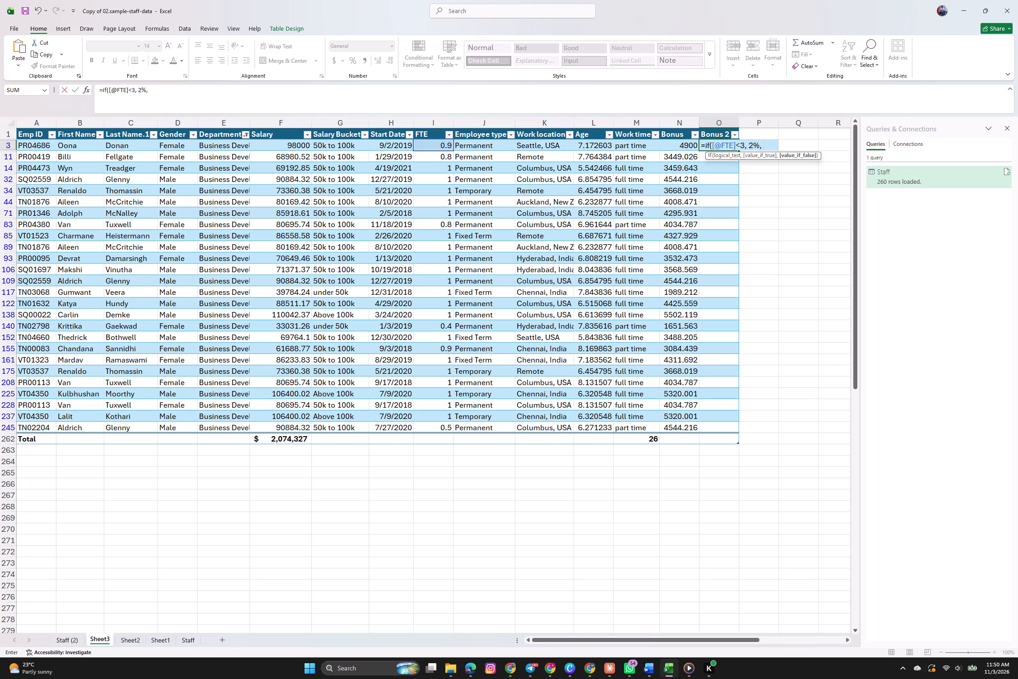
Nest a second IF function as the value if false in the O3 formula, and re-enter the outer IF function name.
type("if")
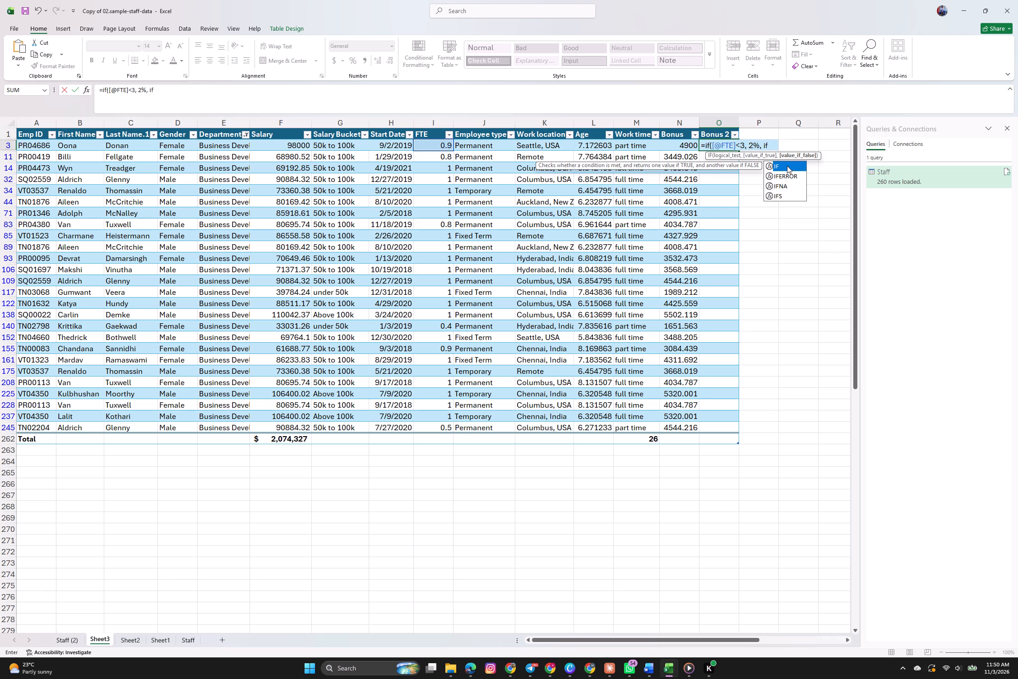
double_click(787, 165)
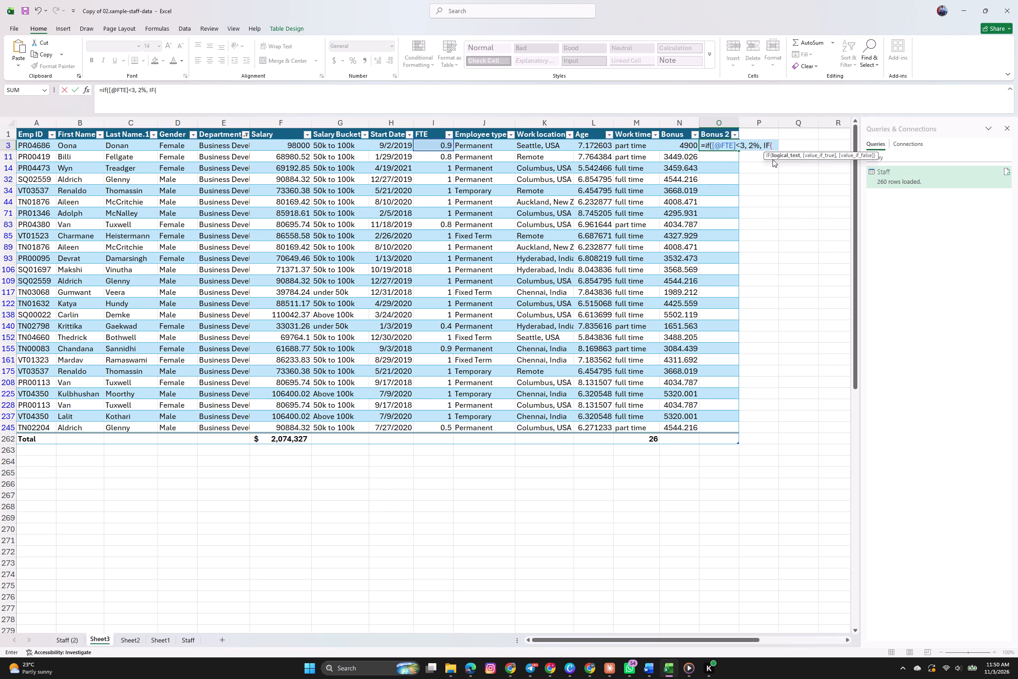
left_click(708, 144)
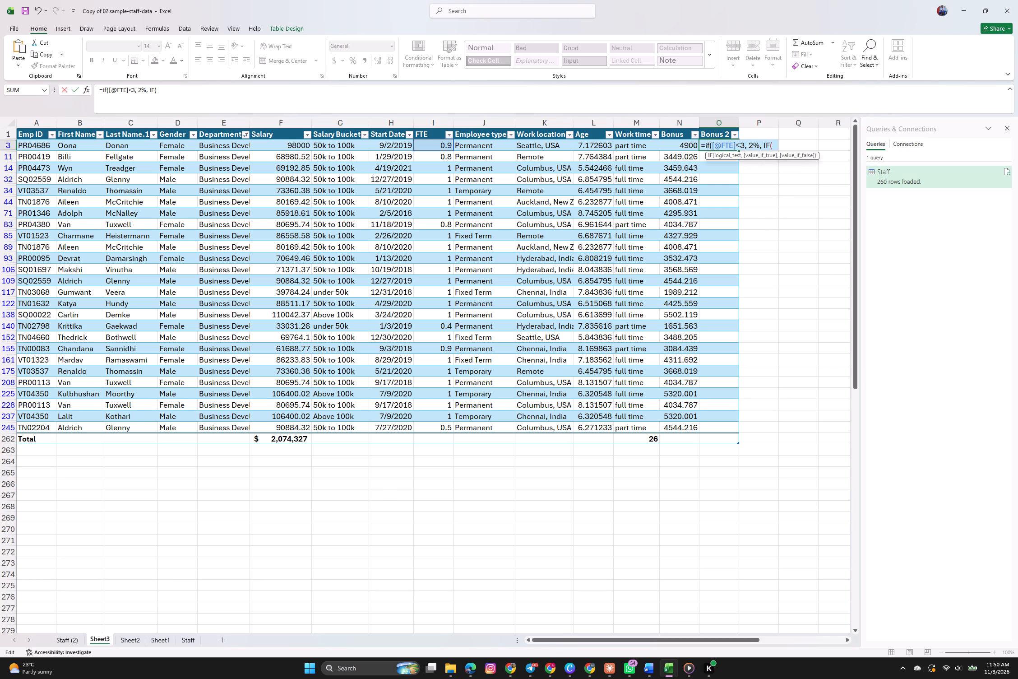
left_click(709, 144)
key("BackSpace")
key("BackSpace")
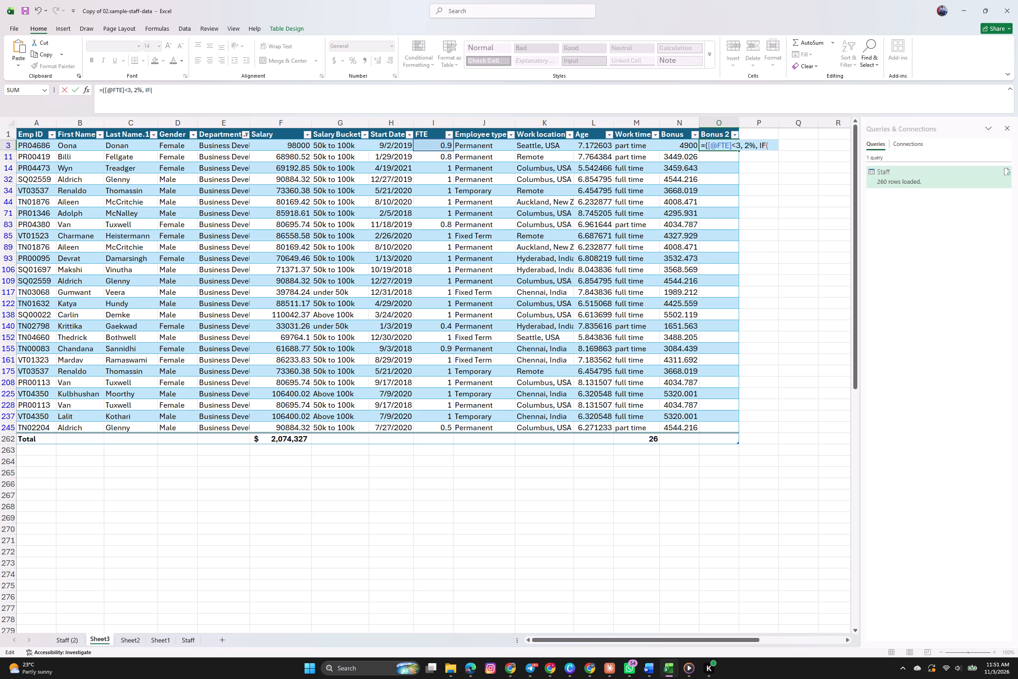
type("if")
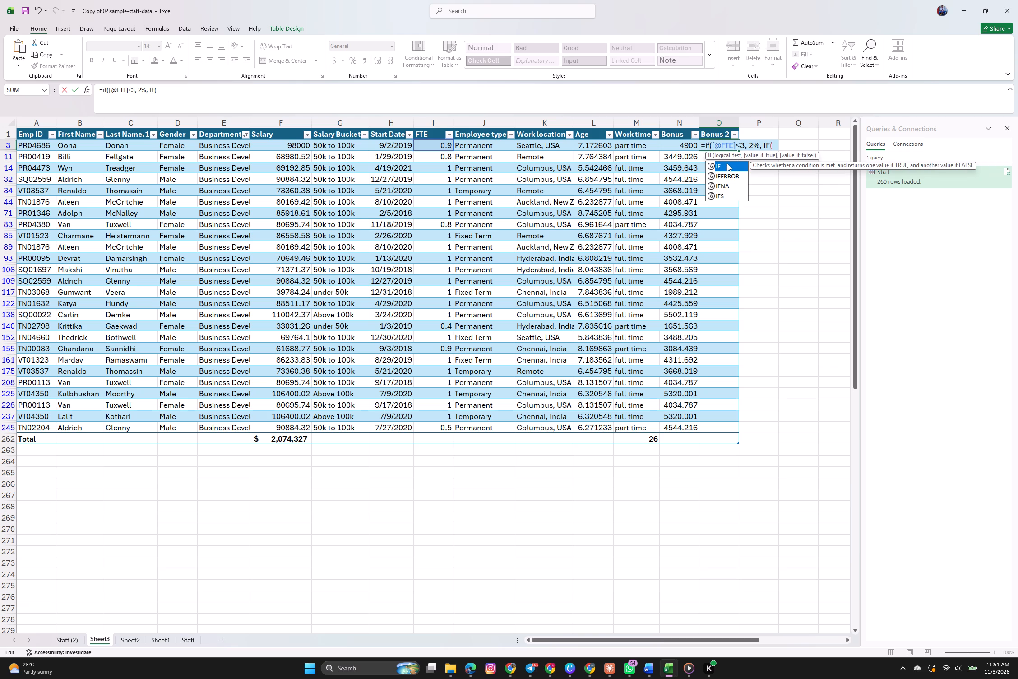
double_click(727, 164)
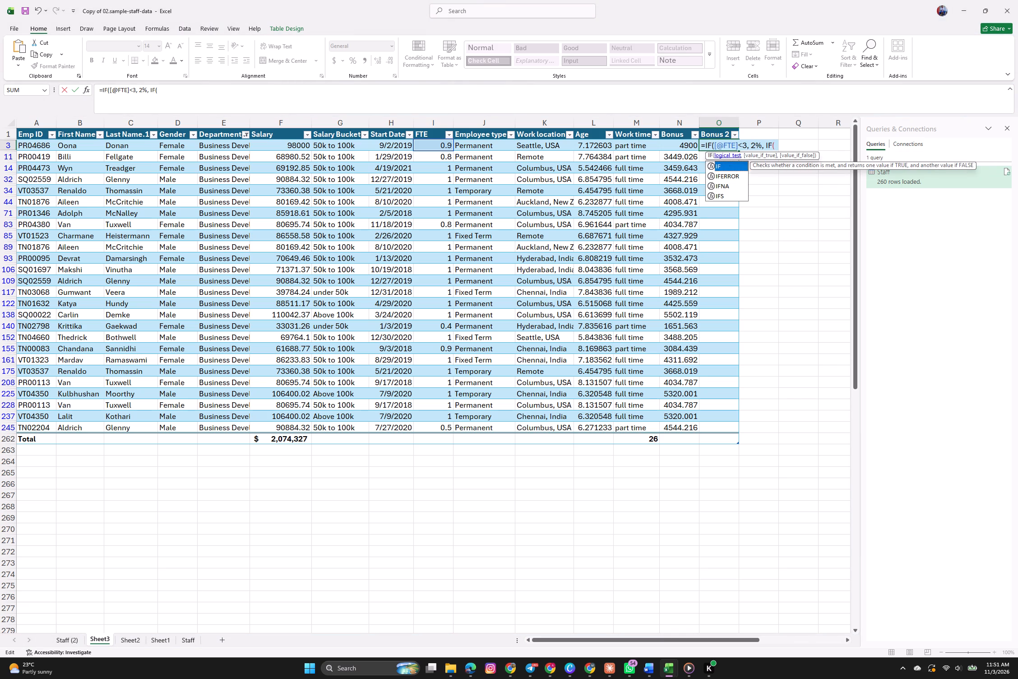
left_click(781, 145)
left_click(776, 144)
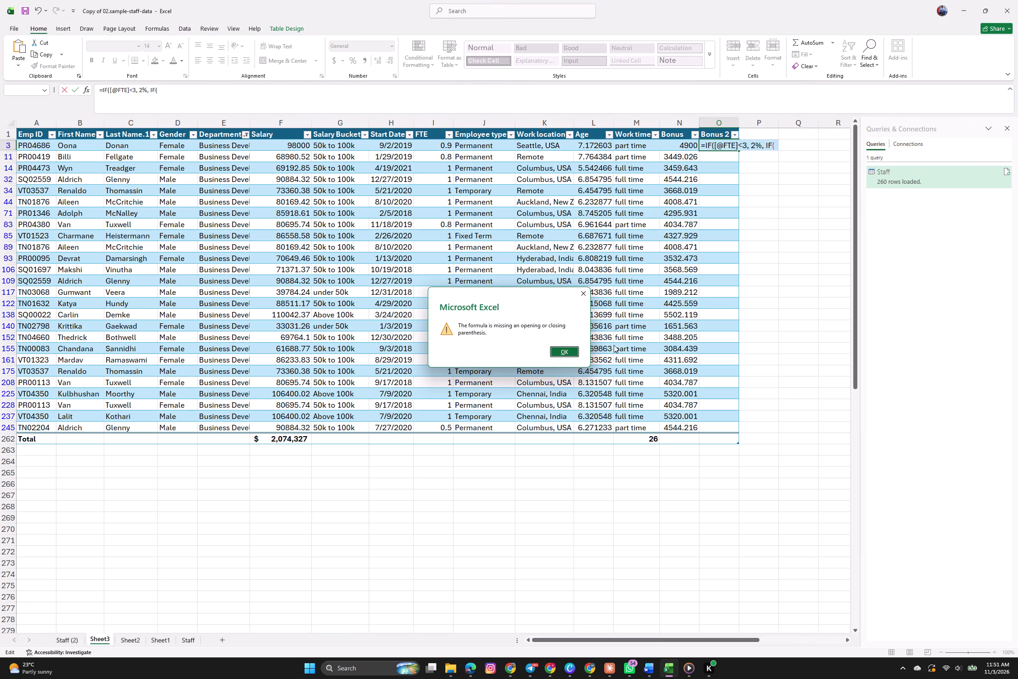
left_click(565, 349)
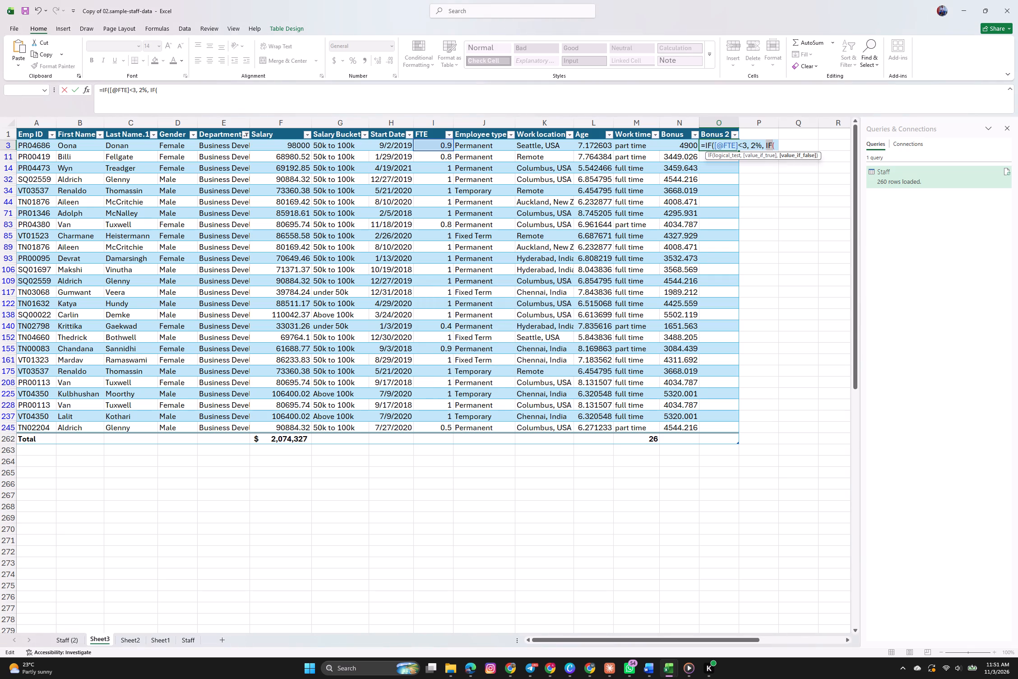
left_click(772, 140)
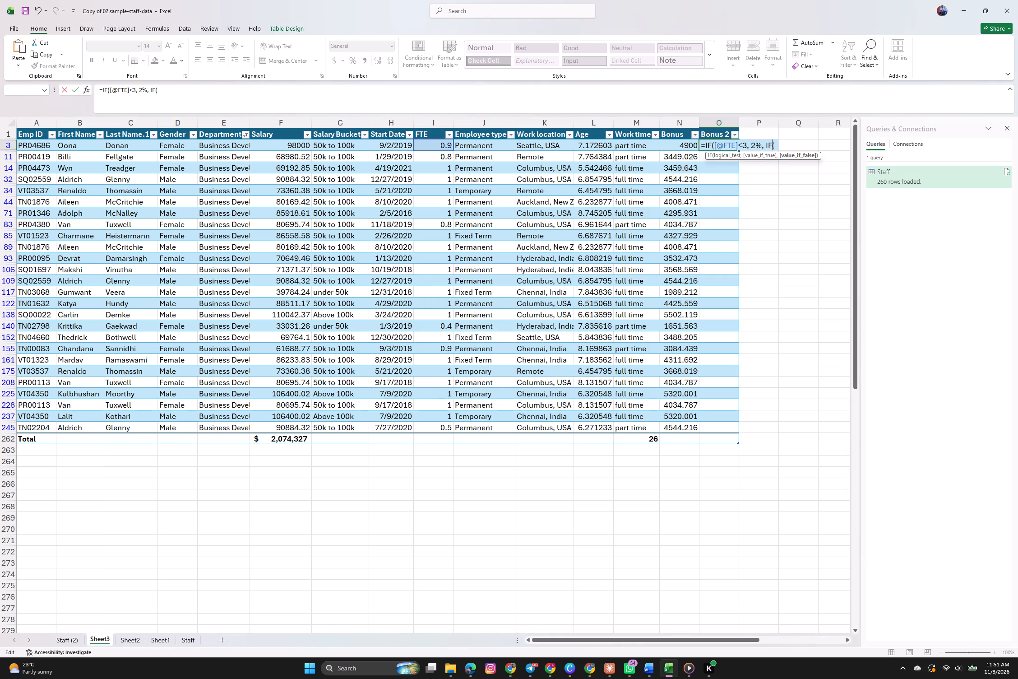
left_click(776, 142)
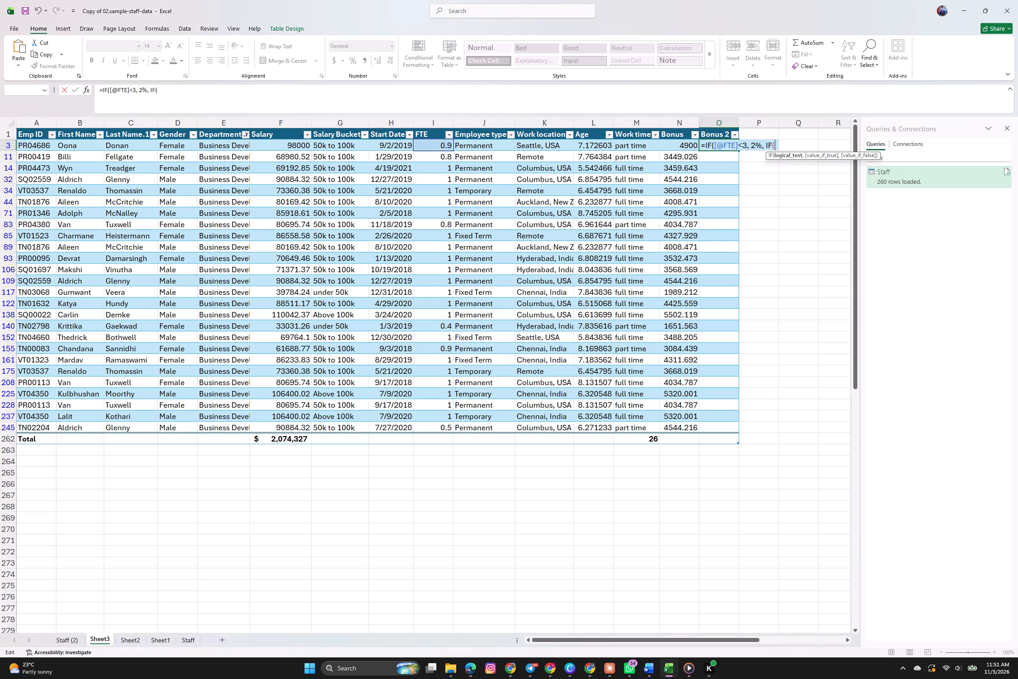
key("shift+parenleft")
key("bracketleft")
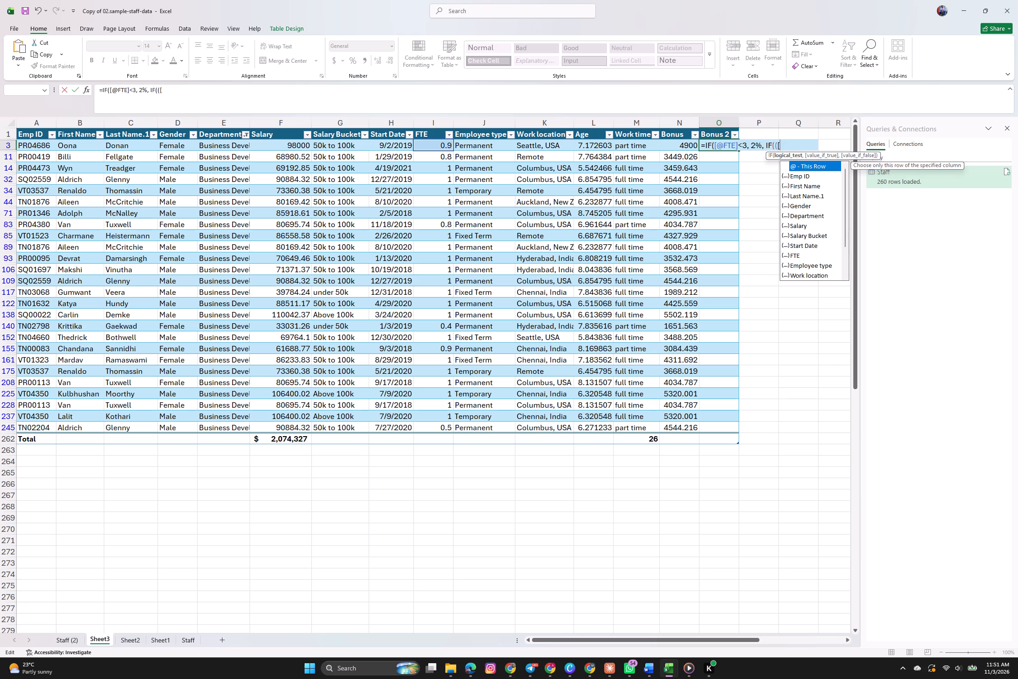
key("shift+at")
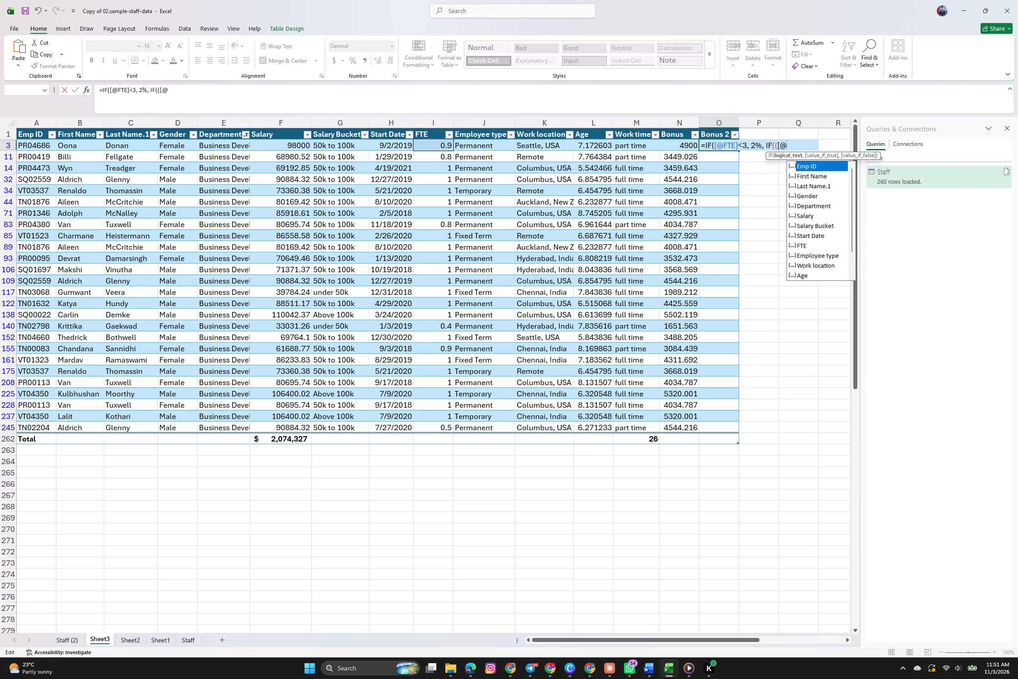
key("f")
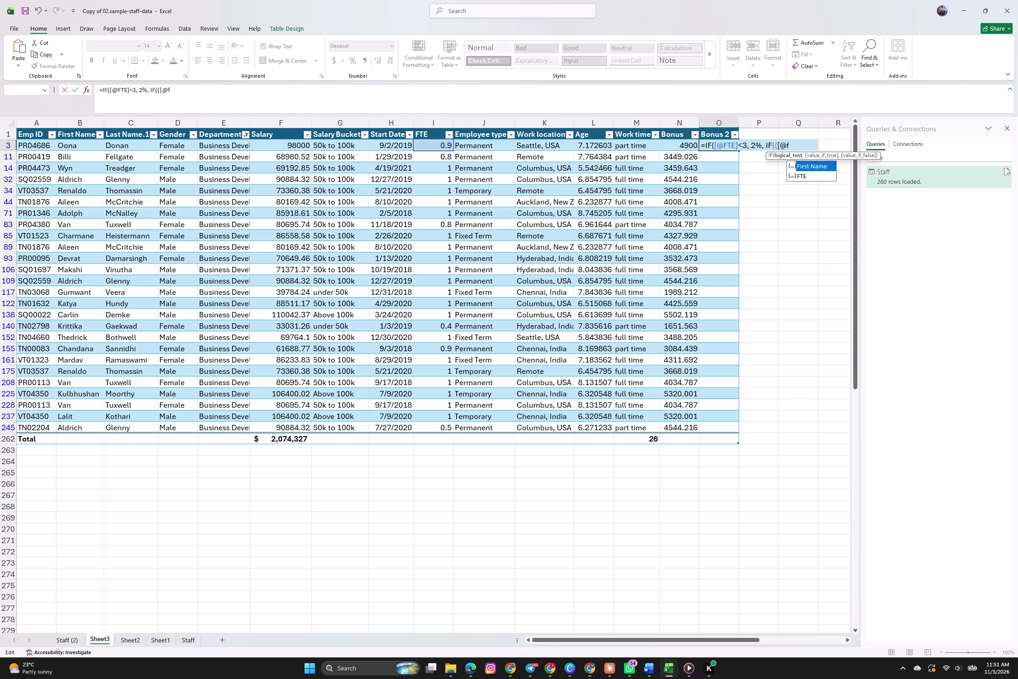
double_click(822, 176)
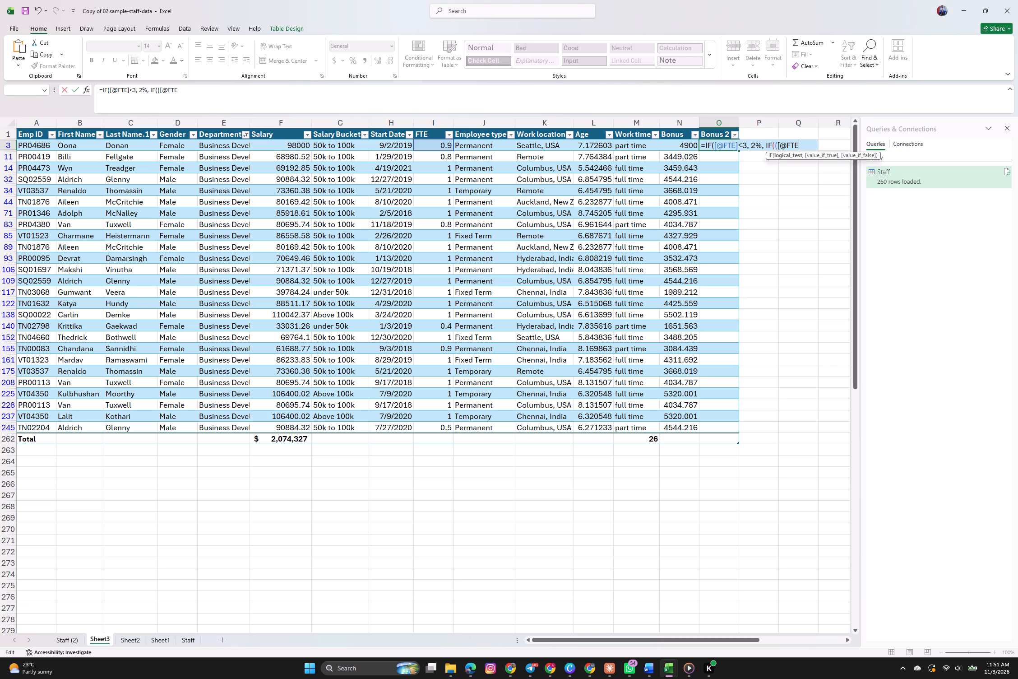
key("bracketright")
key("shift+less")
type("5,")
key("space")
key("5")
key("shift+percent")
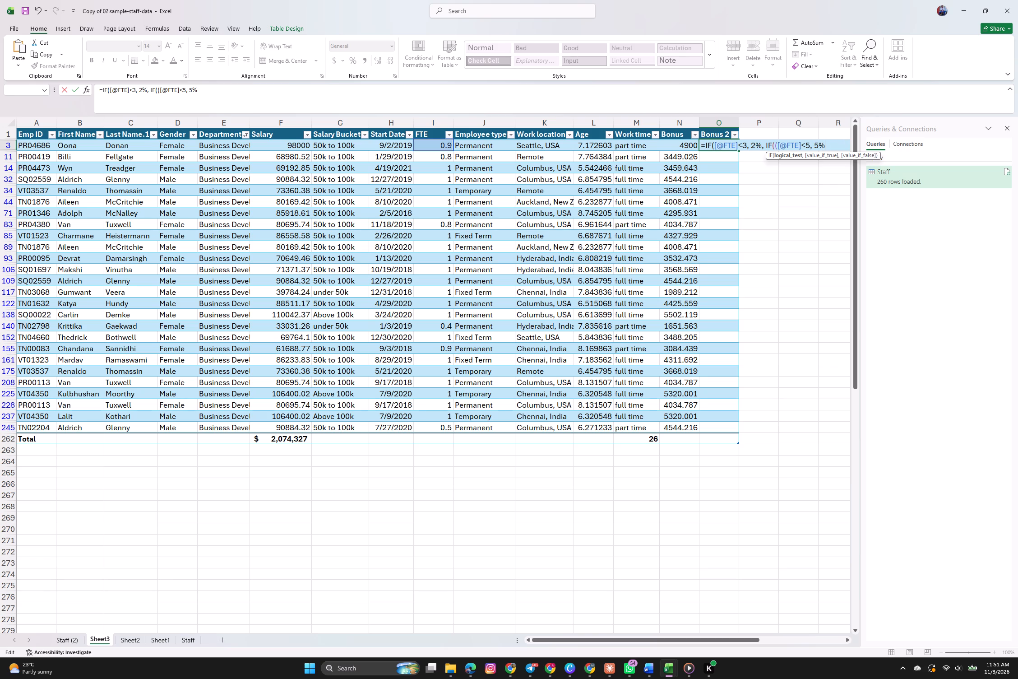
type(",")
key("space")
type("10")
key("shift+percent")
type("))")
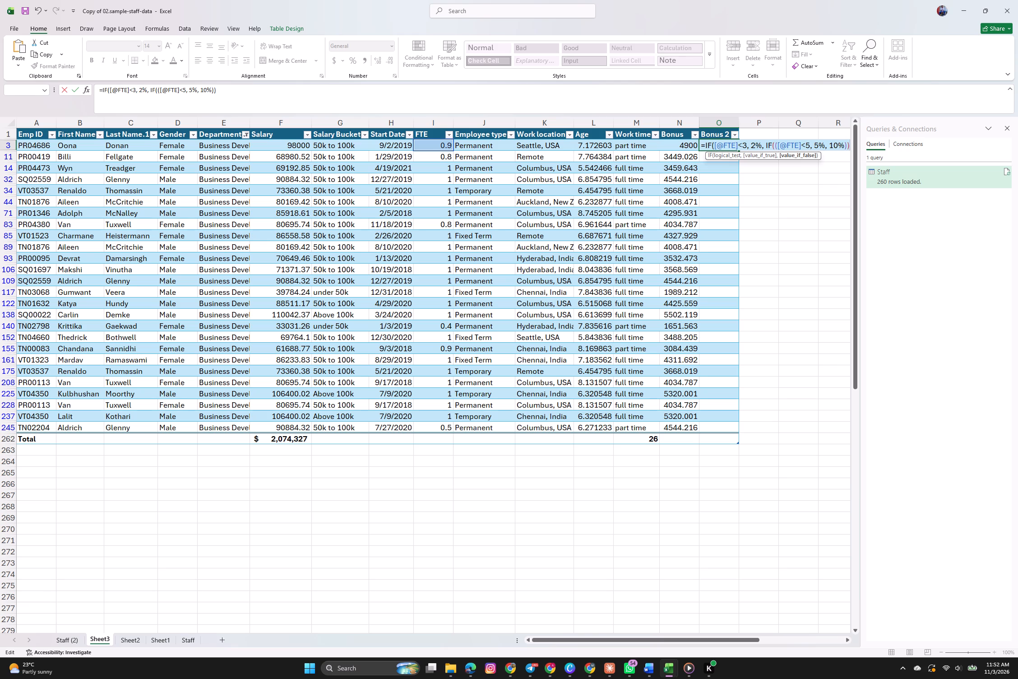
key("shift+asterisk")
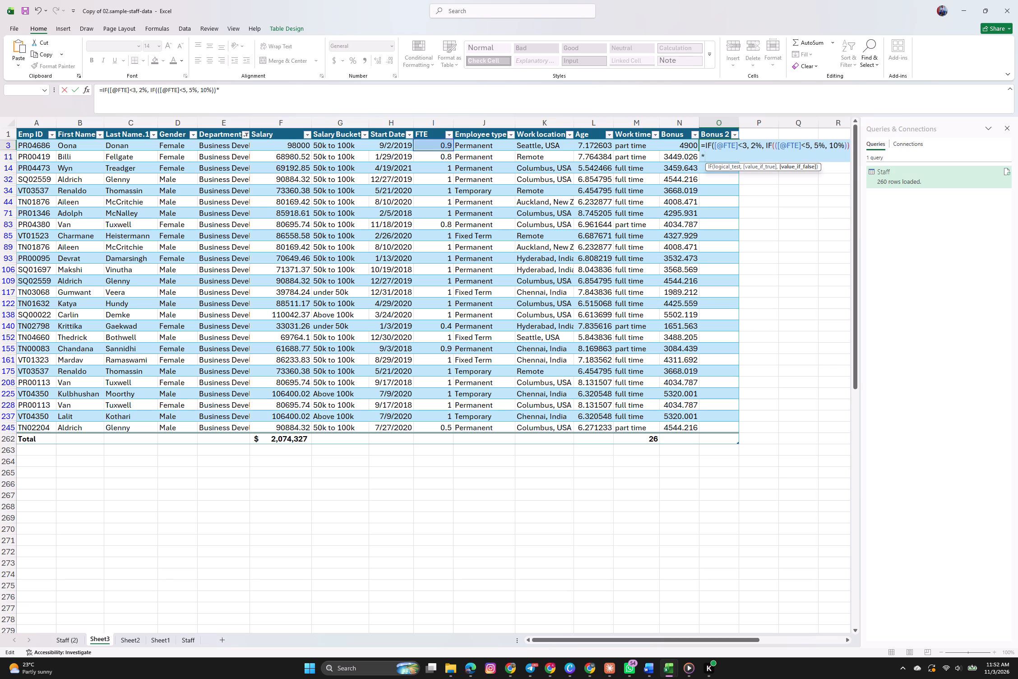
key("bracketleft")
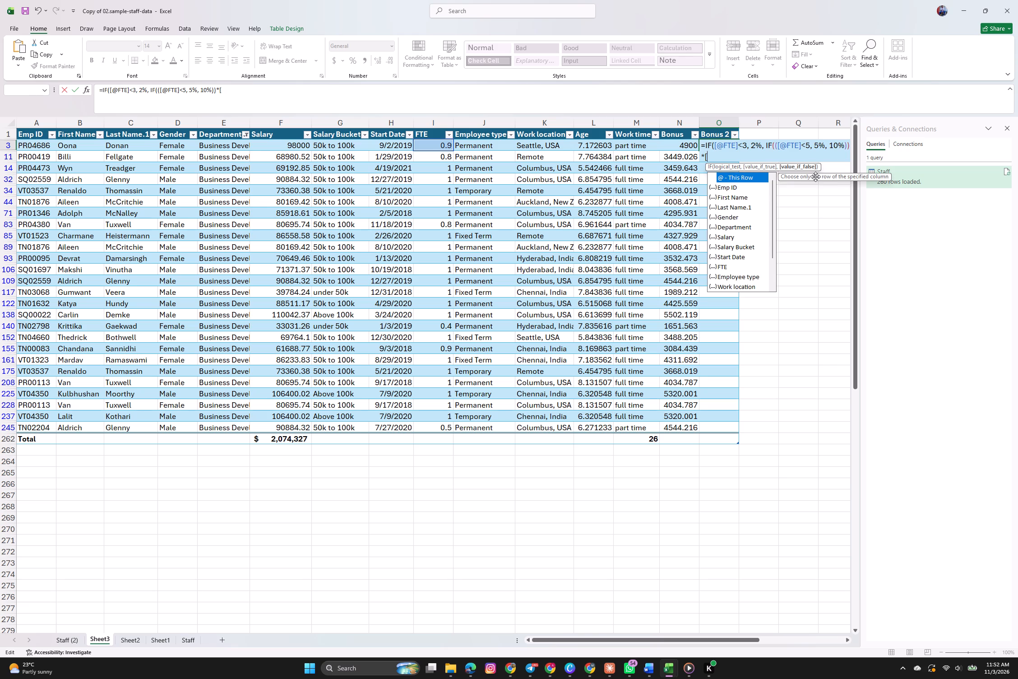
key("shift+at")
type("sa")
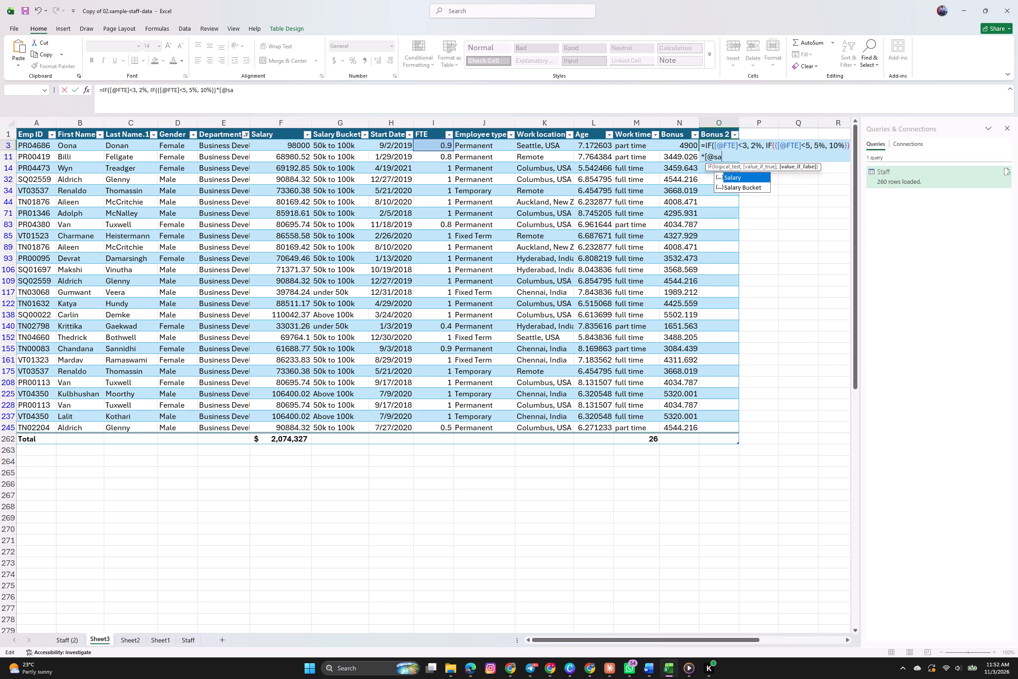
double_click(764, 177)
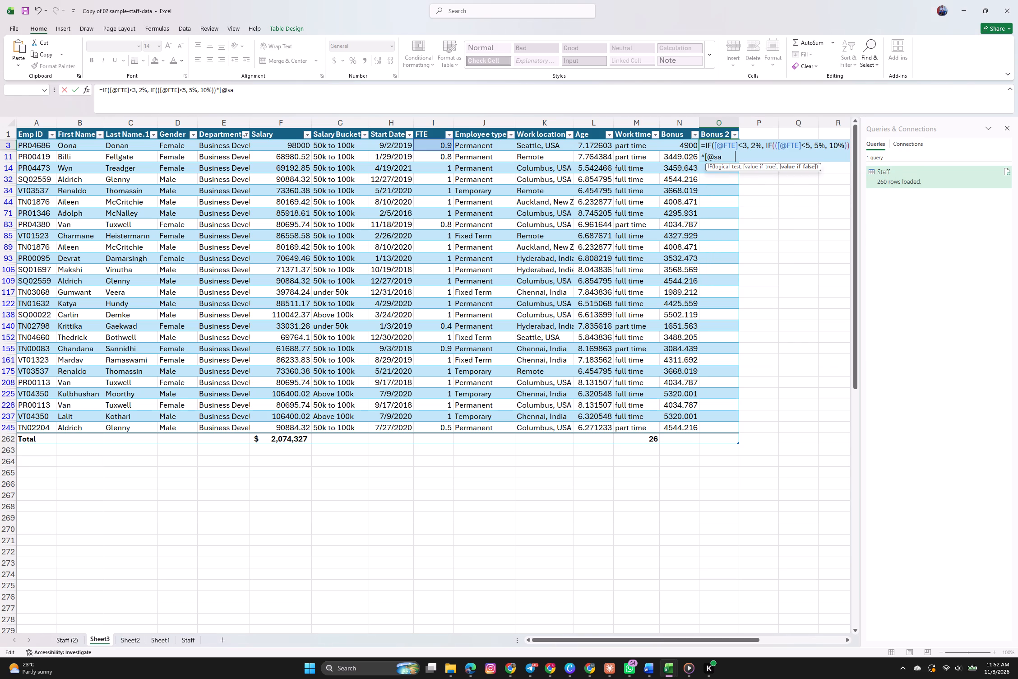
key("shift+braceright")
key("BackSpace")
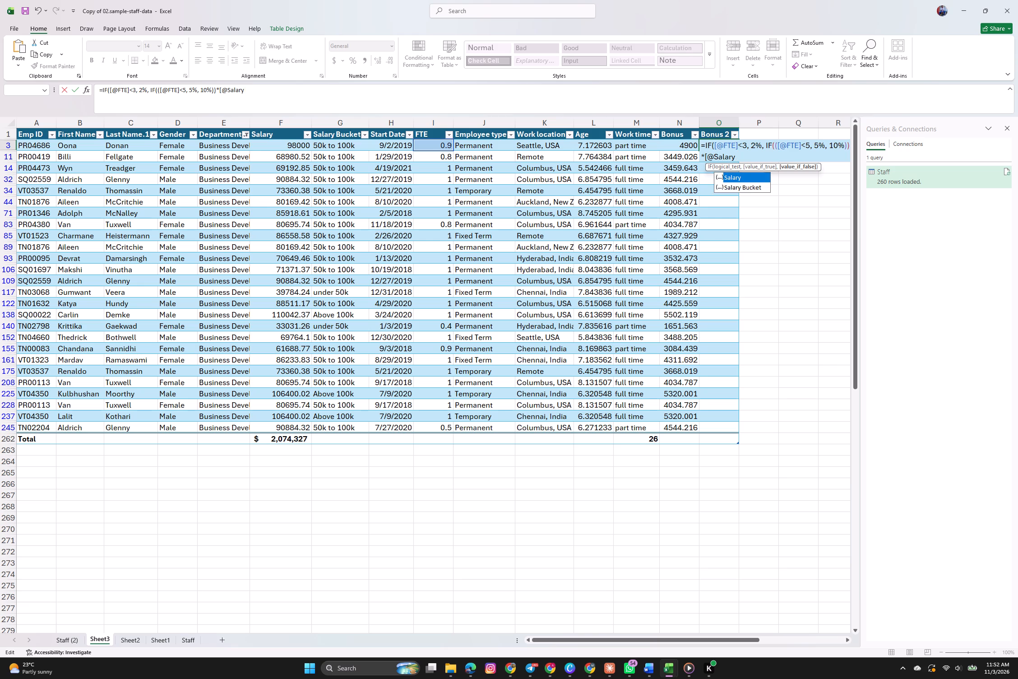
key("bracketright")
key("Return")
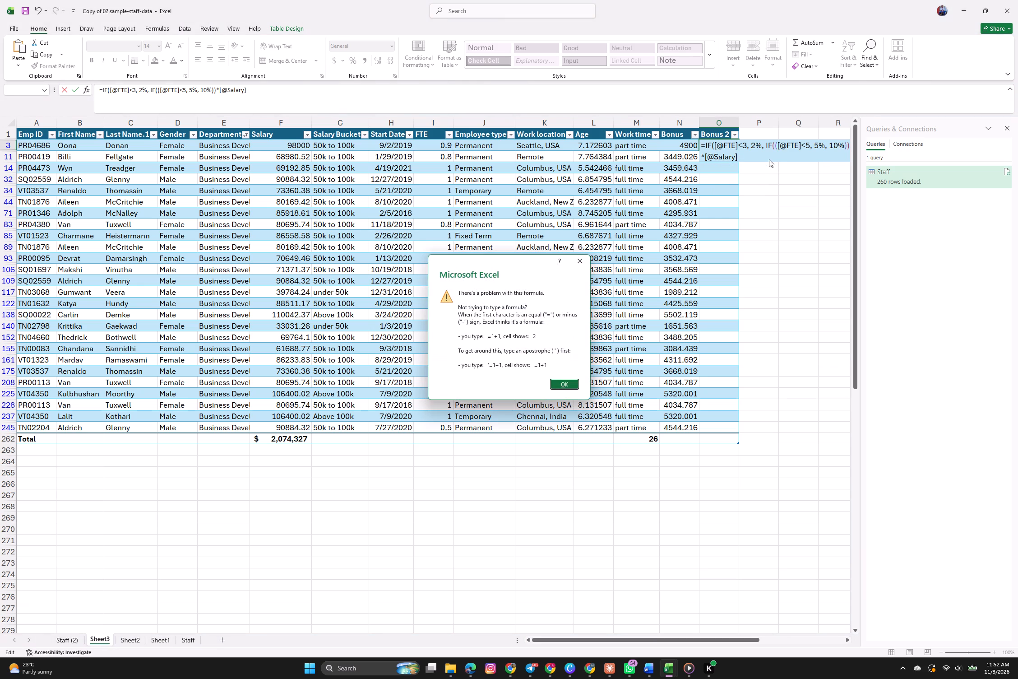
left_click(565, 383)
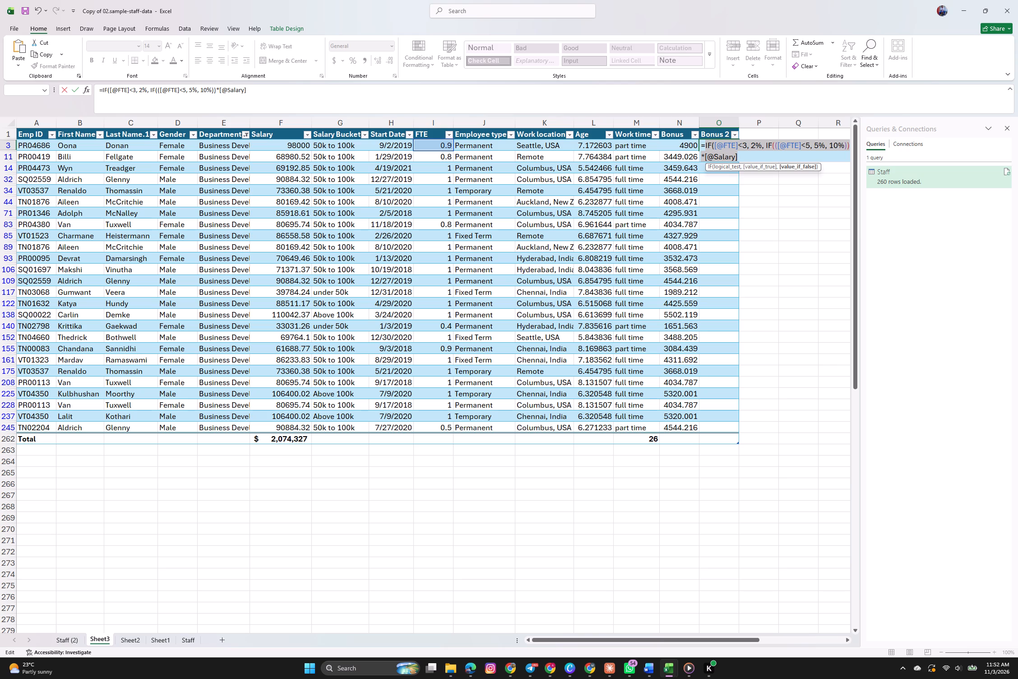
Discard the nested IF formula from O3 so the Bonus 2 cell is empty.
key("shift+parenright")
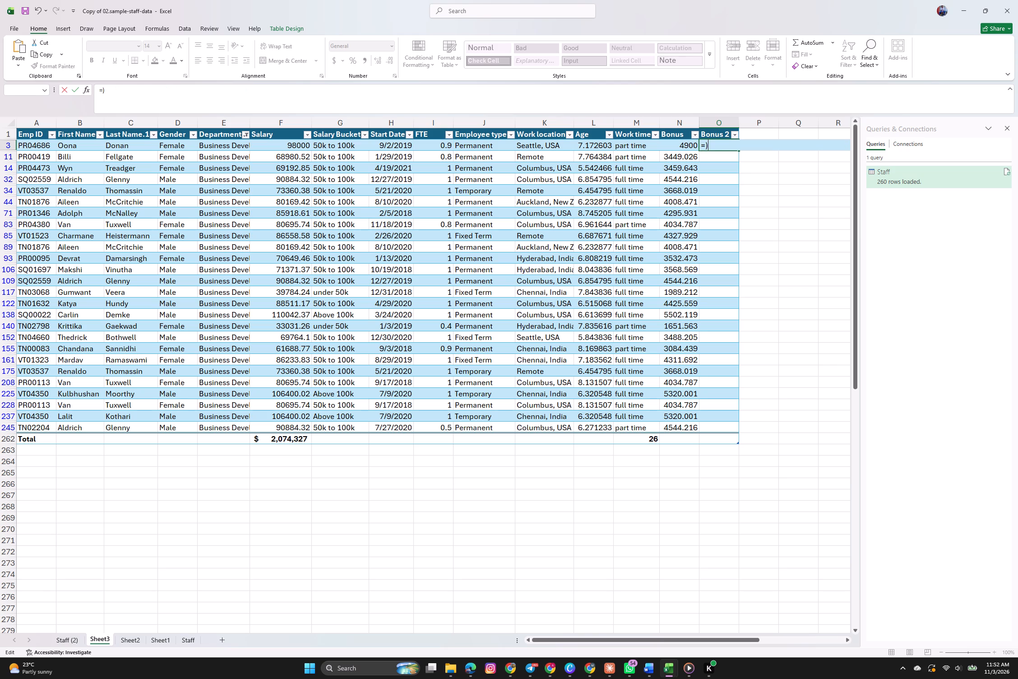
key("BackSpace")
key("BackSpace")
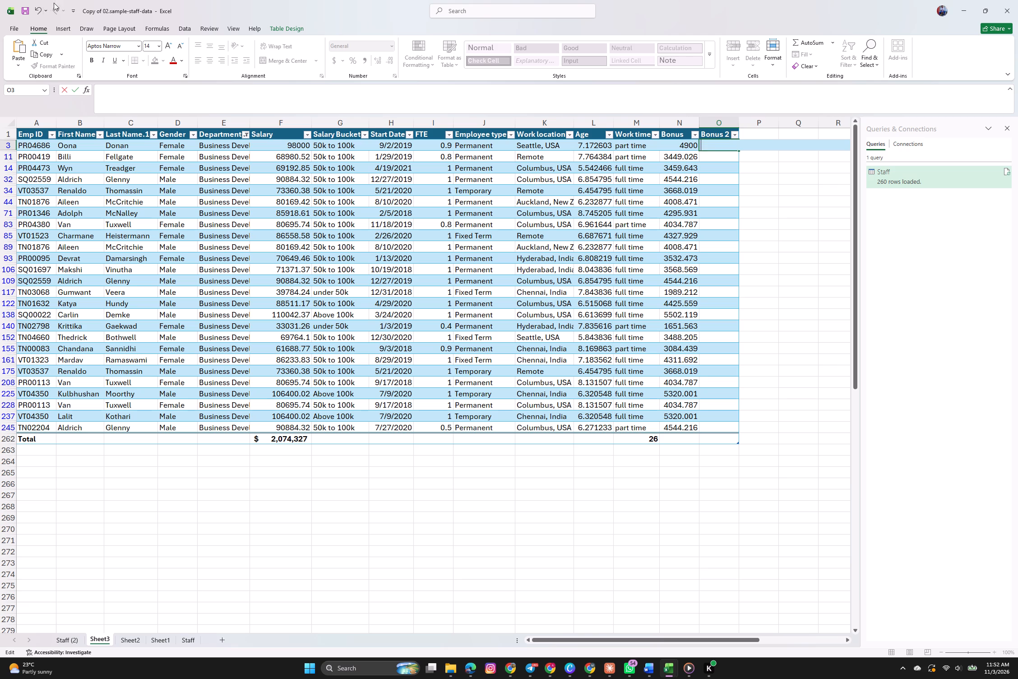
left_click(38, 9)
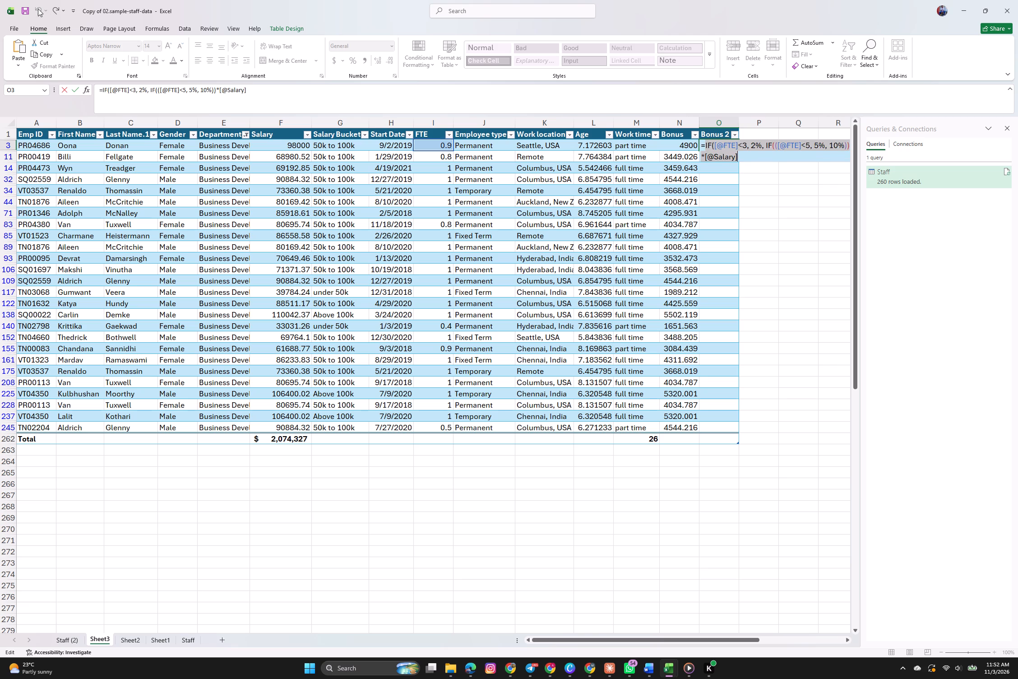
left_click(38, 9)
double_click(38, 9)
left_click(56, 6)
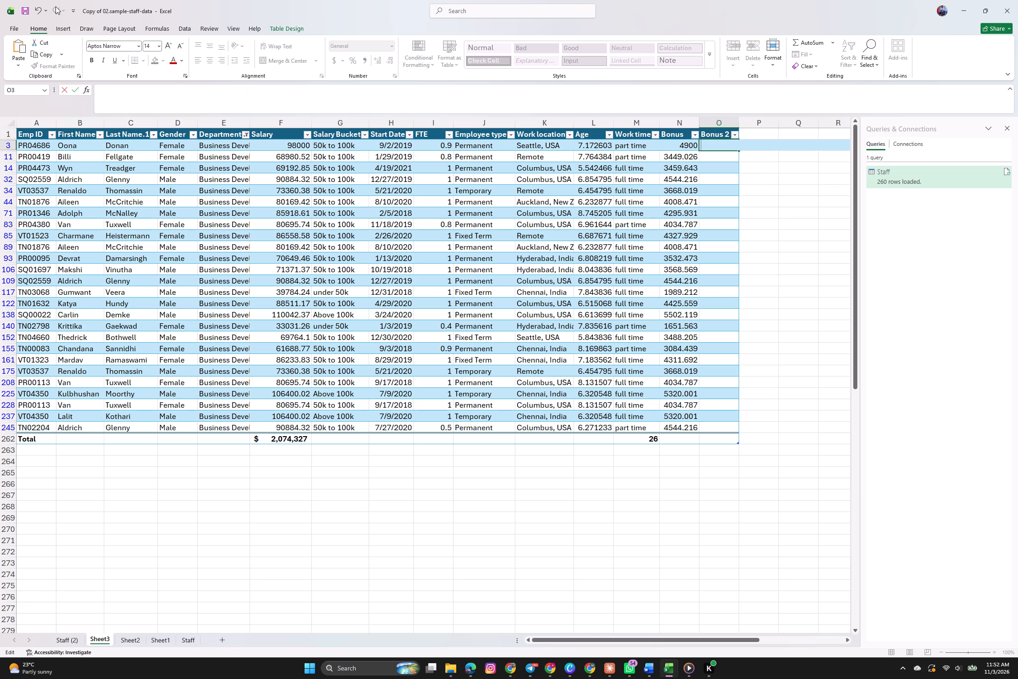
left_click(754, 171)
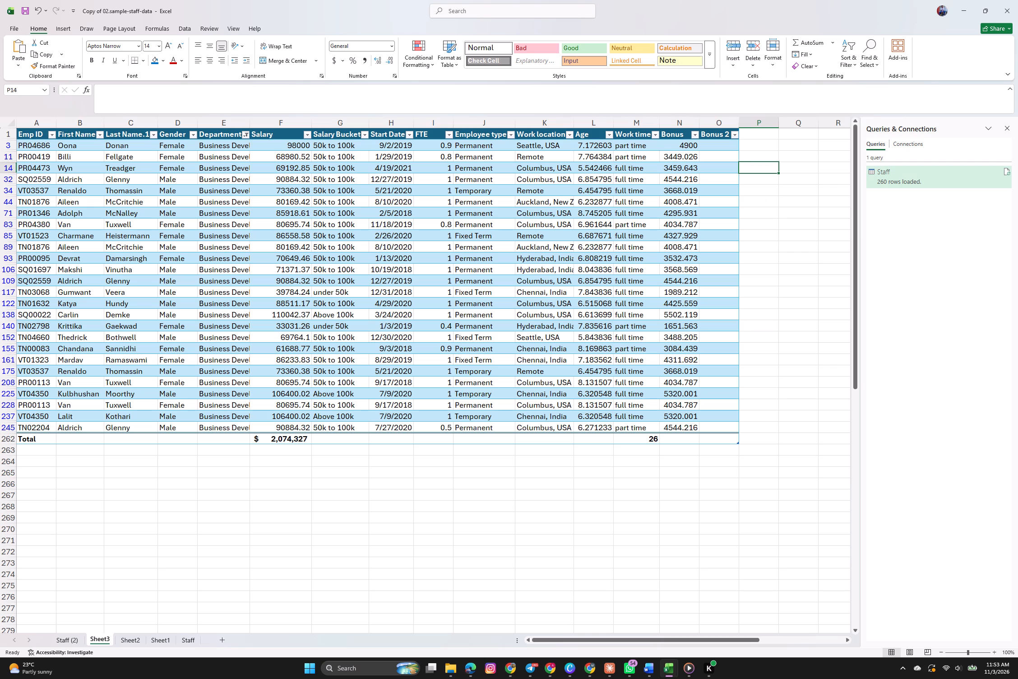
Start an IFS formula in O3 with the first test on this row's FTE being below 3, returning 2%.
left_click(715, 148)
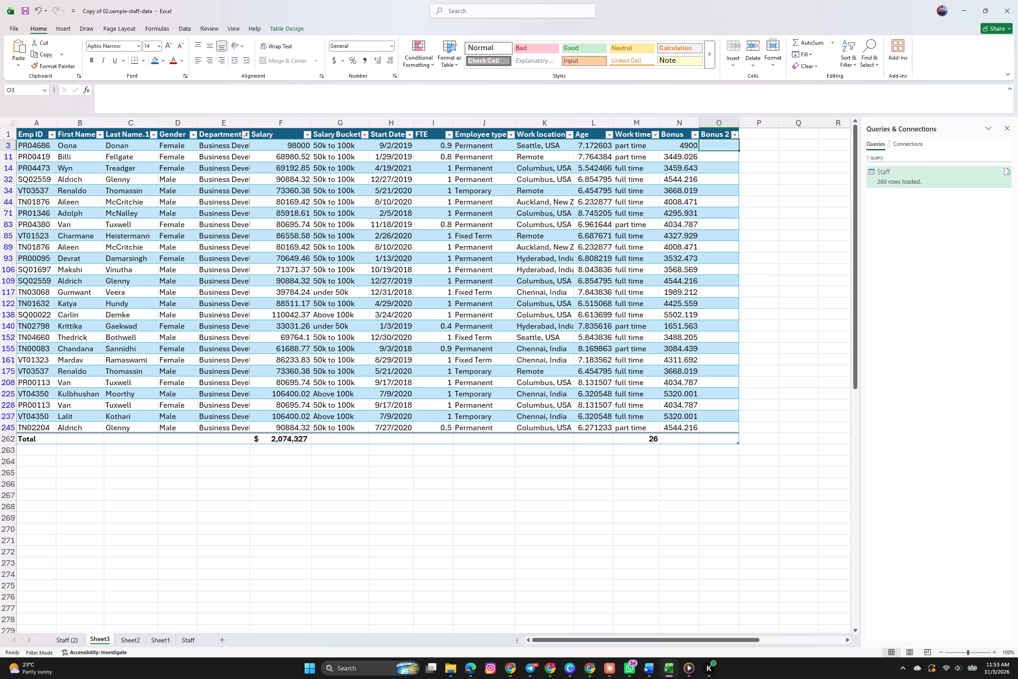
type("=ifs")
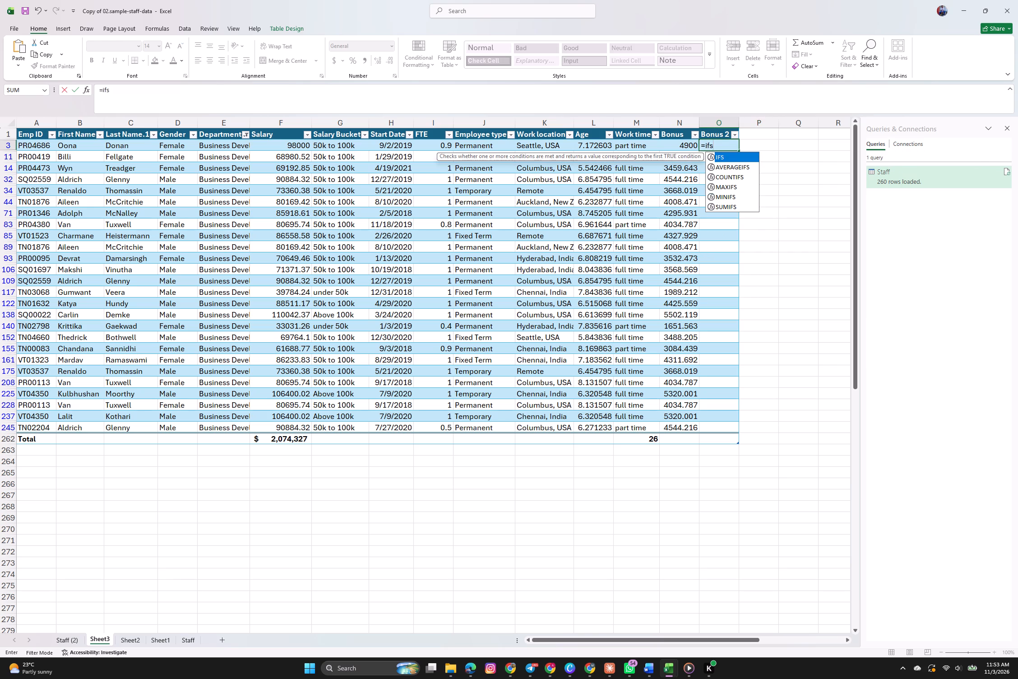
double_click(726, 156)
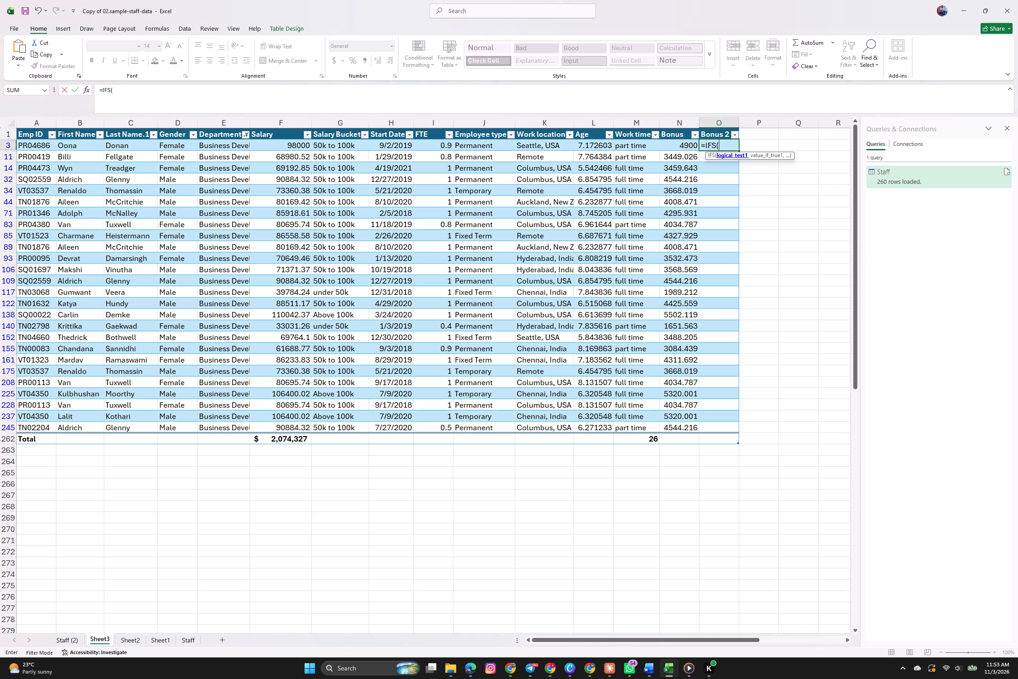
key("shift+parenleft")
left_click(426, 137)
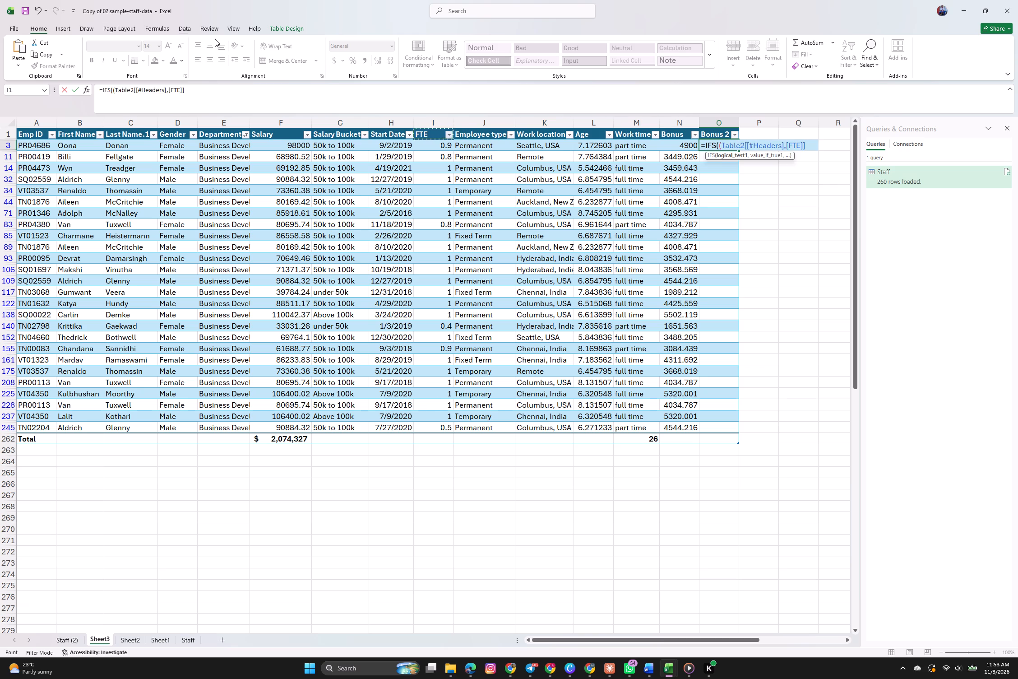
left_click(36, 8)
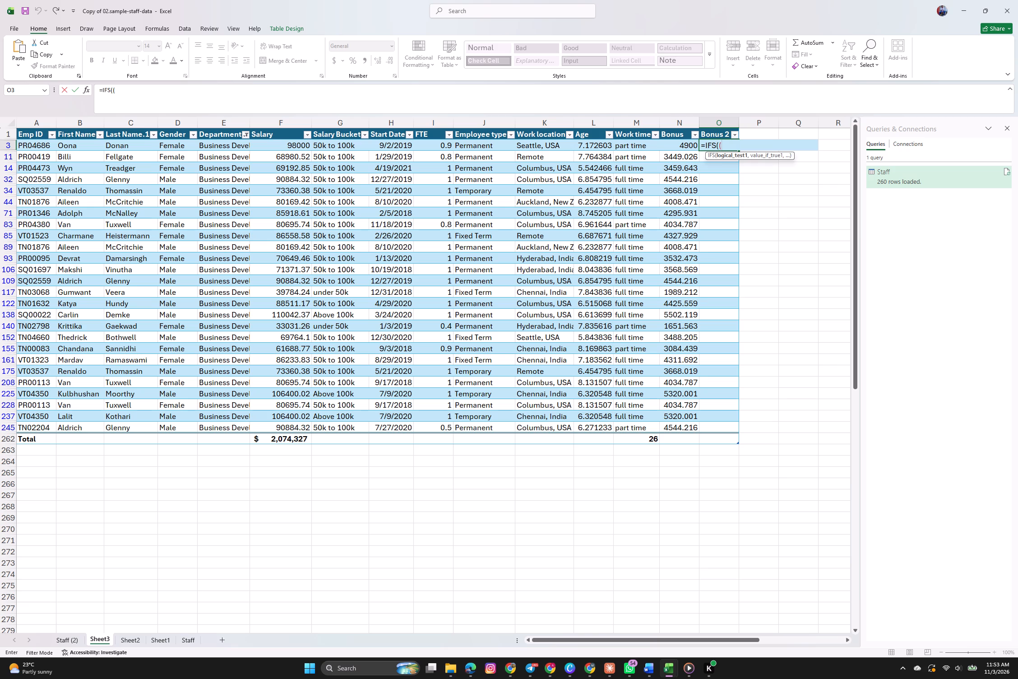
left_click(429, 147)
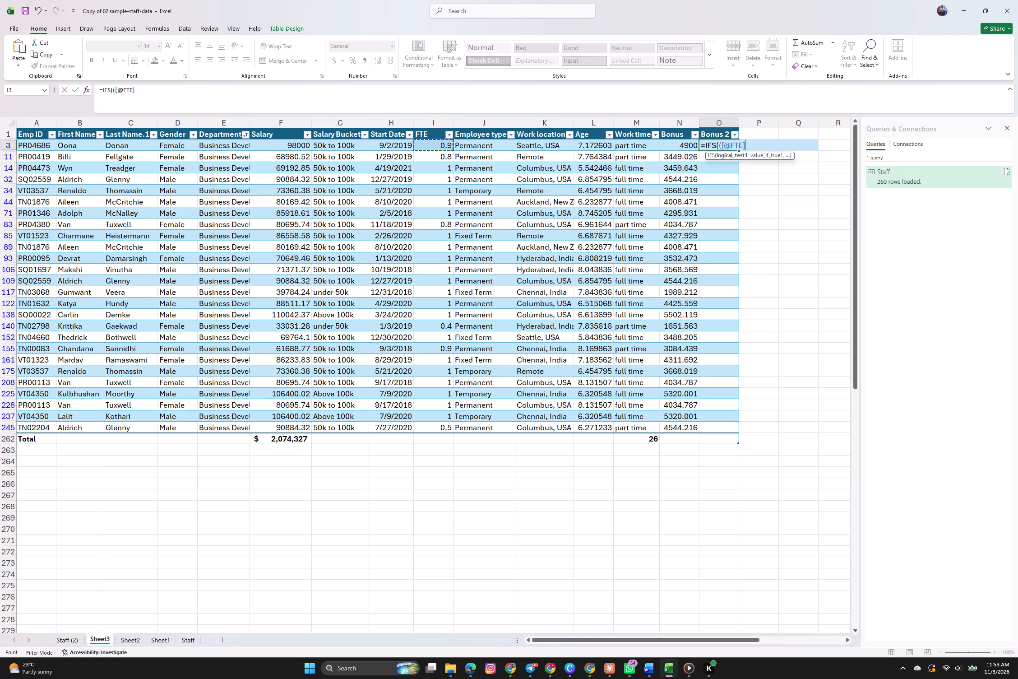
key("bracketright")
type("<3")
type(", 2")
key("shift+ampersand")
key("BackSpace")
key("shift+percent")
type(",")
key("space")
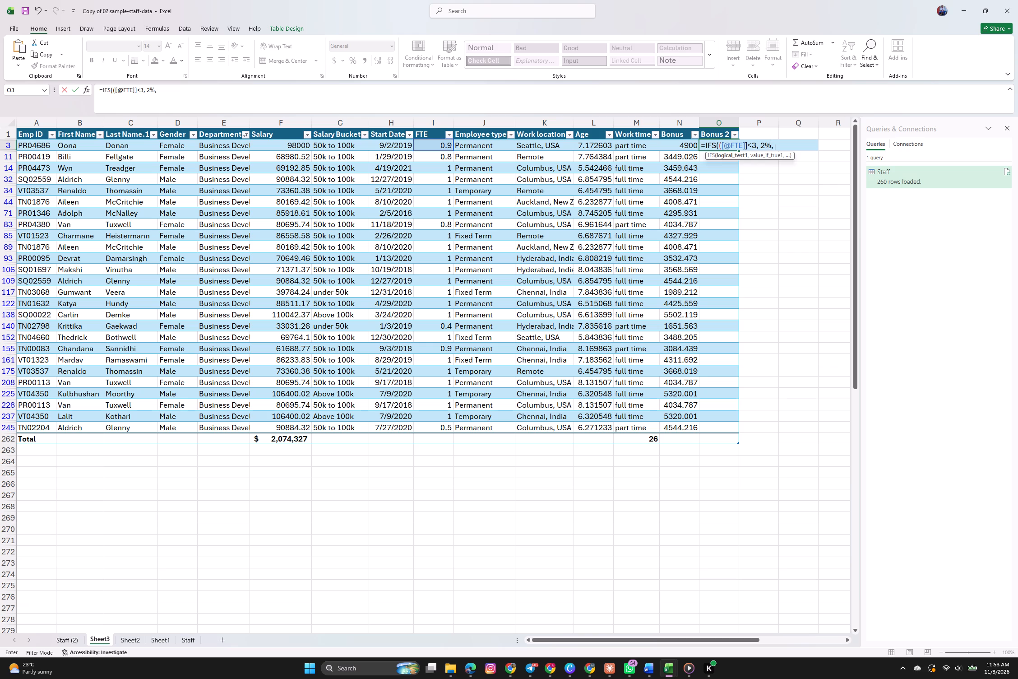
key("bracketleft")
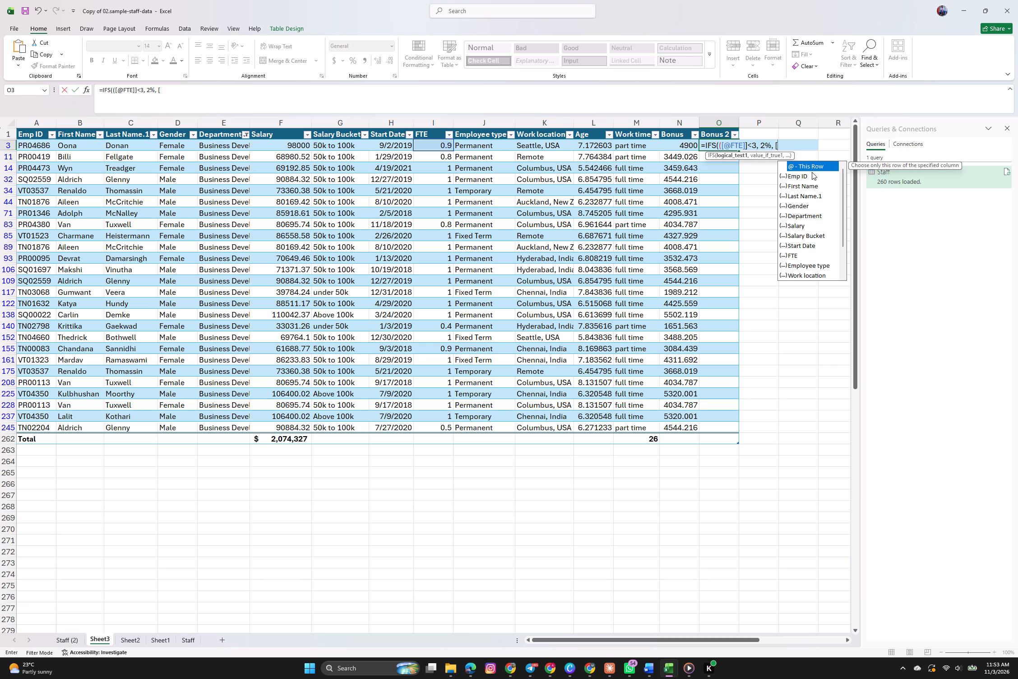
left_click(442, 148)
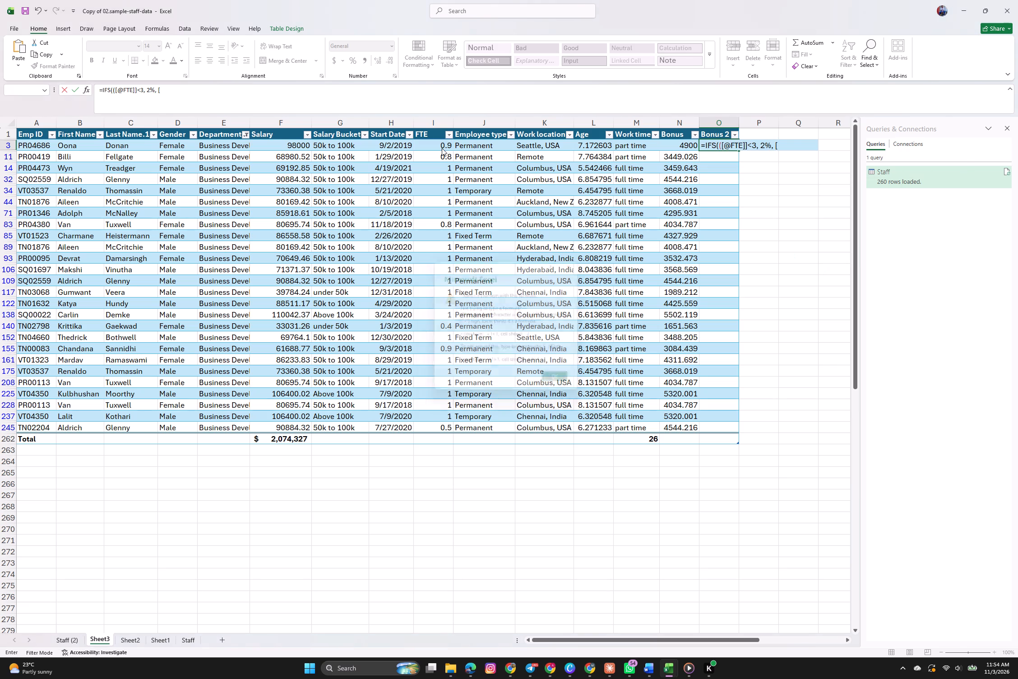
left_click(569, 381)
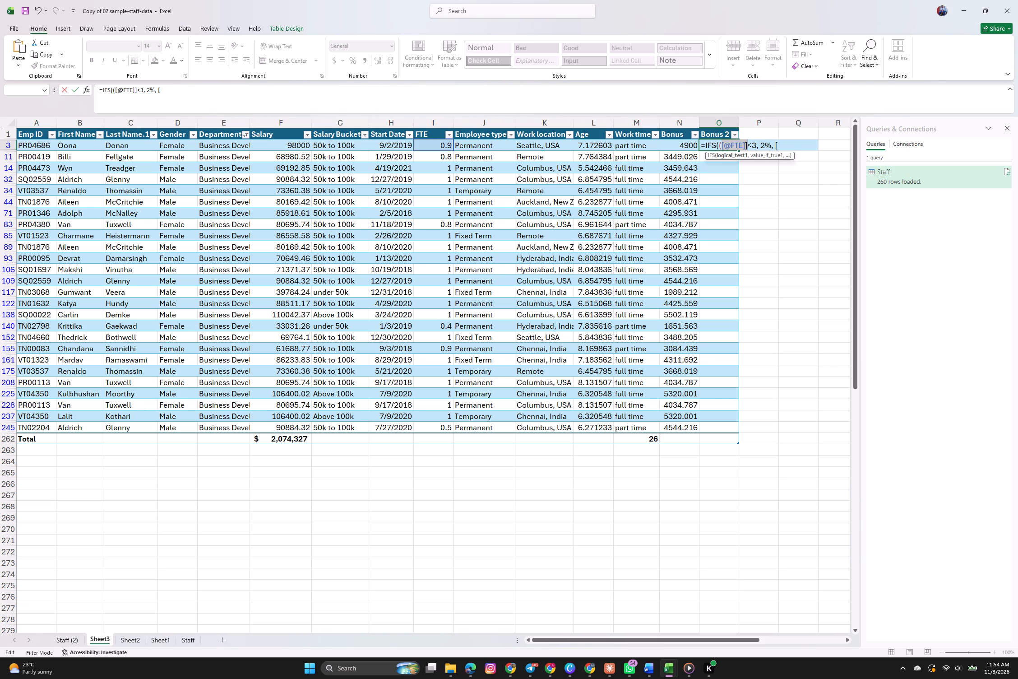
left_click(780, 144)
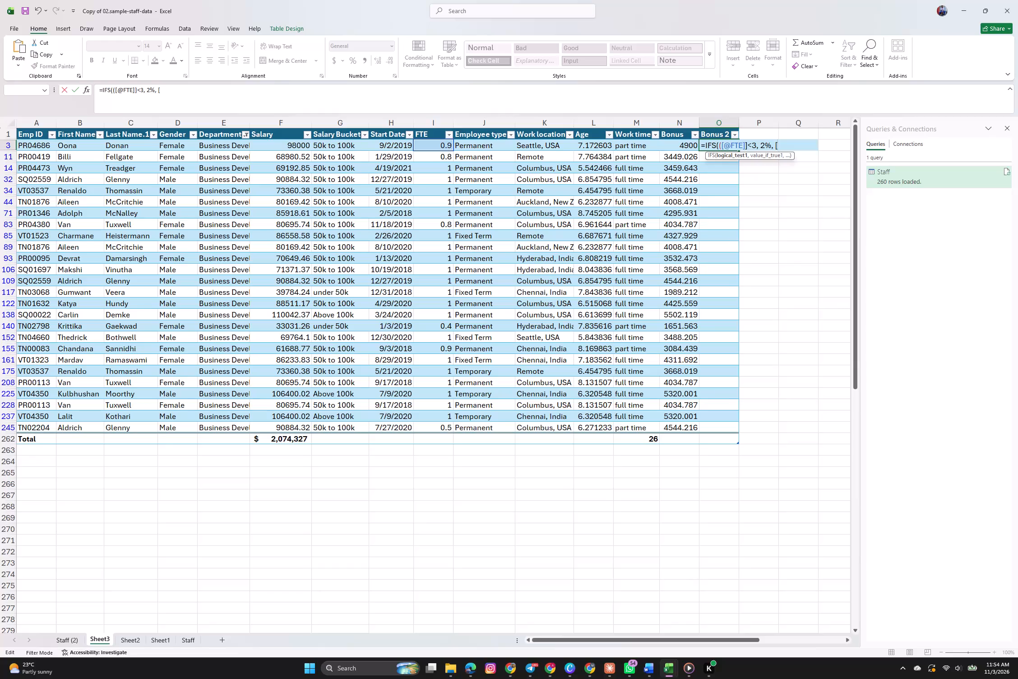
key("shift+at")
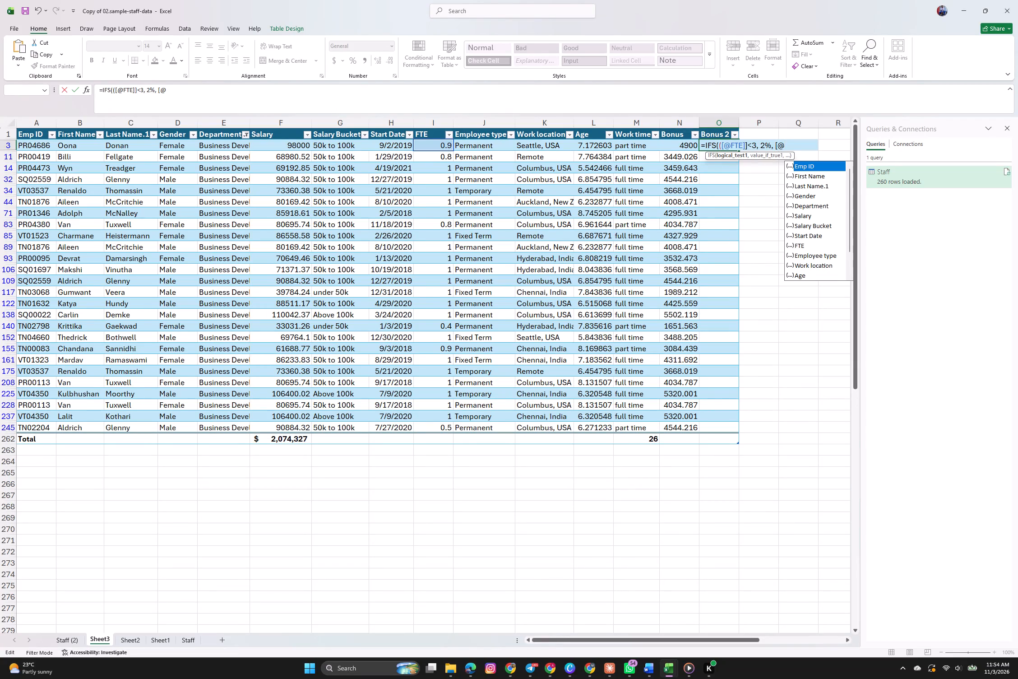
type("ft")
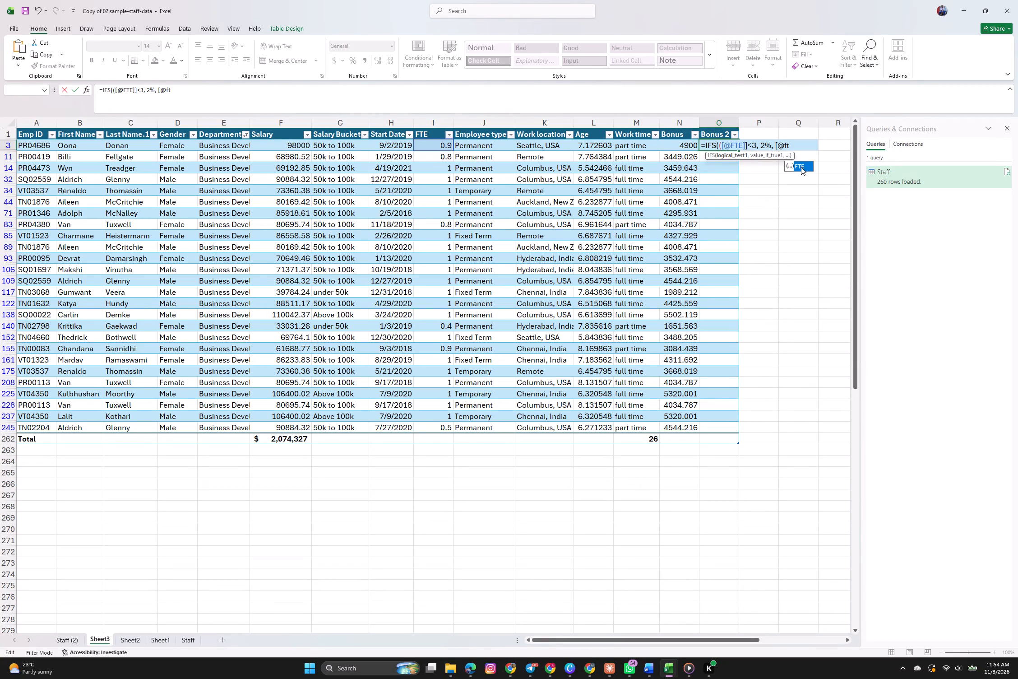
double_click(801, 166)
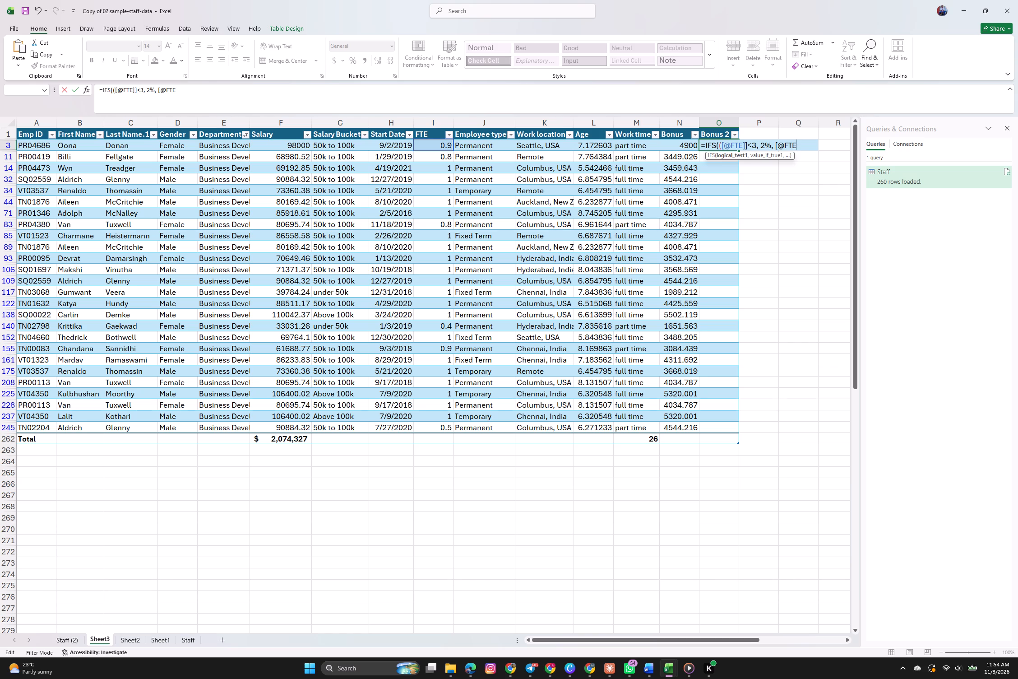
key("bracketright")
key("shift+less")
key("5")
type(",")
key("space")
key("5")
key("shift+percent")
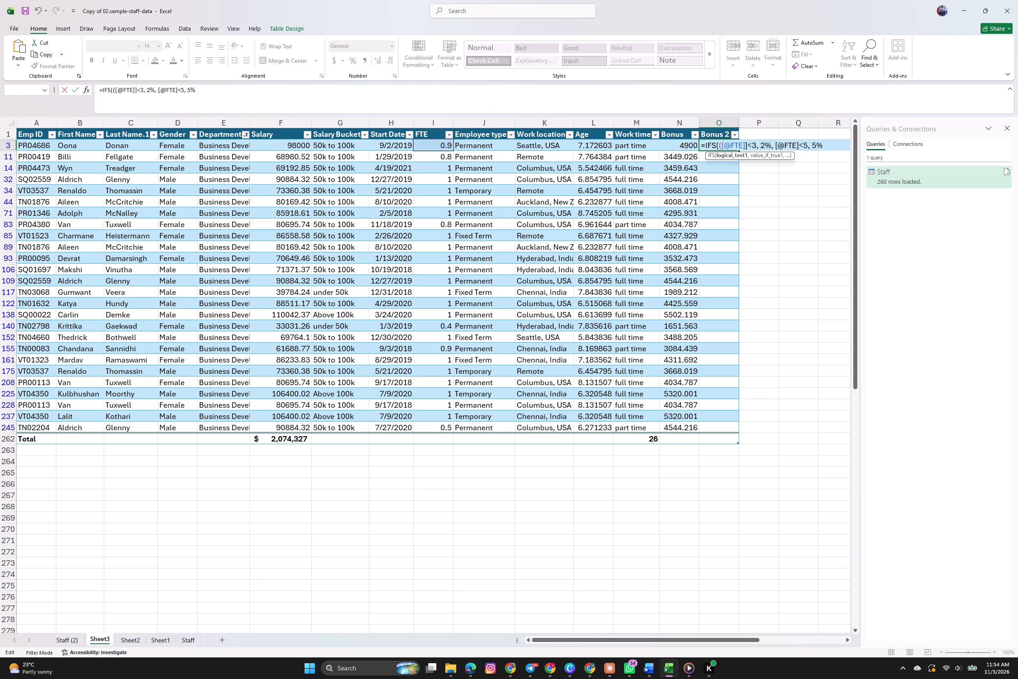
Add TRUE with 10% as the fallback pair in the IFS formula and try to enter it in O3.
type(",")
key("space")
type("trye")
key("BackSpace")
key("BackSpace")
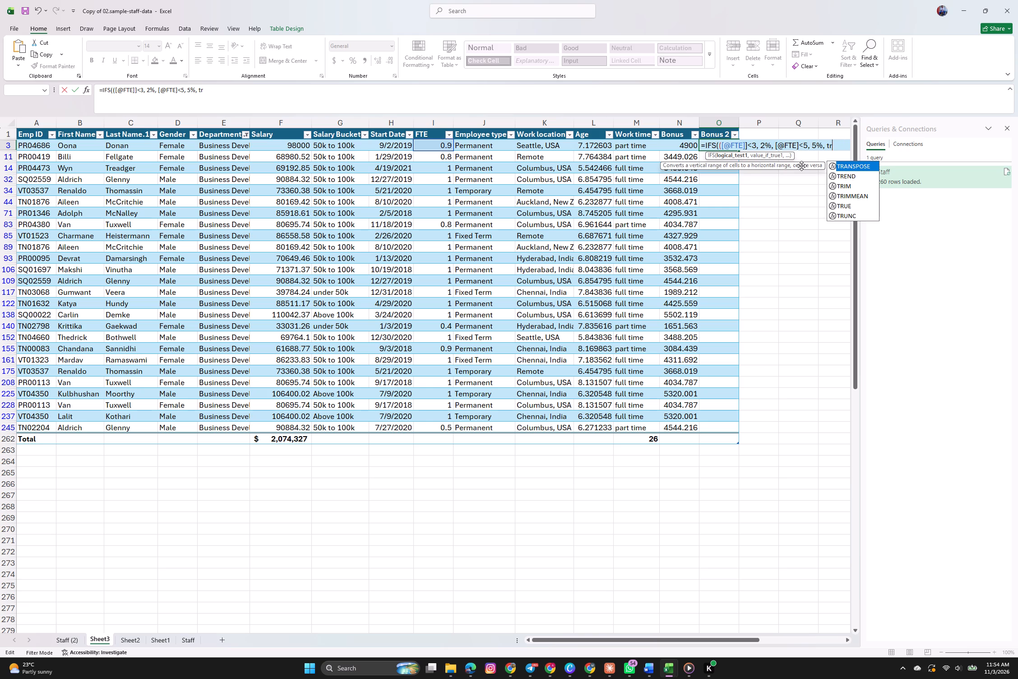
type("ue")
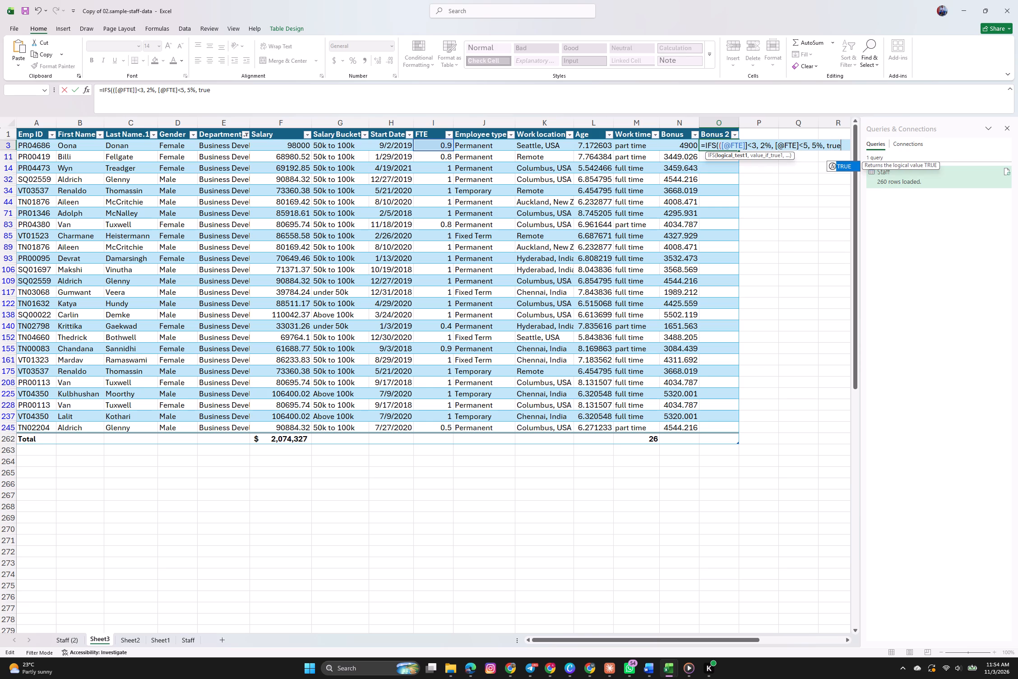
type(",")
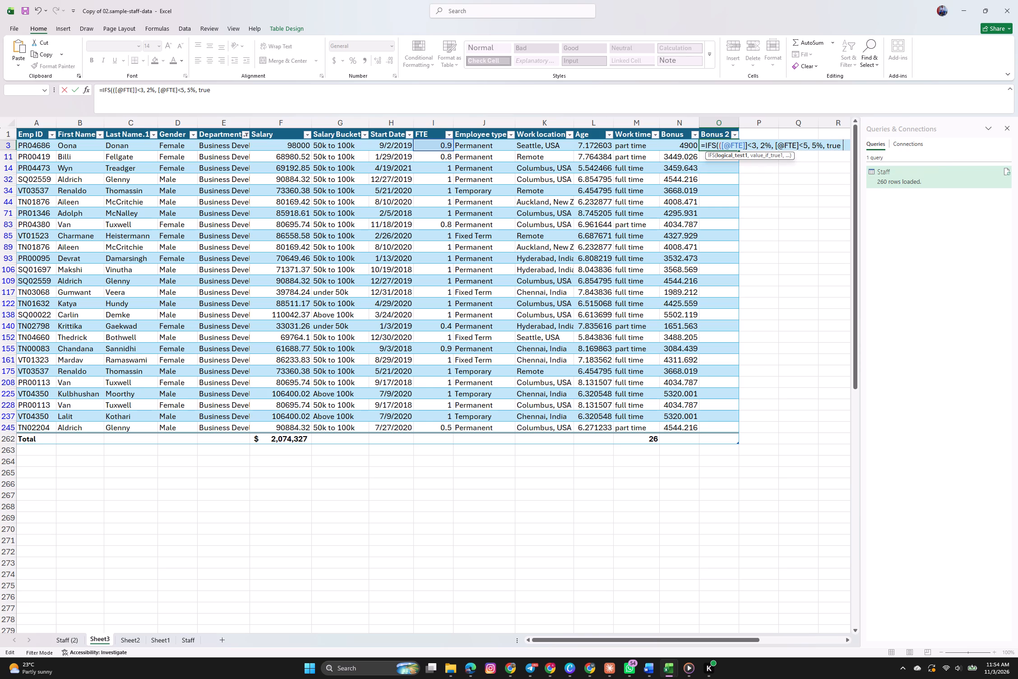
key("space")
type("105")
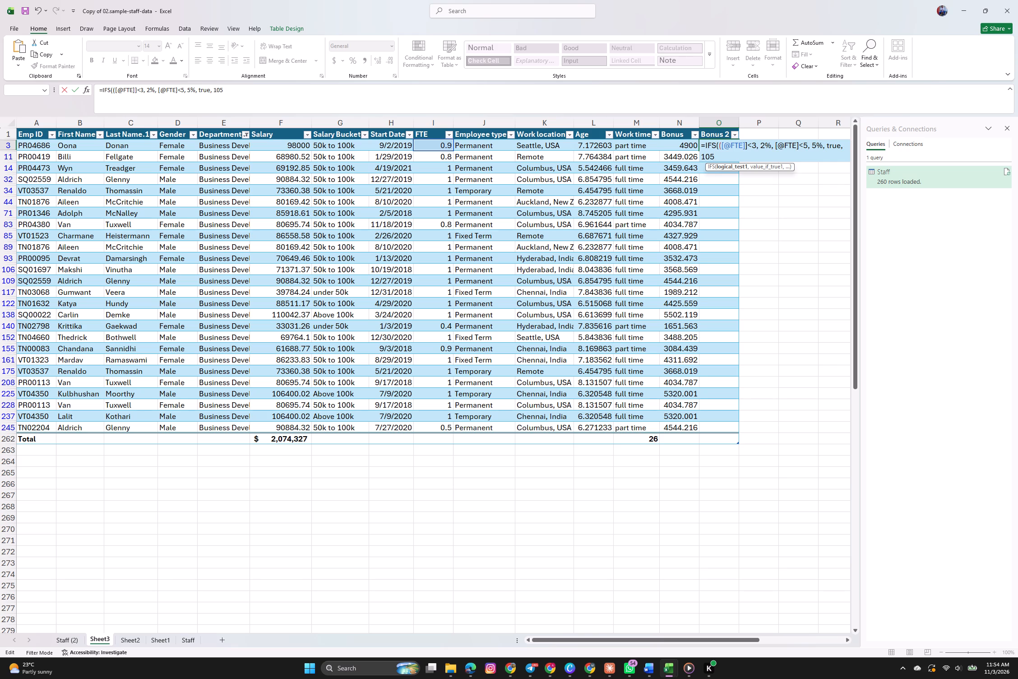
key("BackSpace")
key("shift+percent")
key("Return")
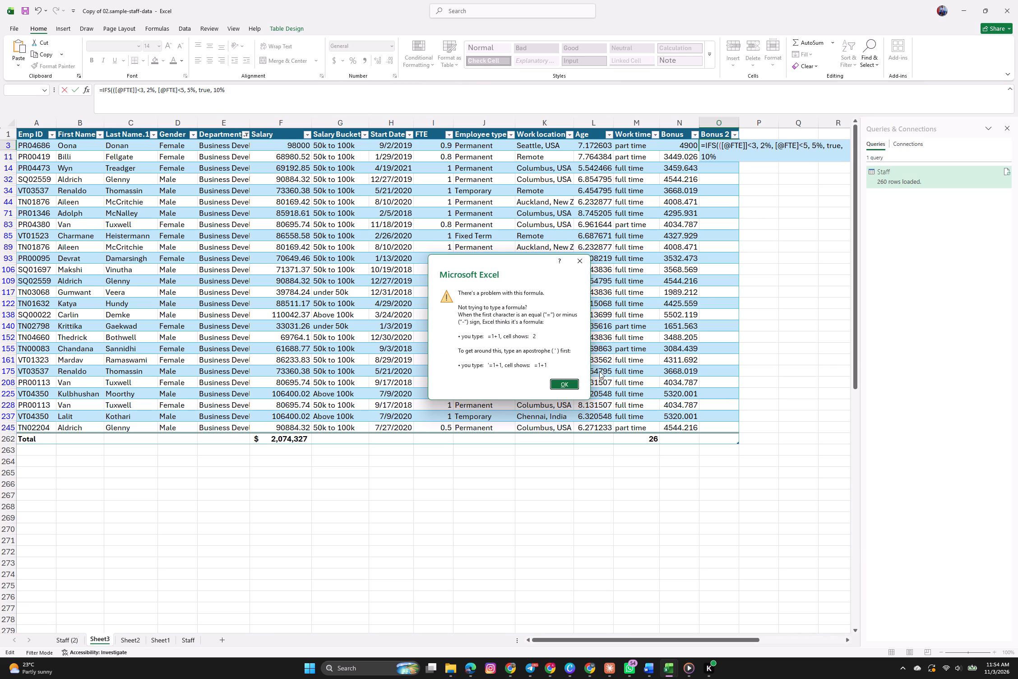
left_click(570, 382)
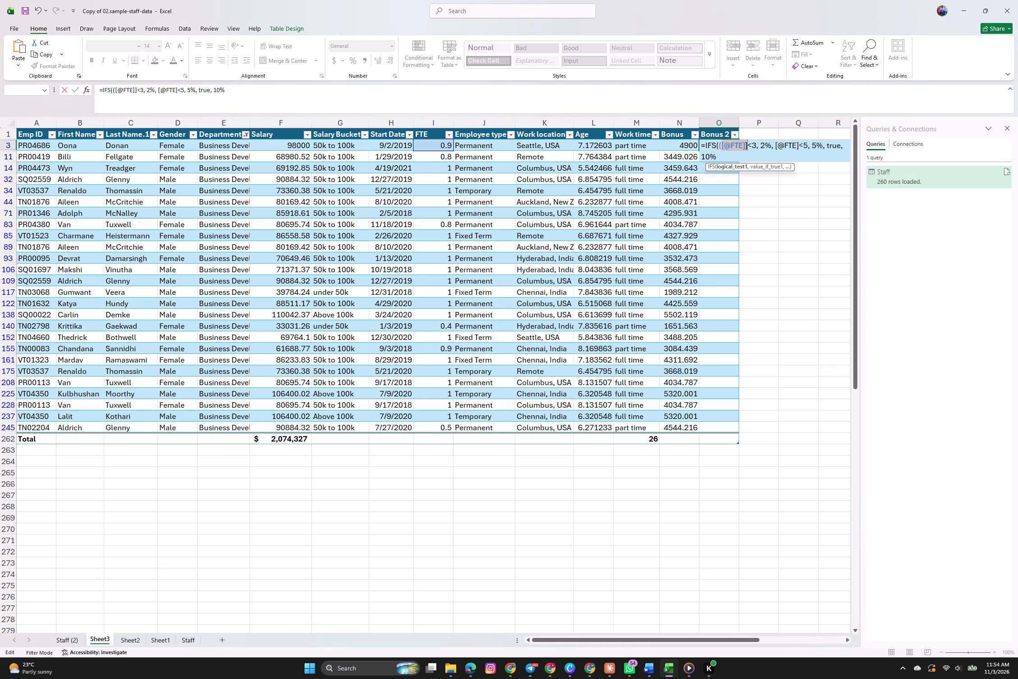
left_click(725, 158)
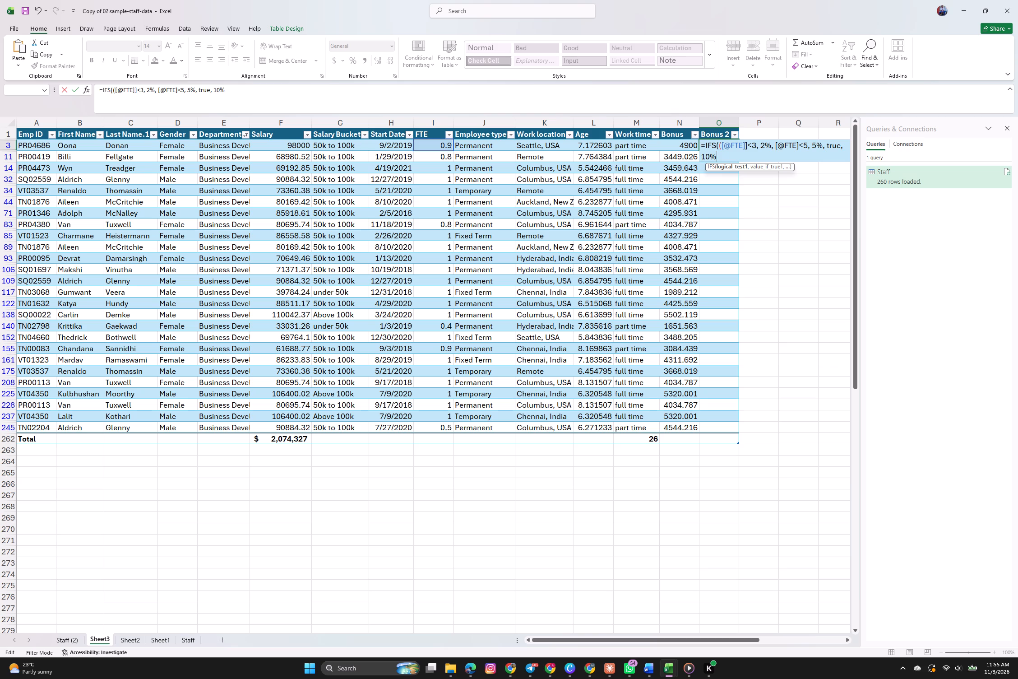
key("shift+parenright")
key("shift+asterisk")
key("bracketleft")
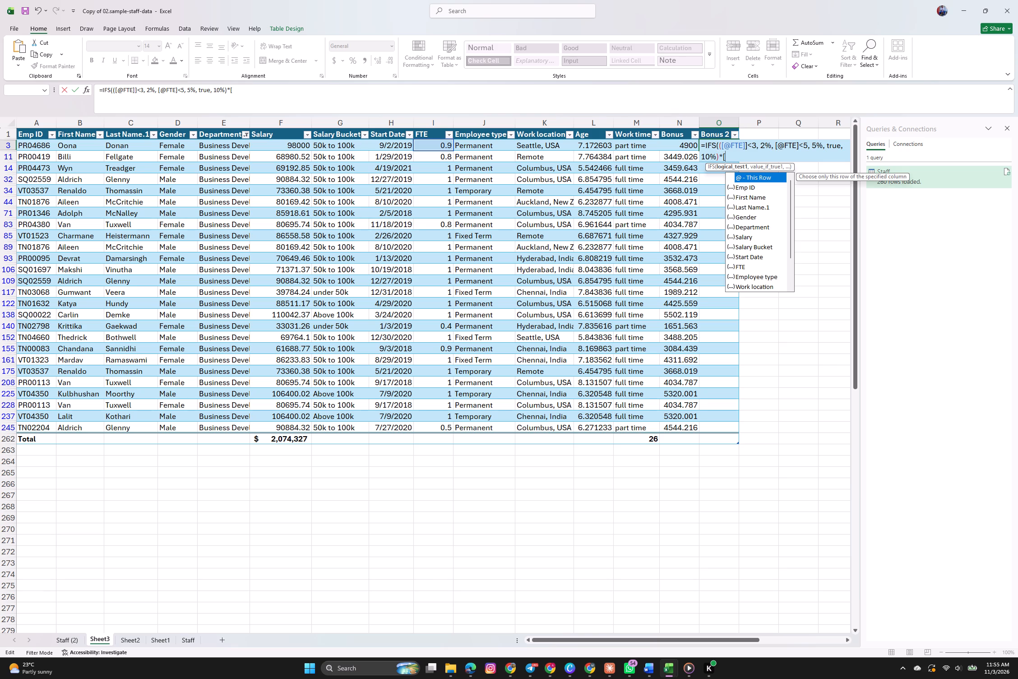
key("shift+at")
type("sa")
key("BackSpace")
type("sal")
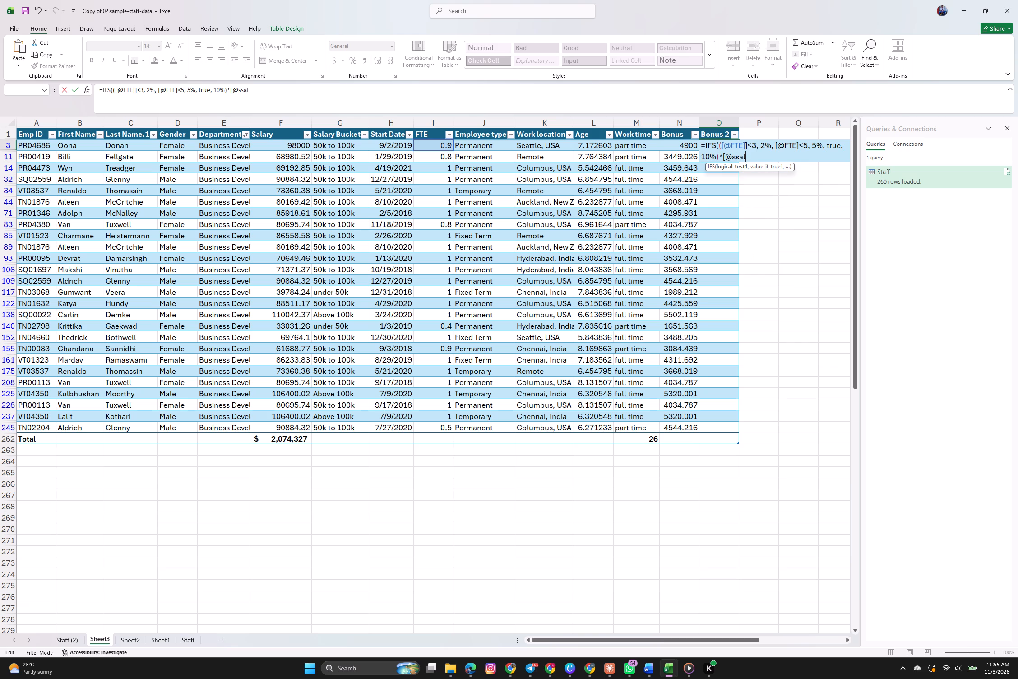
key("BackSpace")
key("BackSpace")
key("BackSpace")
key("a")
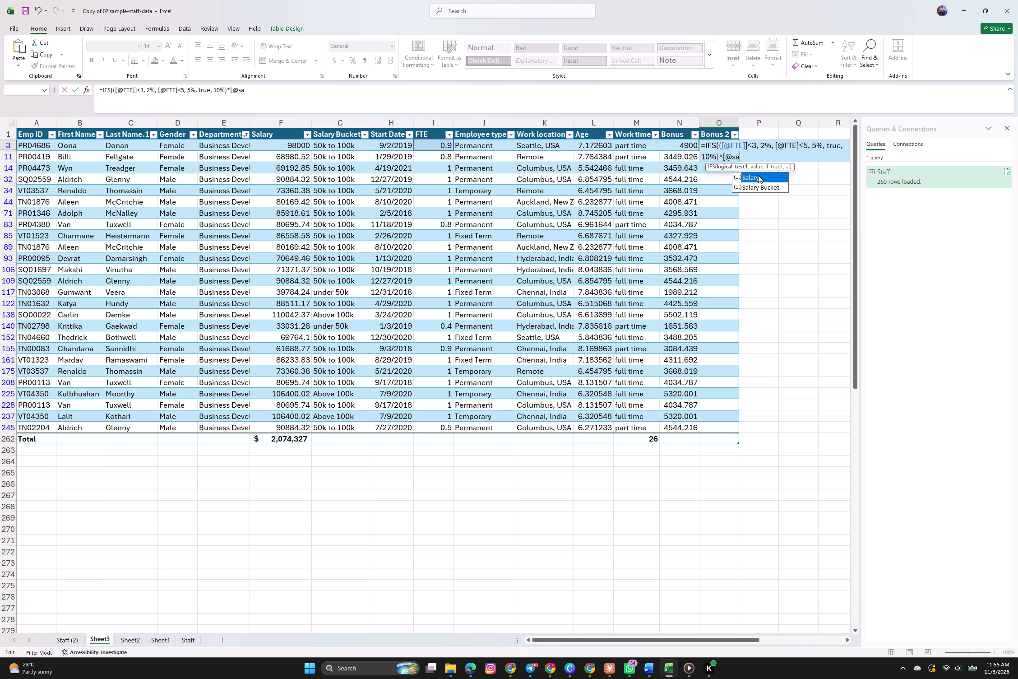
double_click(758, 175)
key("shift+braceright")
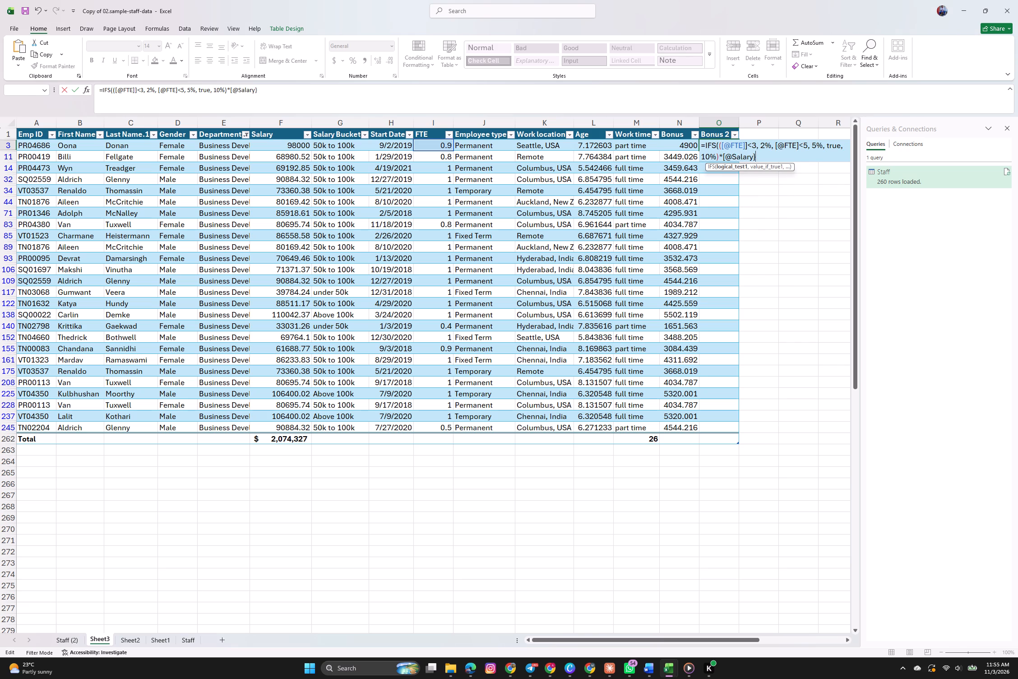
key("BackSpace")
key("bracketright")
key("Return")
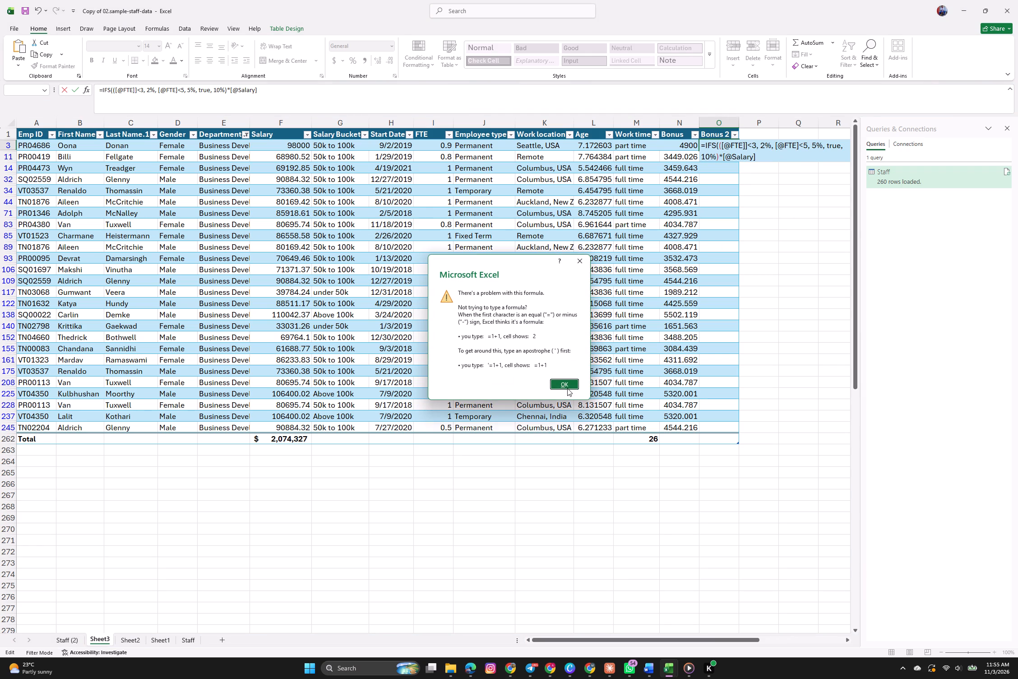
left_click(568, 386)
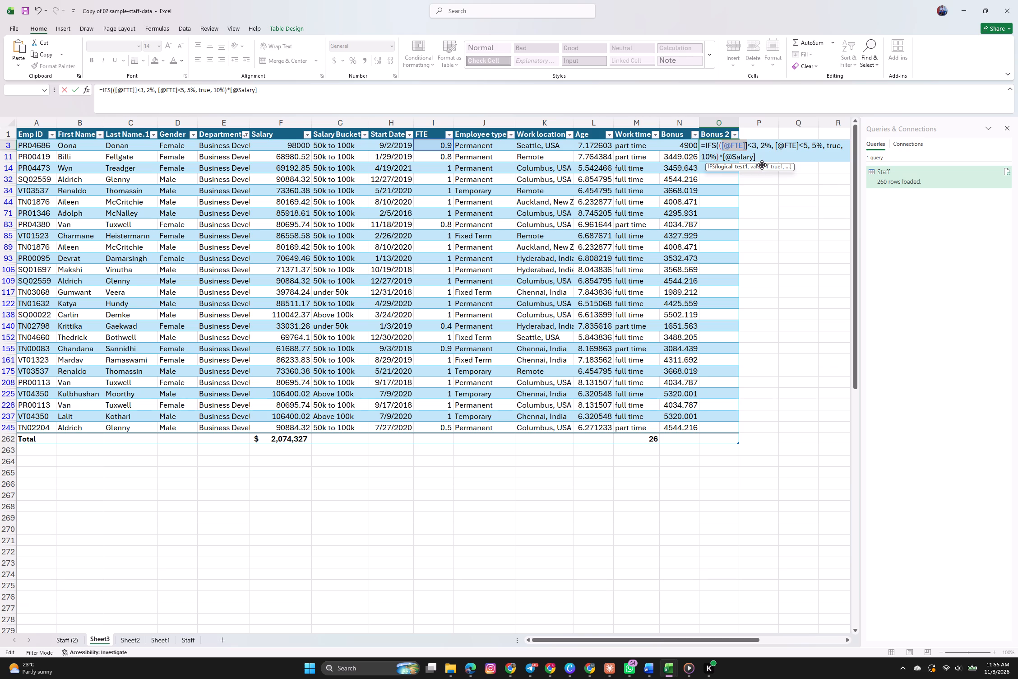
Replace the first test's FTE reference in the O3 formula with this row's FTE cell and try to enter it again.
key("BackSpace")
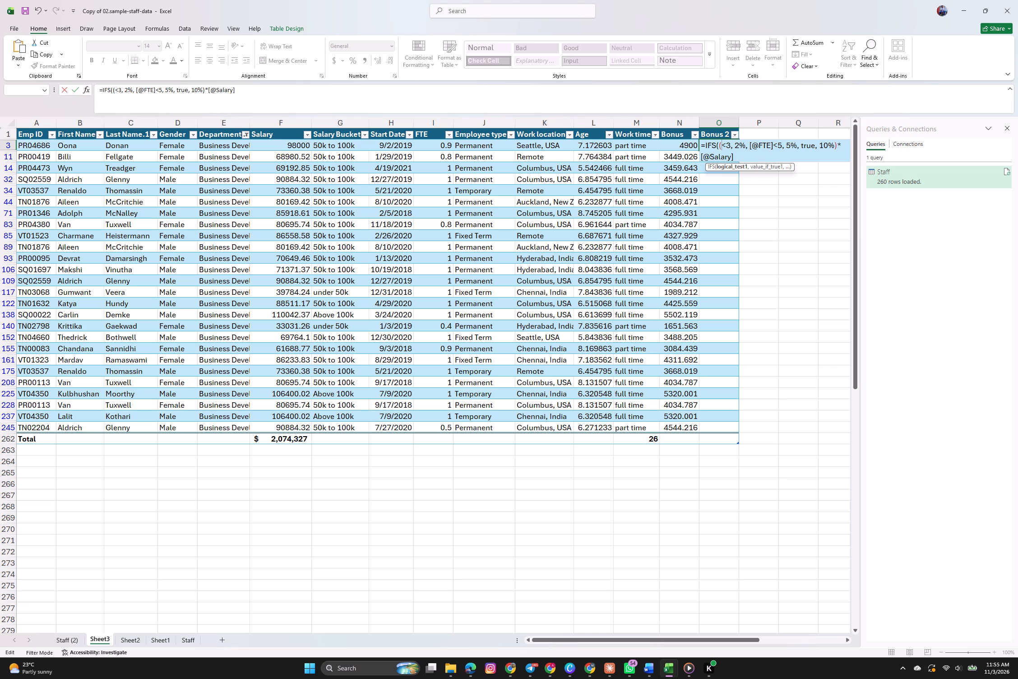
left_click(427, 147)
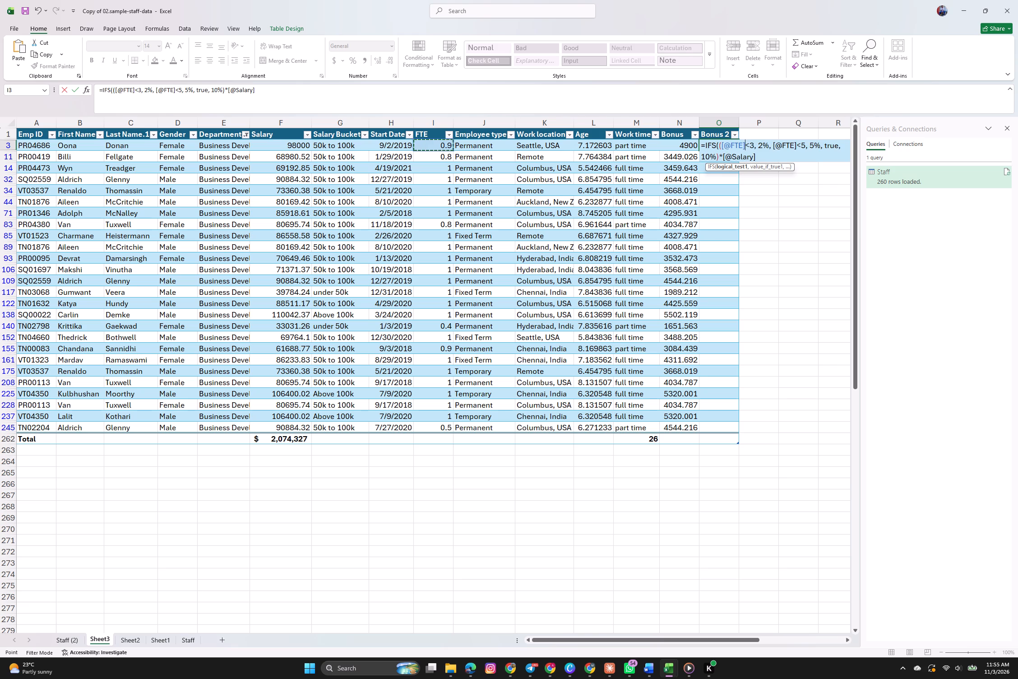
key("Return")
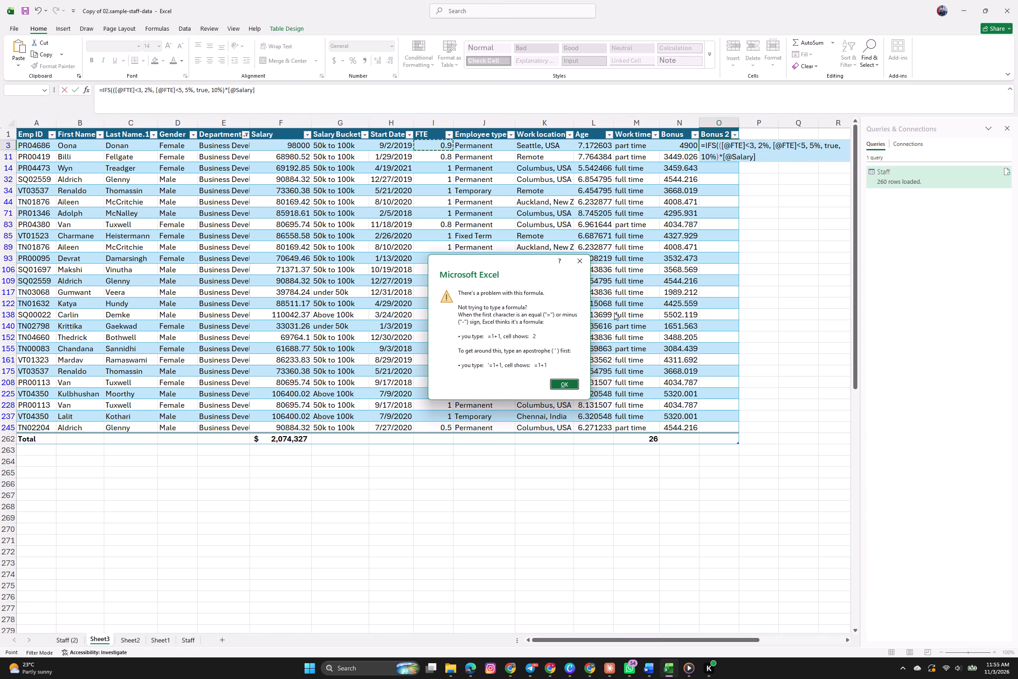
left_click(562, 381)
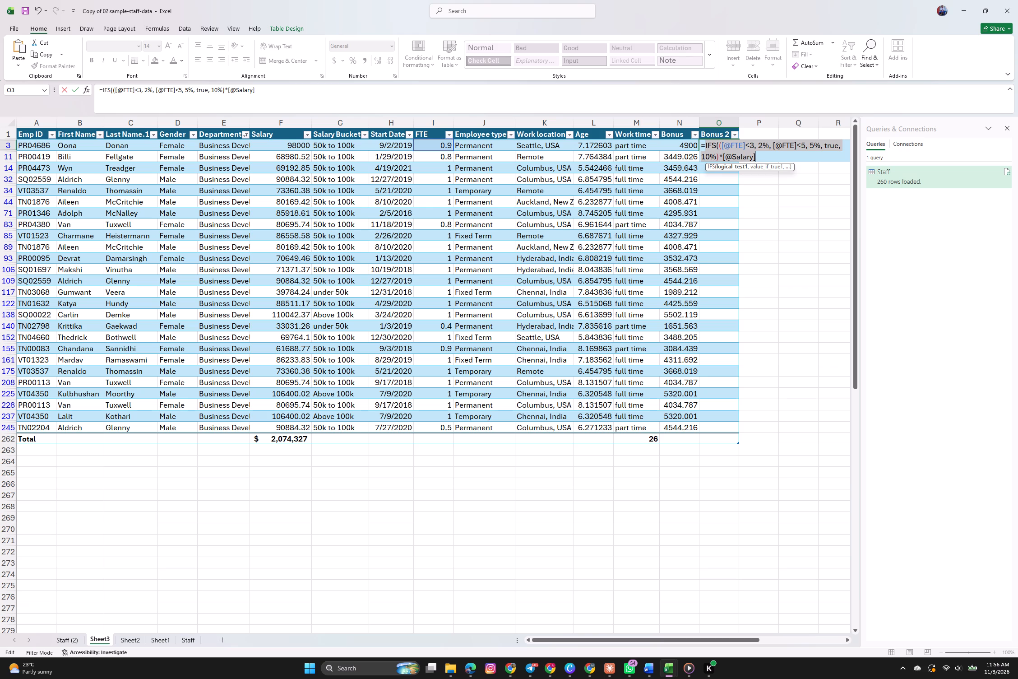
Clear the whole IFS formula from O3.
key("BackSpace")
key("BackSpace")
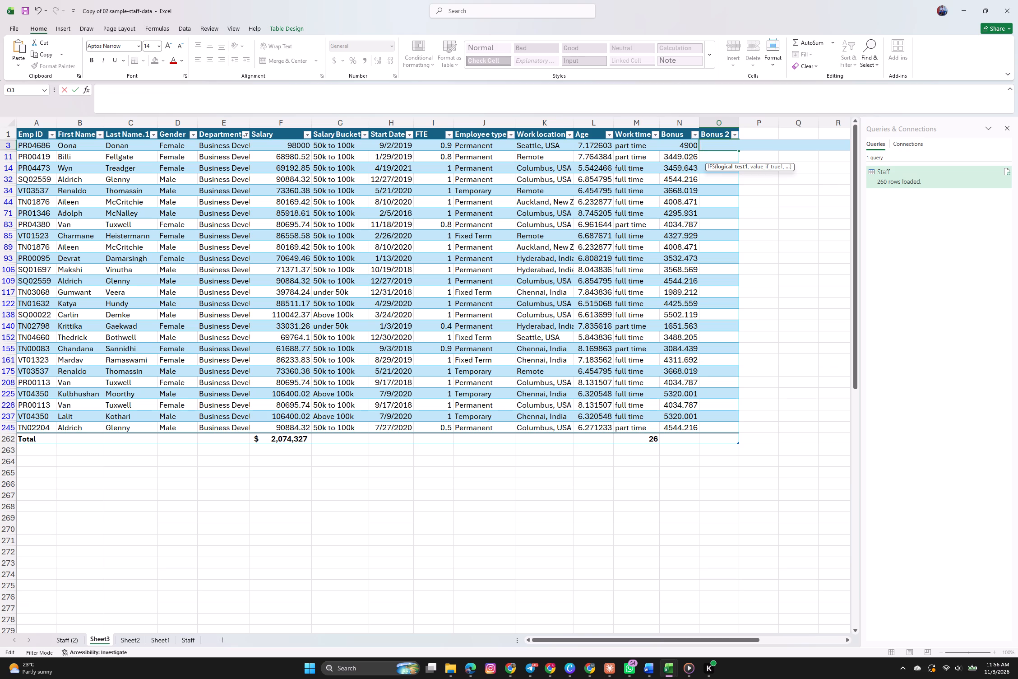
Delete the Bonus 2 column from the staff table.
scroll(486, 372, "down", 1)
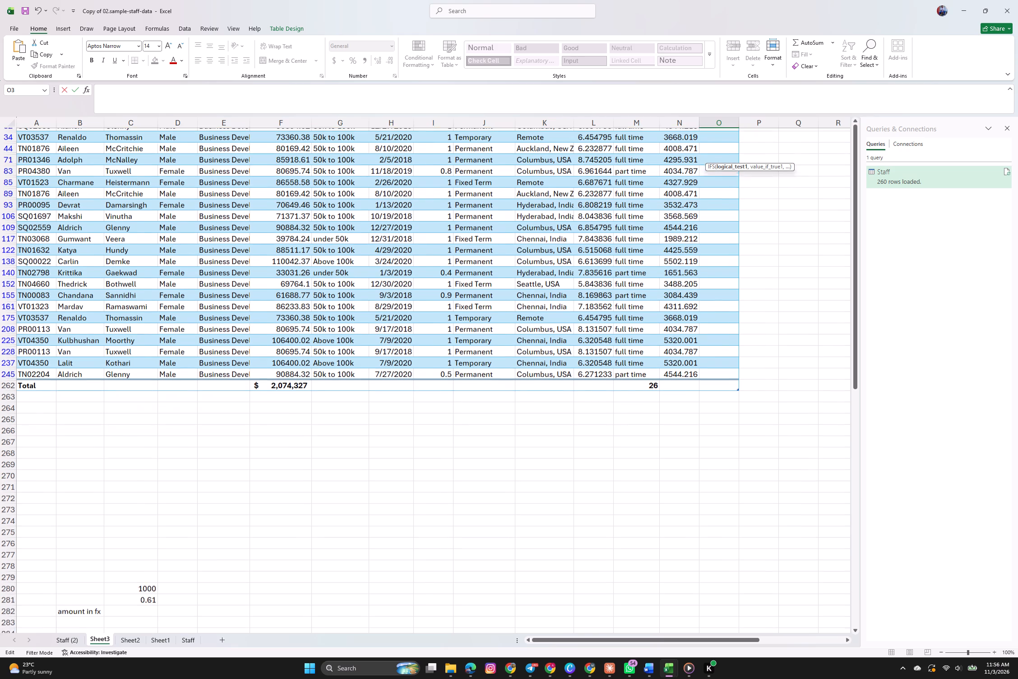
scroll(486, 372, "down", 1)
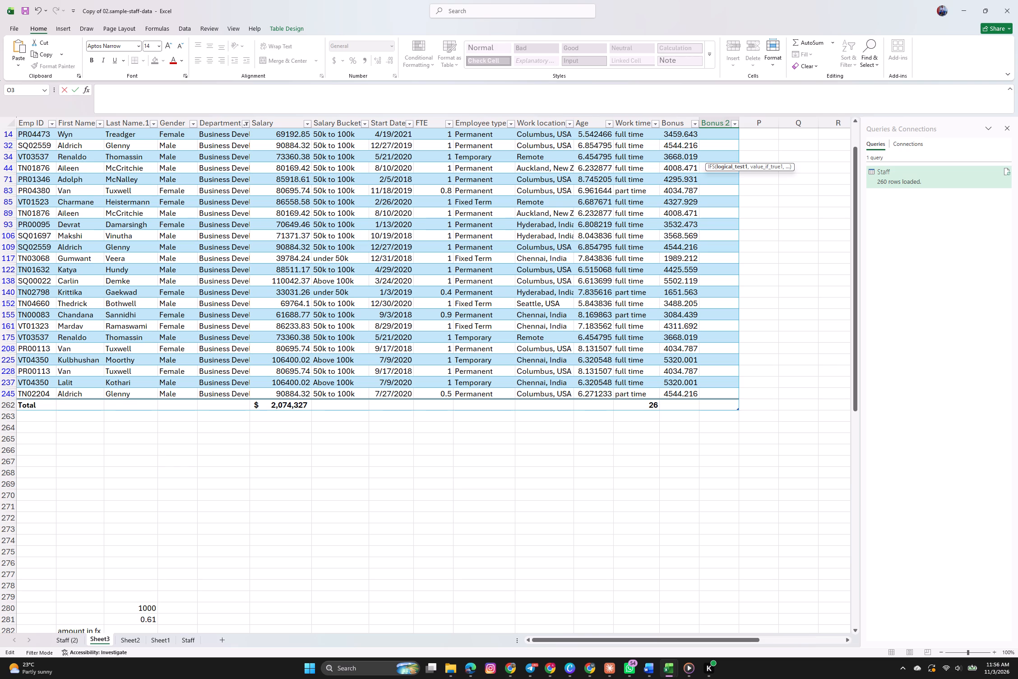
left_click(720, 126)
key("BackSpace")
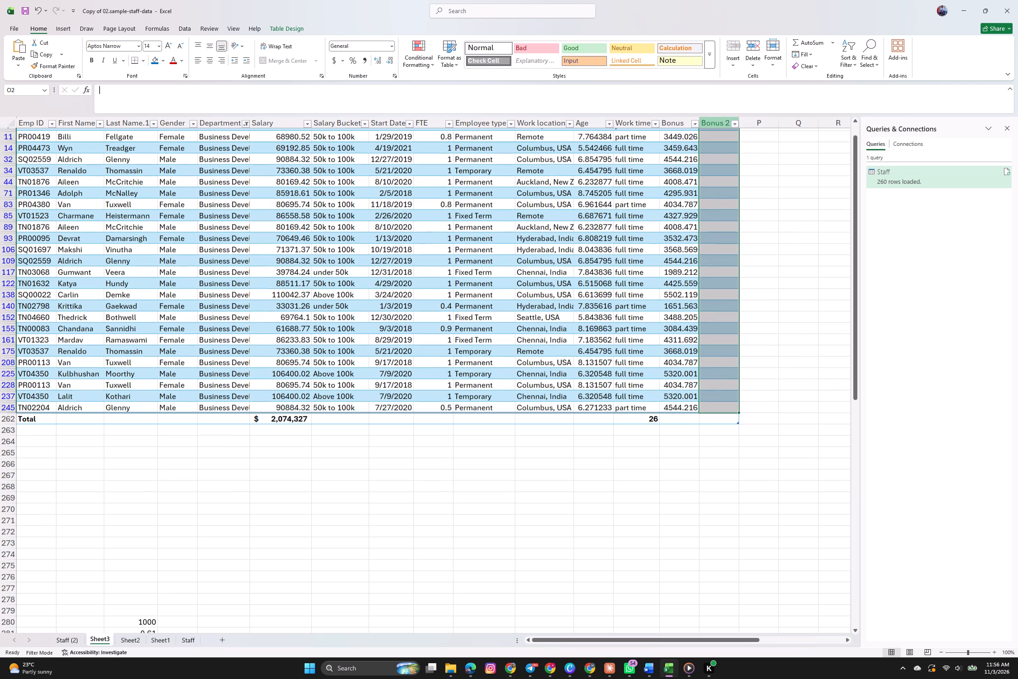
scroll(716, 181, "up", 4)
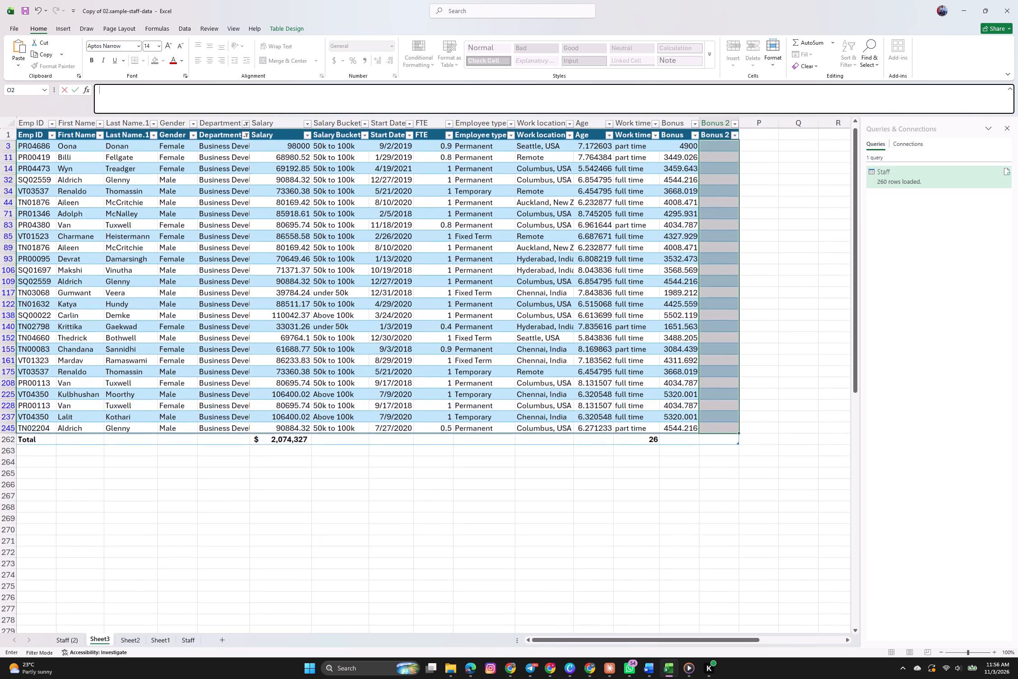
left_click(734, 136)
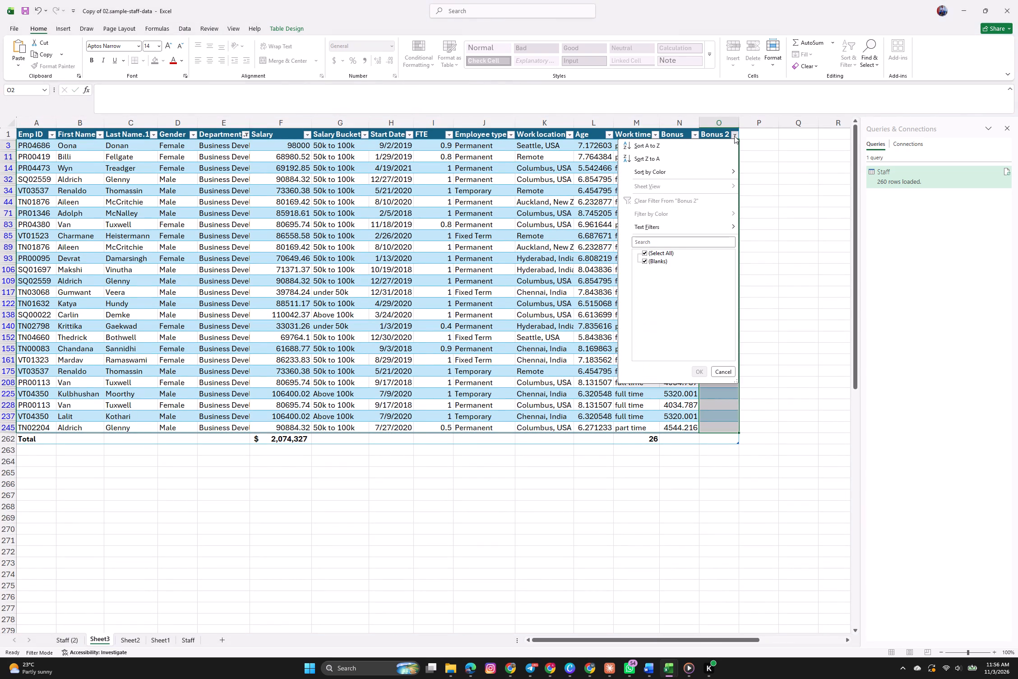
left_click(734, 136)
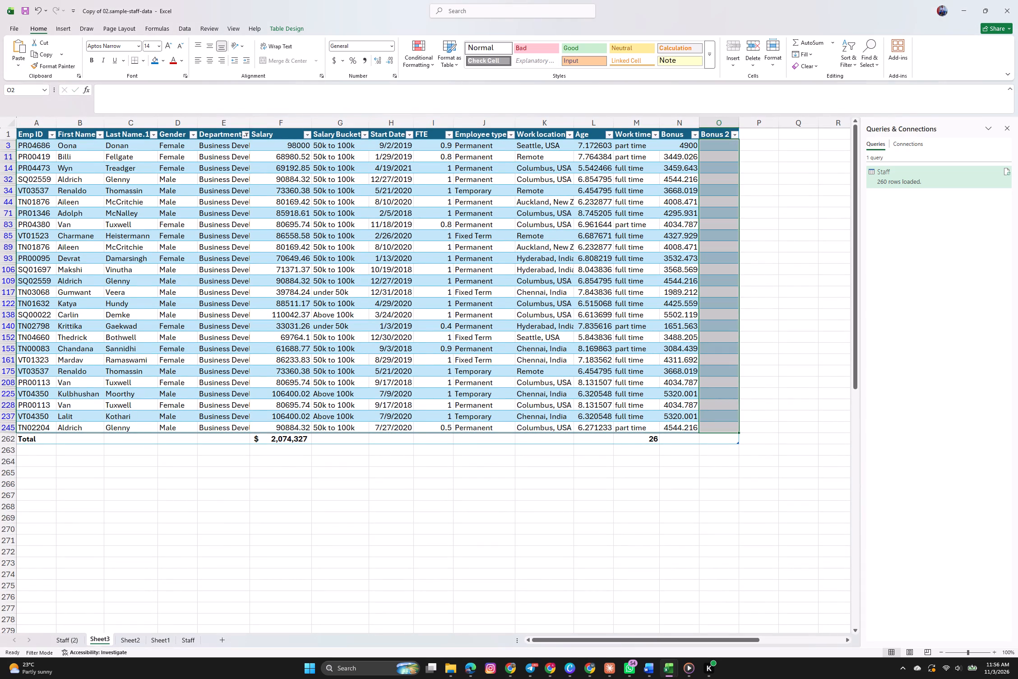
right_click(719, 135)
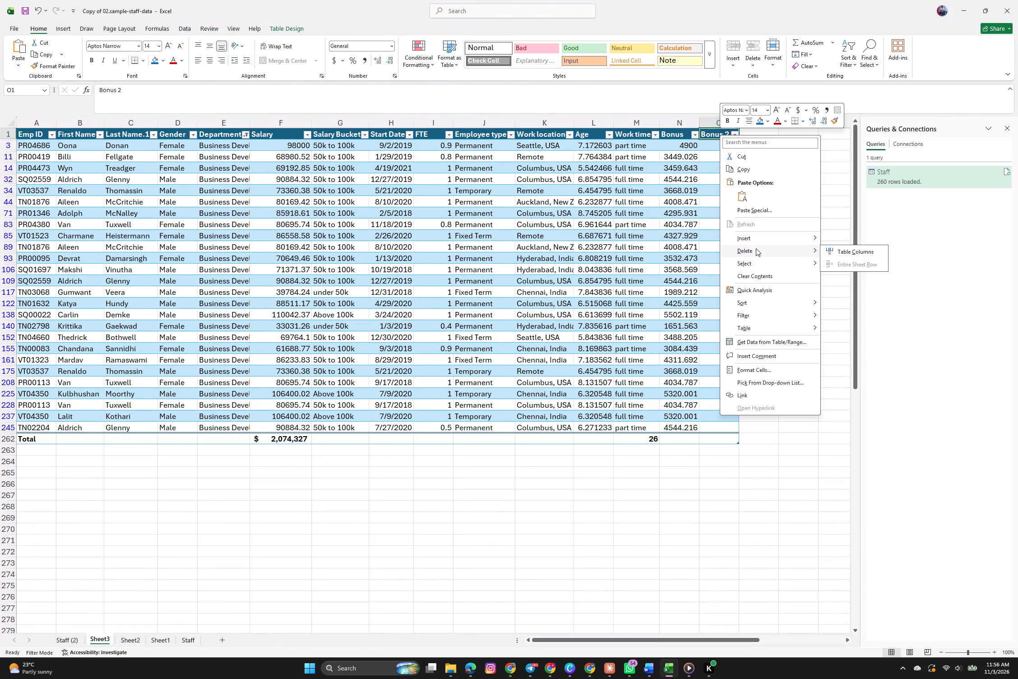
left_click(835, 248)
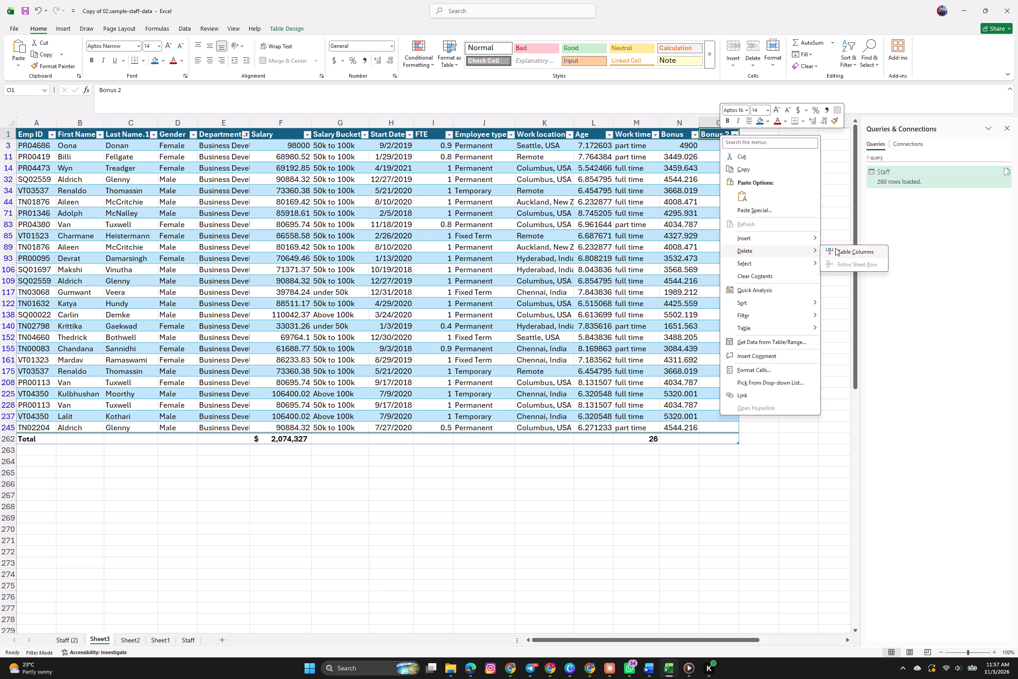
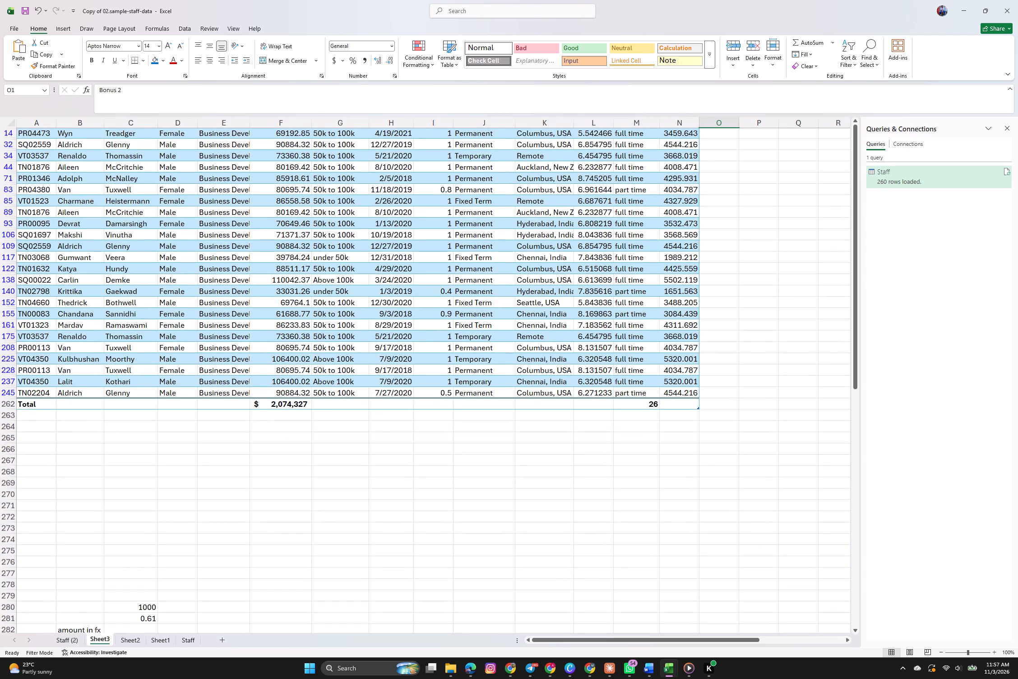
Create a PivotTable on a new worksheet from the Staff table on the Staff (2) sheet.
scroll(268, 277, "up", 2)
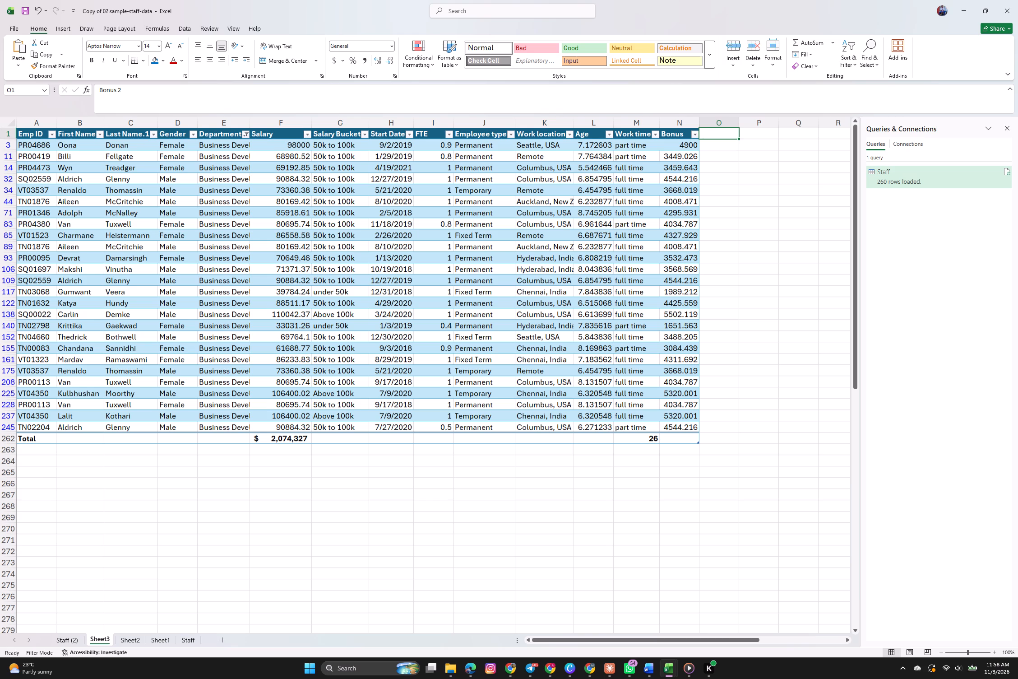
left_click(69, 641)
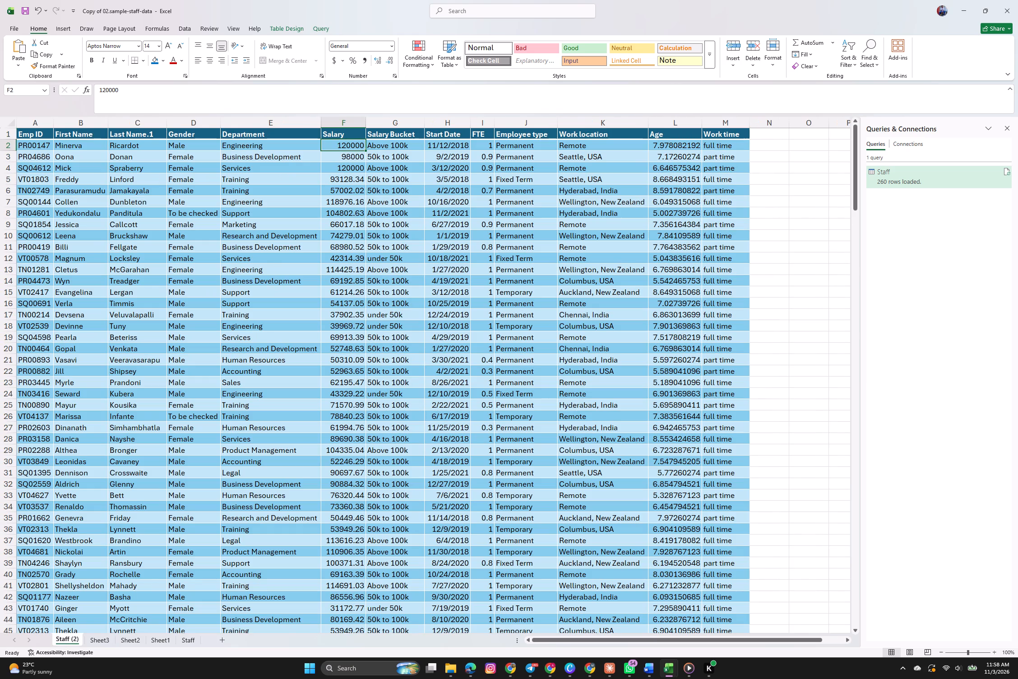
left_click(278, 224)
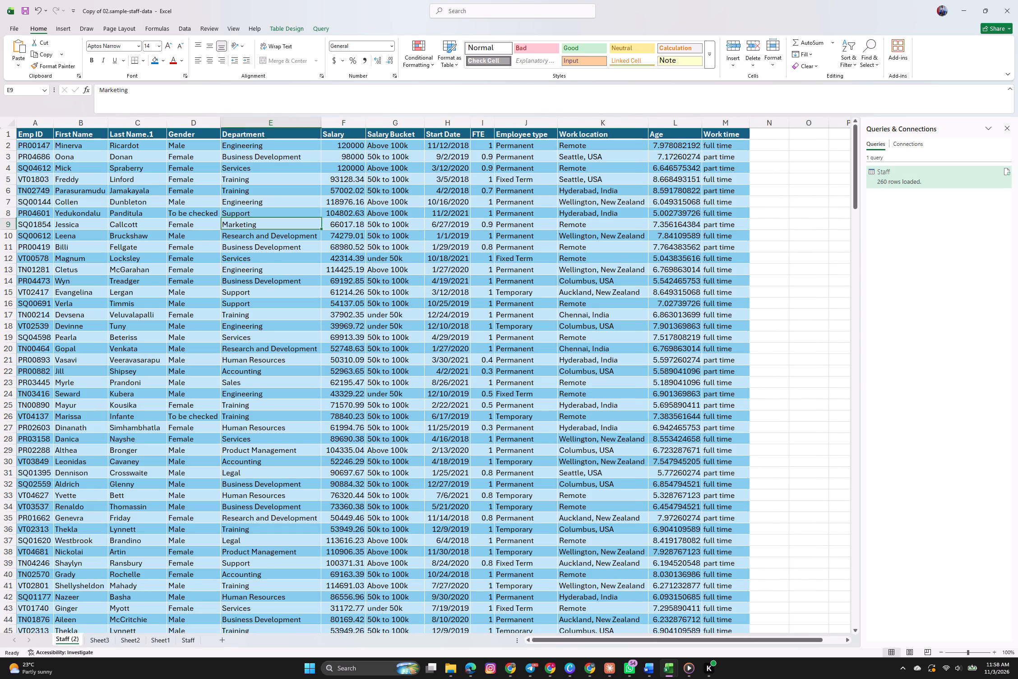
left_click(280, 27)
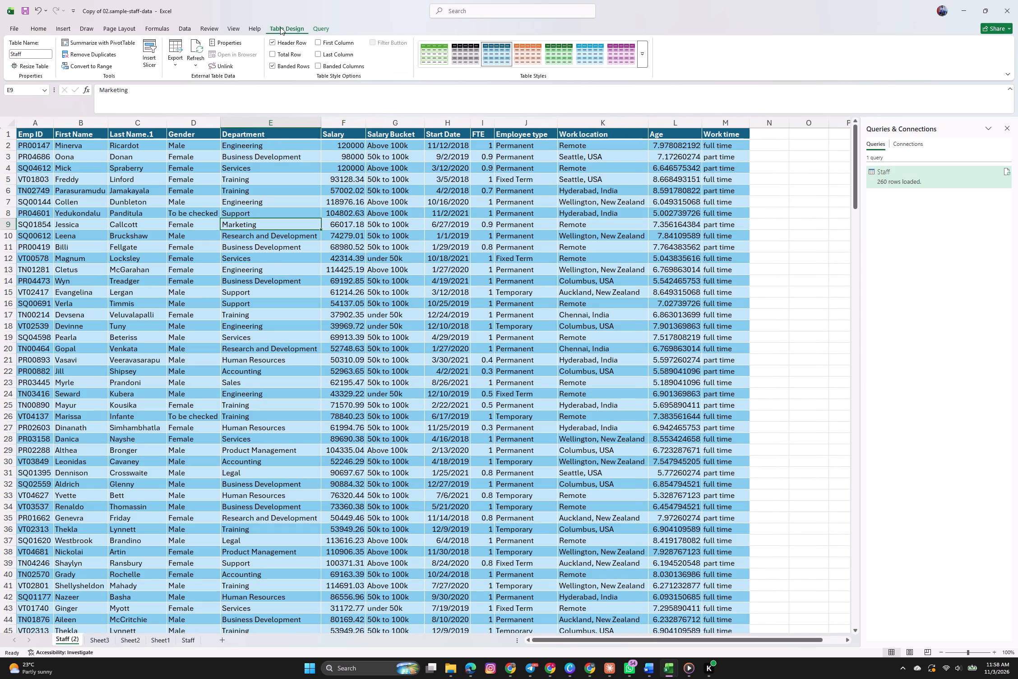
left_click(110, 43)
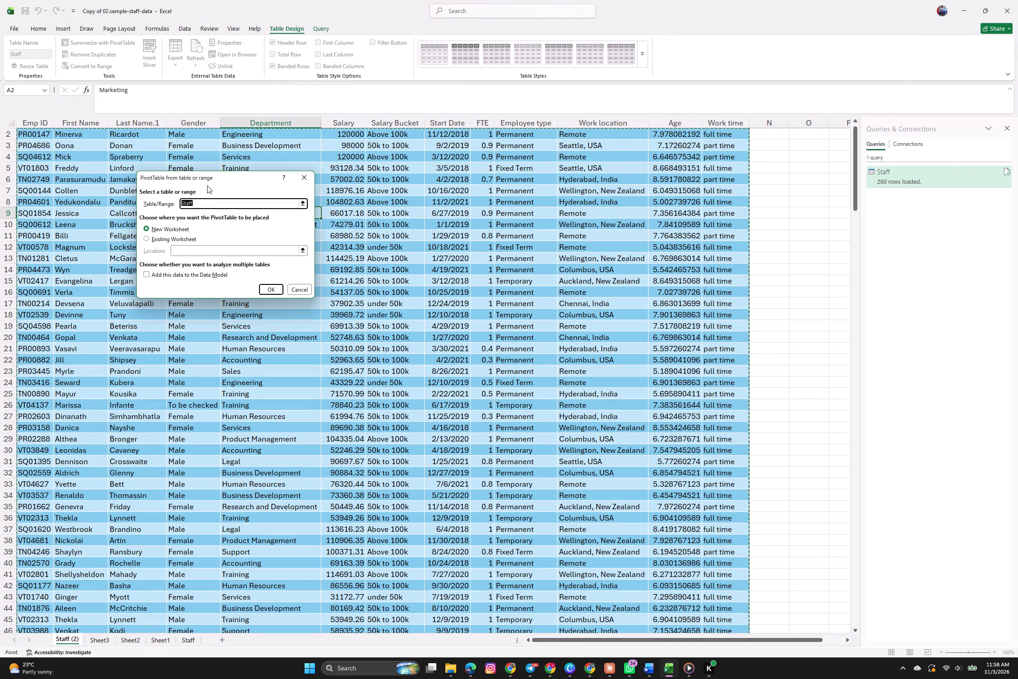
left_click(273, 288)
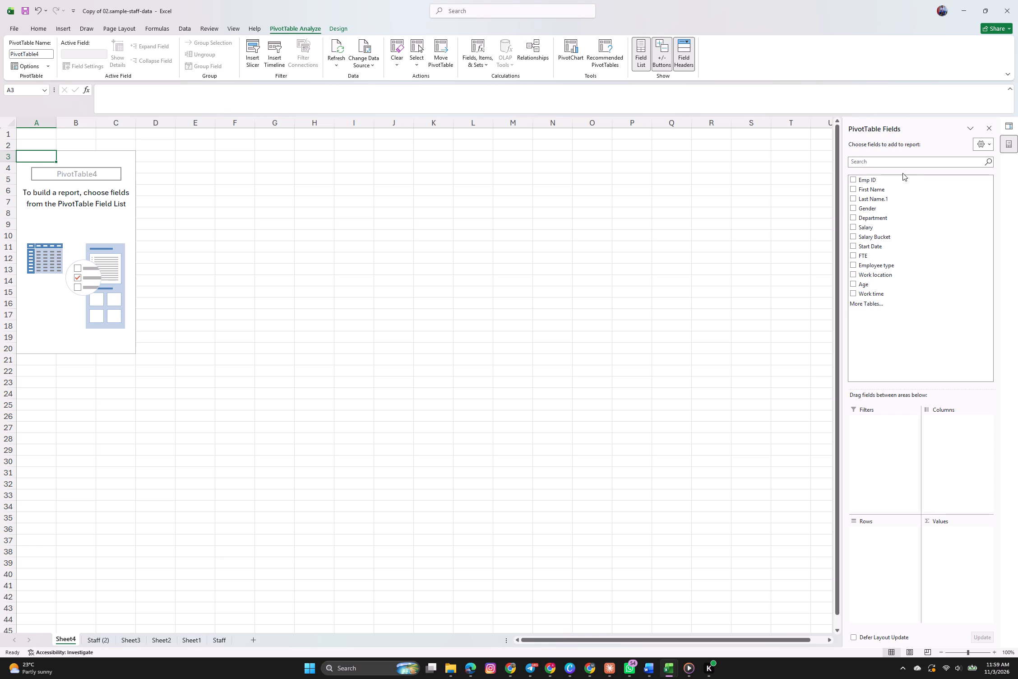
Add the Department field to the PivotTable's rows.
left_click(851, 216)
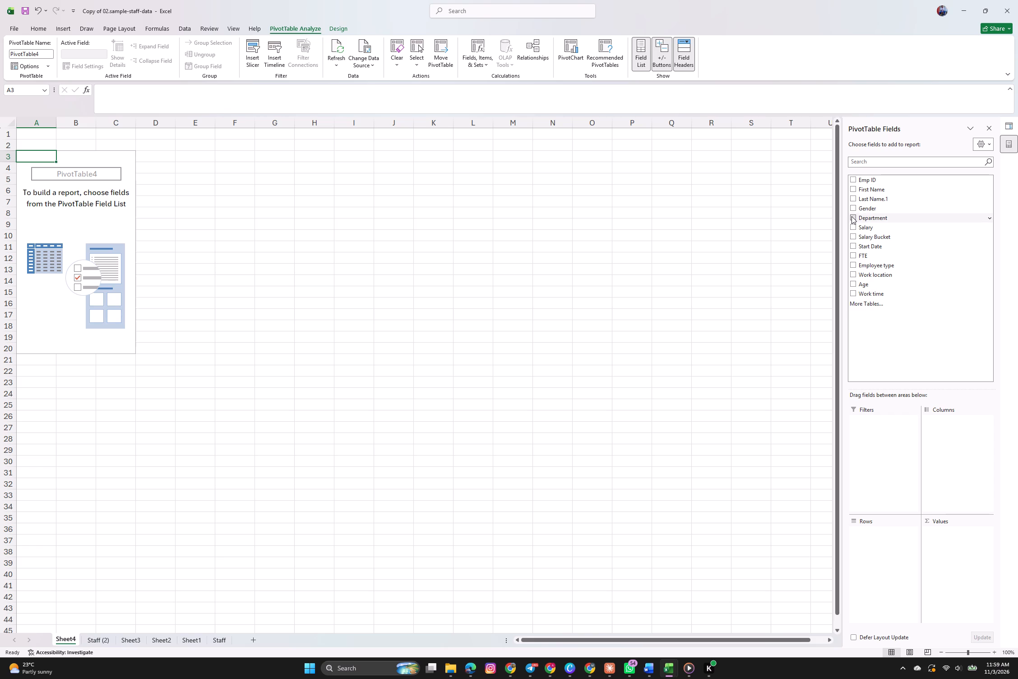
left_click(851, 216)
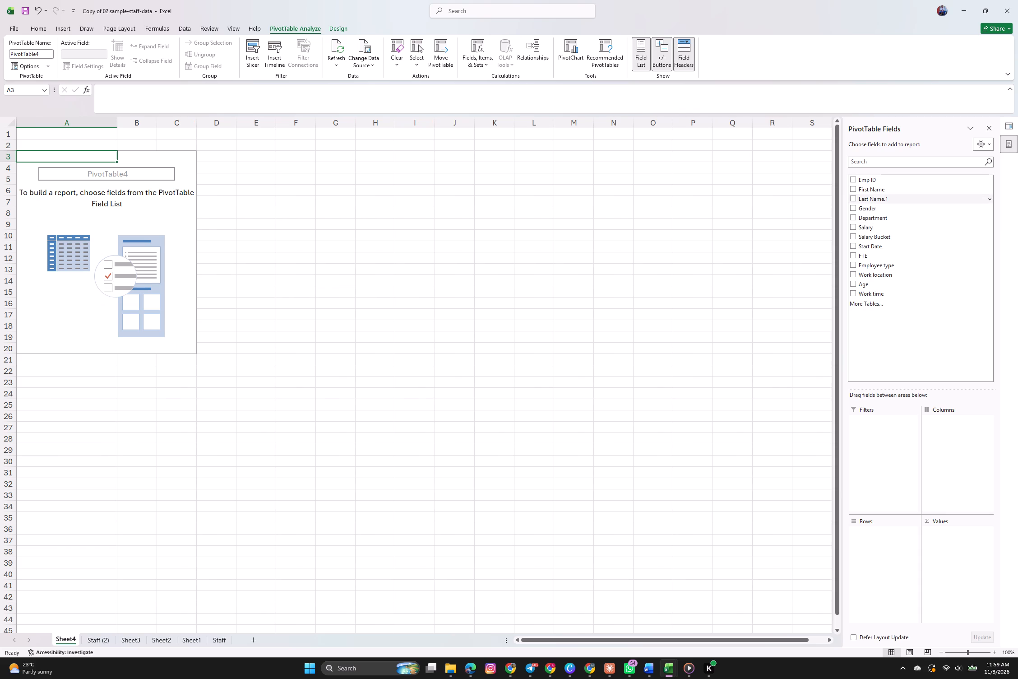
left_click(854, 218)
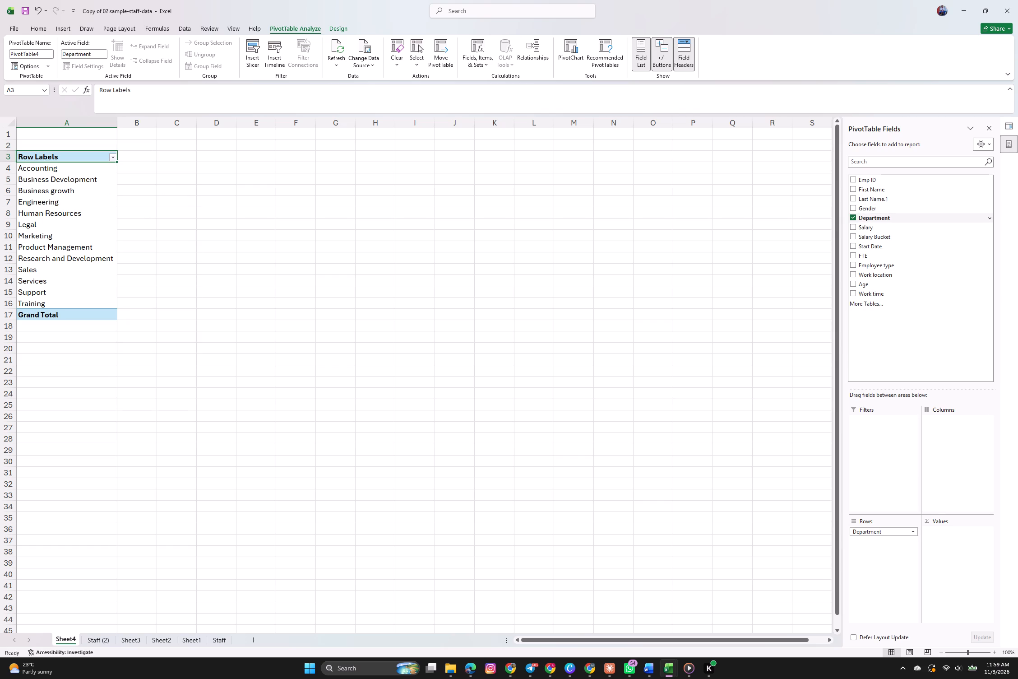
left_click_drag(869, 217, 875, 555)
left_click_drag(875, 555, 875, 554)
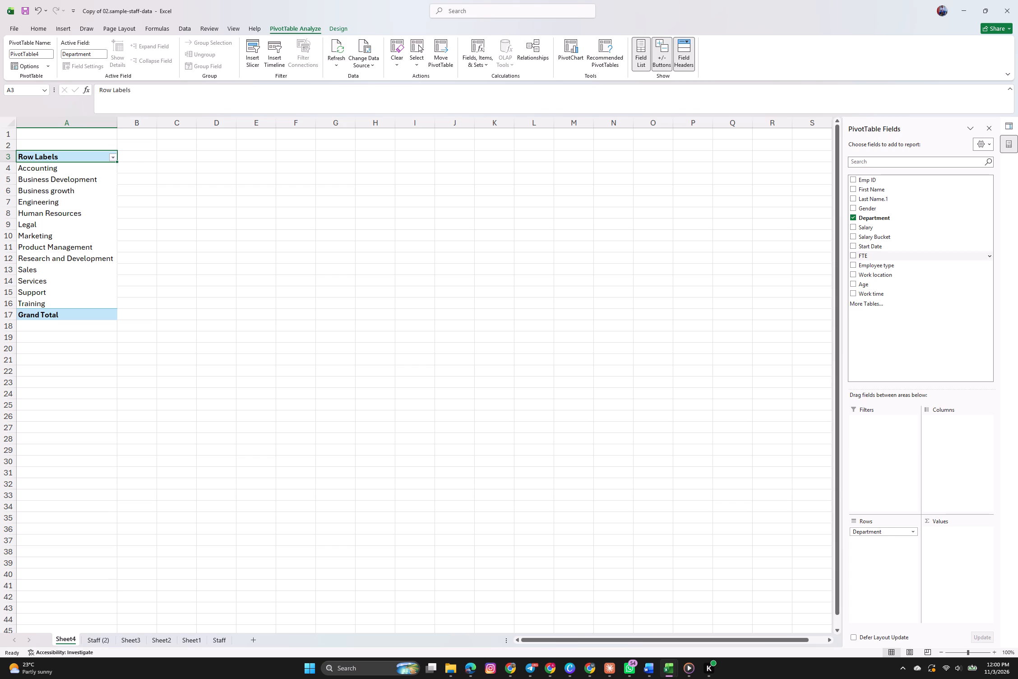
Add Emp ID to the PivotTable's rows beneath Department, and also to its values as a count.
left_click(853, 178)
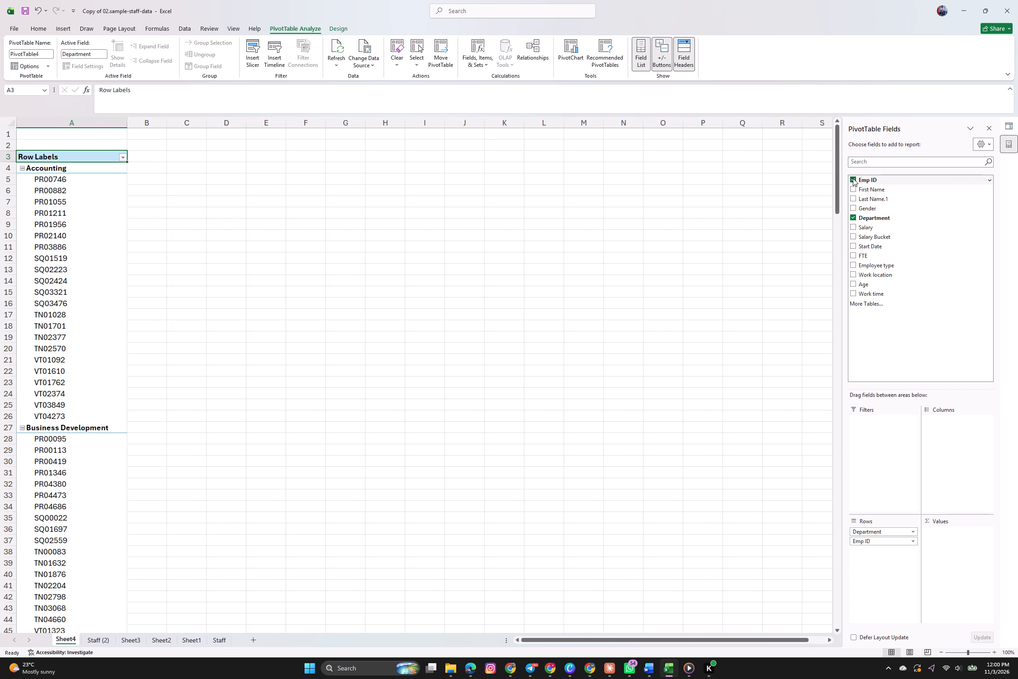
left_click_drag(853, 178, 944, 564)
left_click_drag(944, 564, 944, 563)
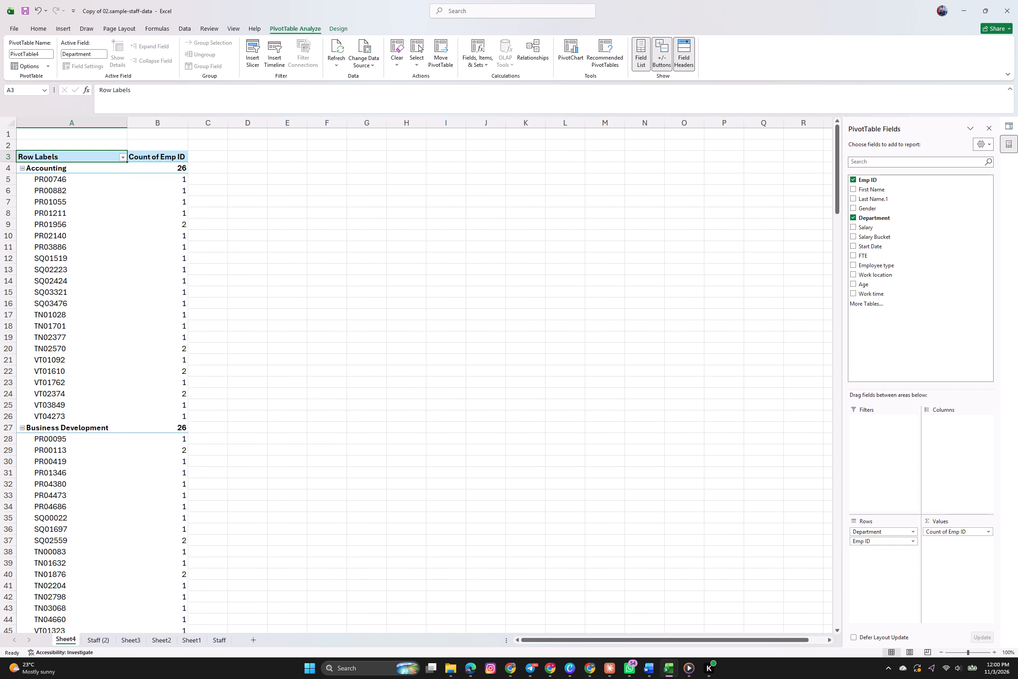
Examine the employee counts for each department down to the PivotTable's grand total.
scroll(430, 457, "up", 1)
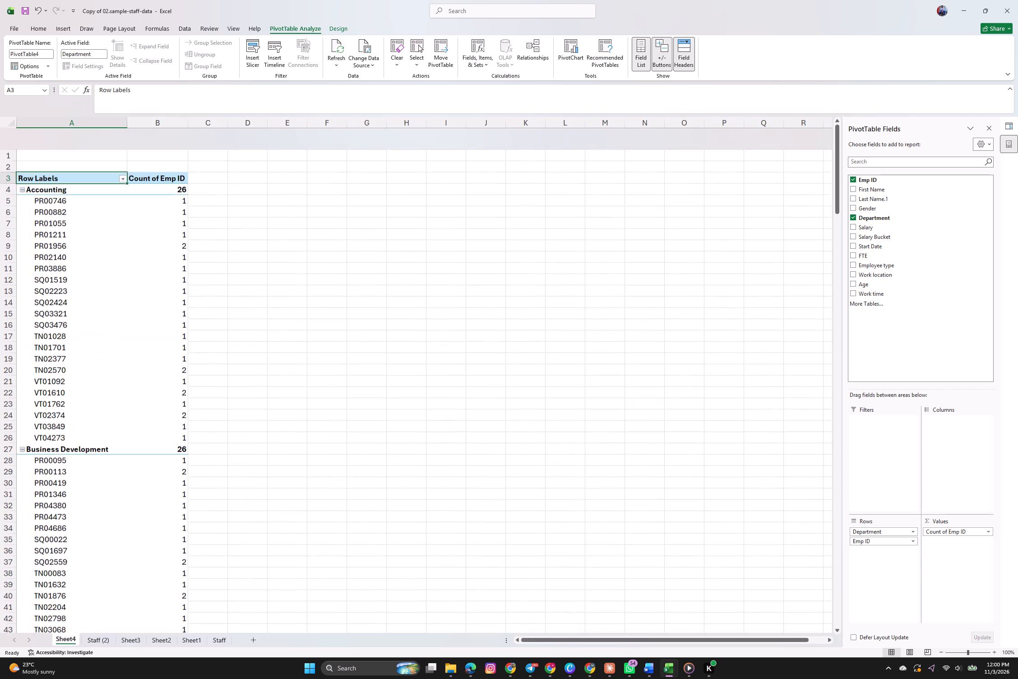
scroll(430, 457, "down", 12)
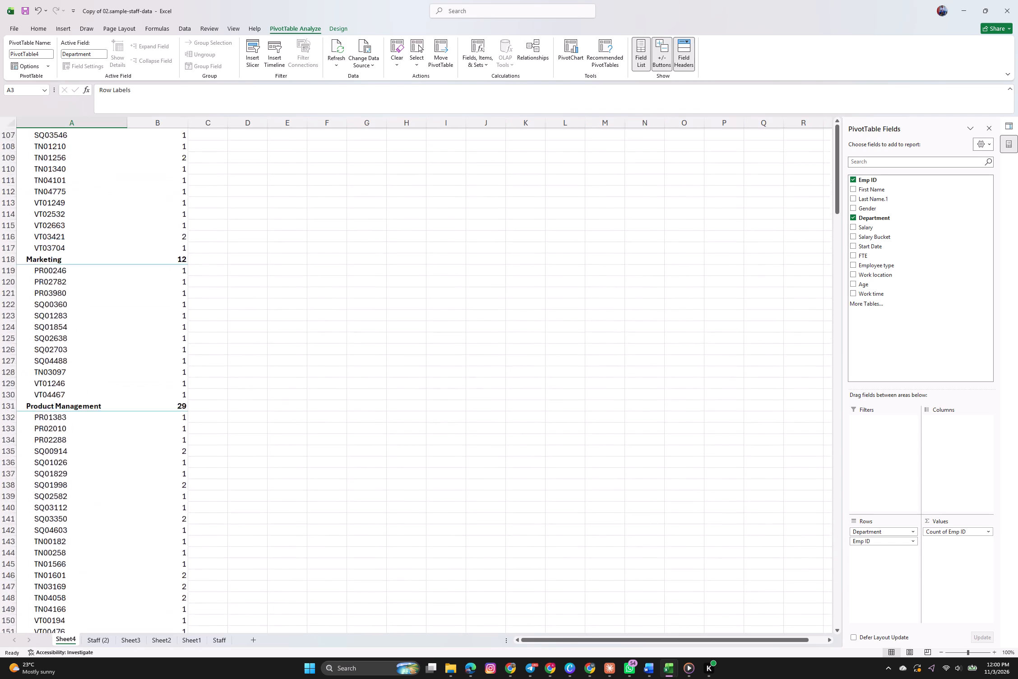
scroll(430, 457, "down", 6)
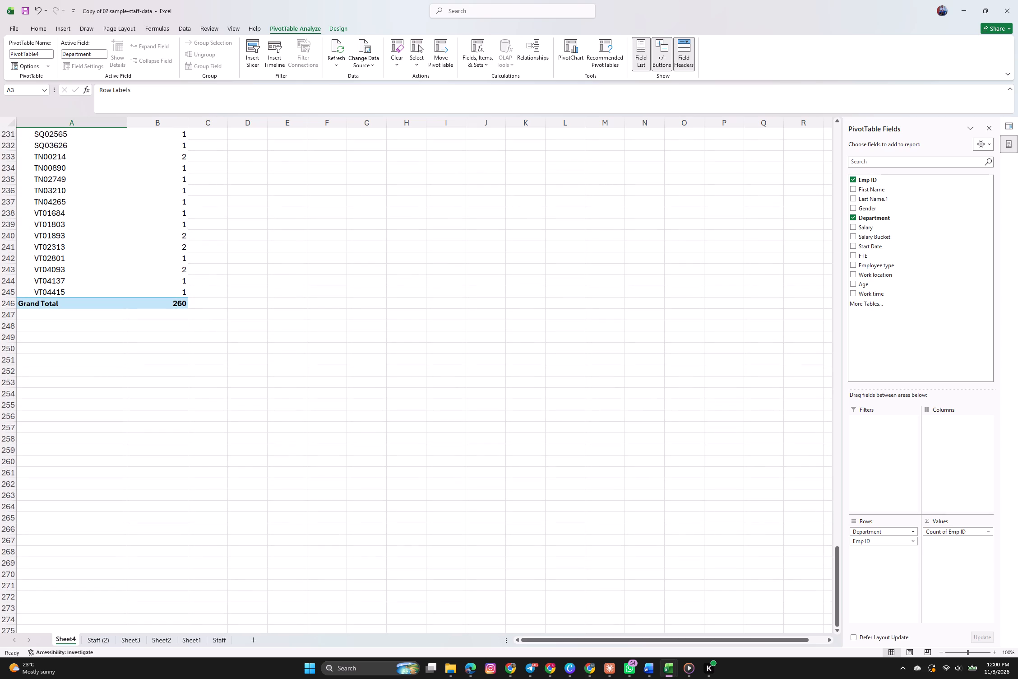
scroll(430, 457, "up", 5)
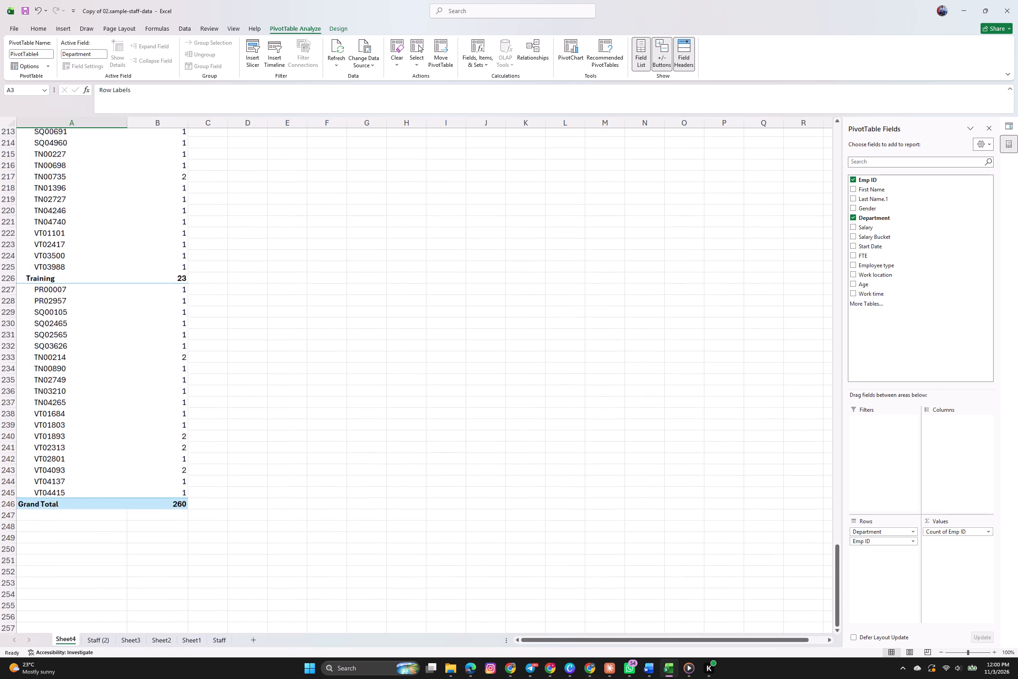
scroll(430, 457, "up", 7)
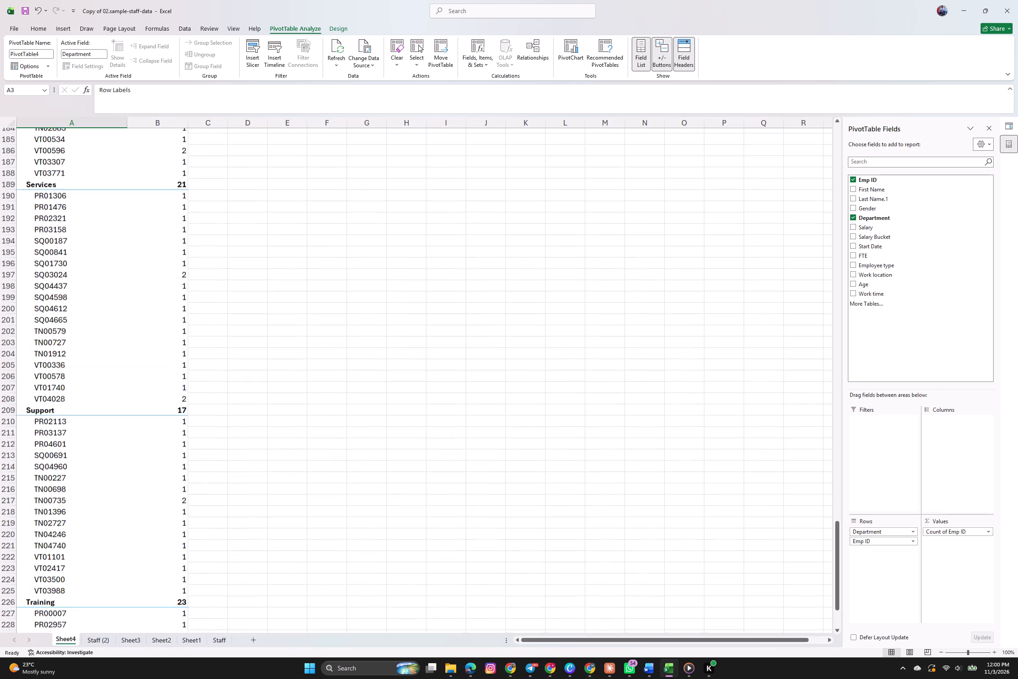
scroll(430, 457, "up", 7)
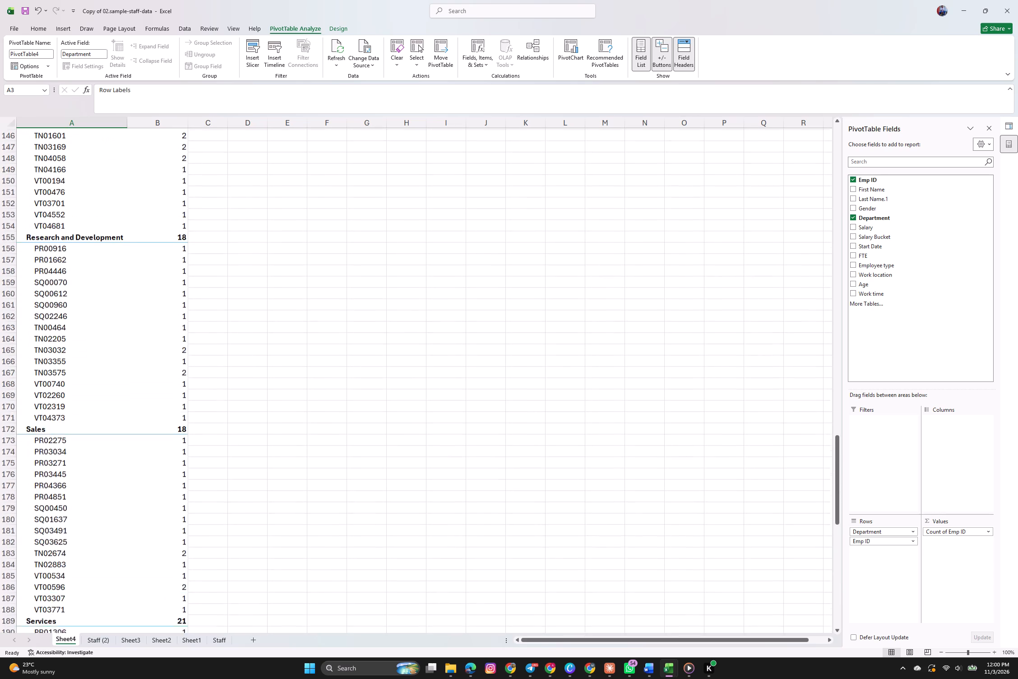
scroll(430, 457, "up", 10)
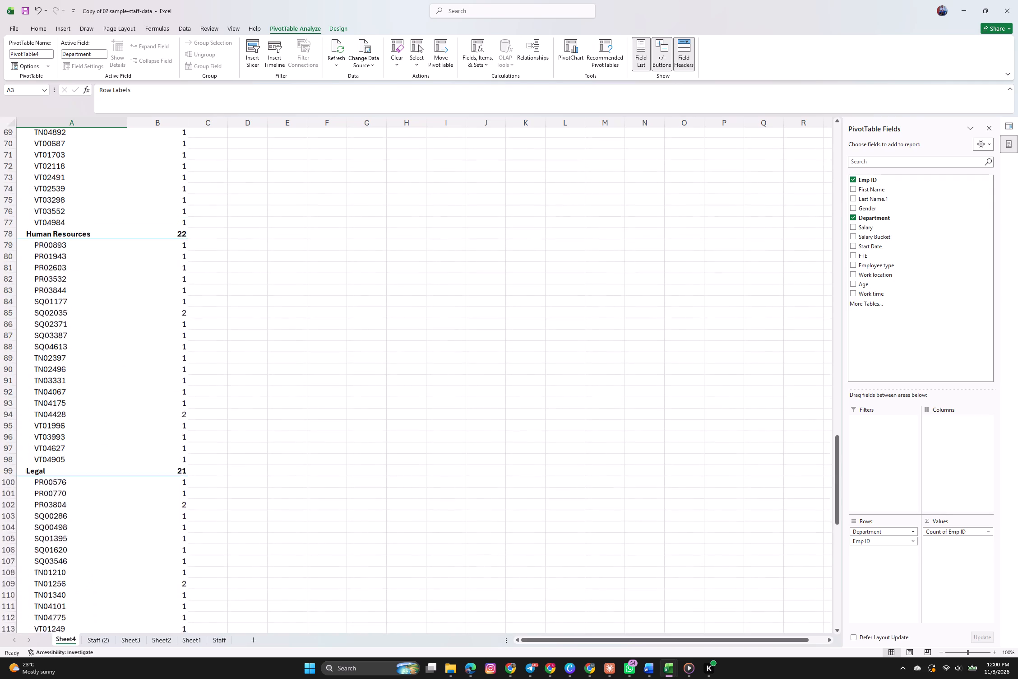
scroll(430, 457, "up", 6)
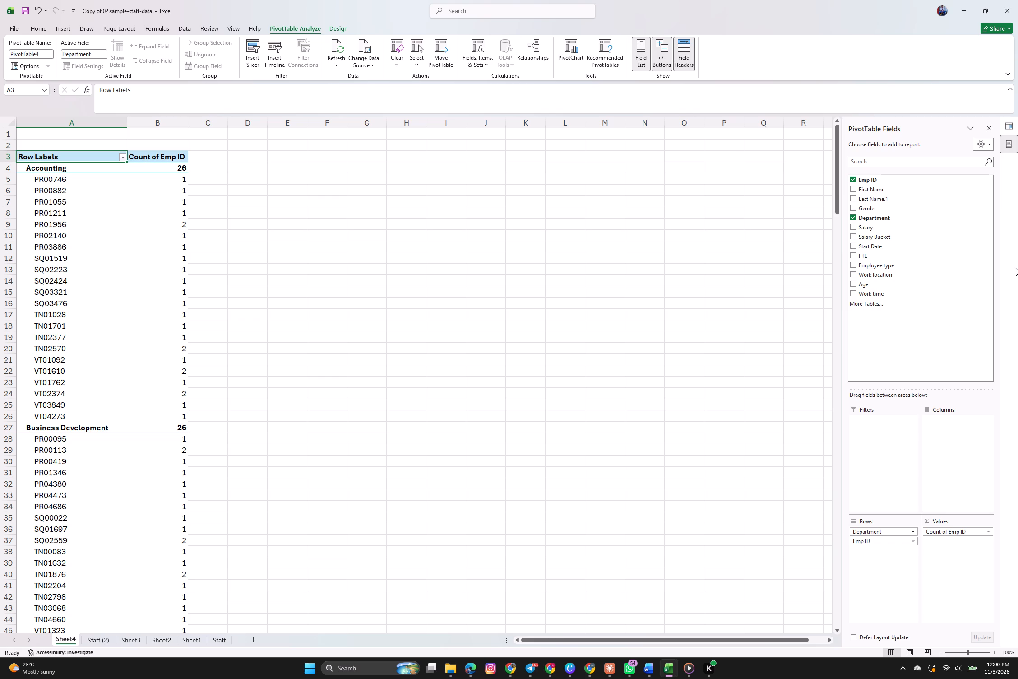
Add Salary to the PivotTable's values as a sum, and place a second copy of it there.
left_click(852, 227)
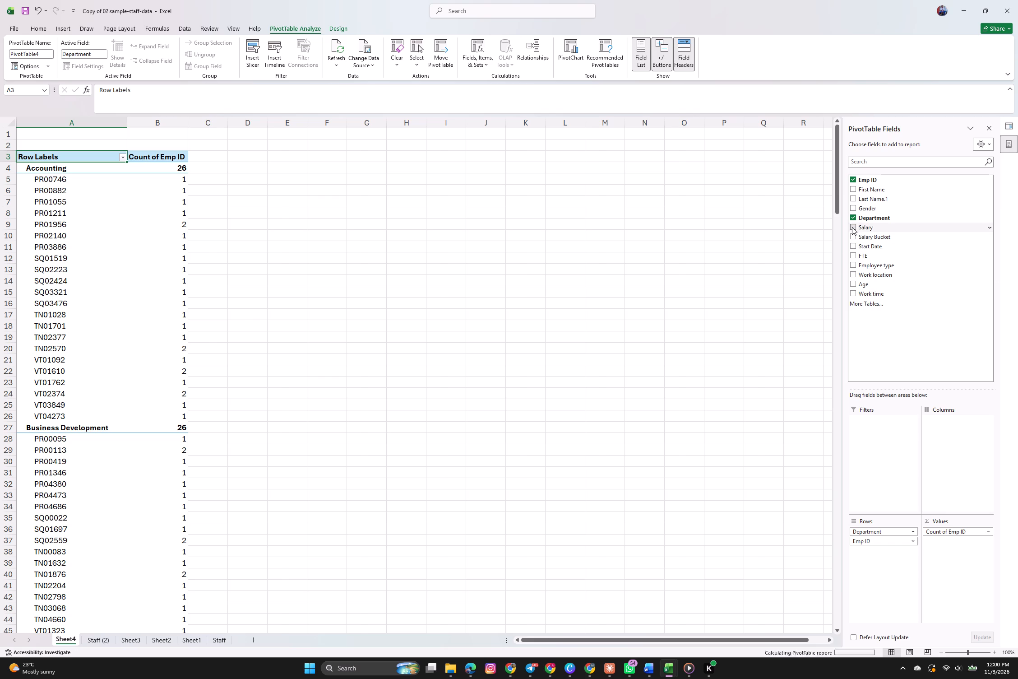
left_click_drag(852, 227, 946, 579)
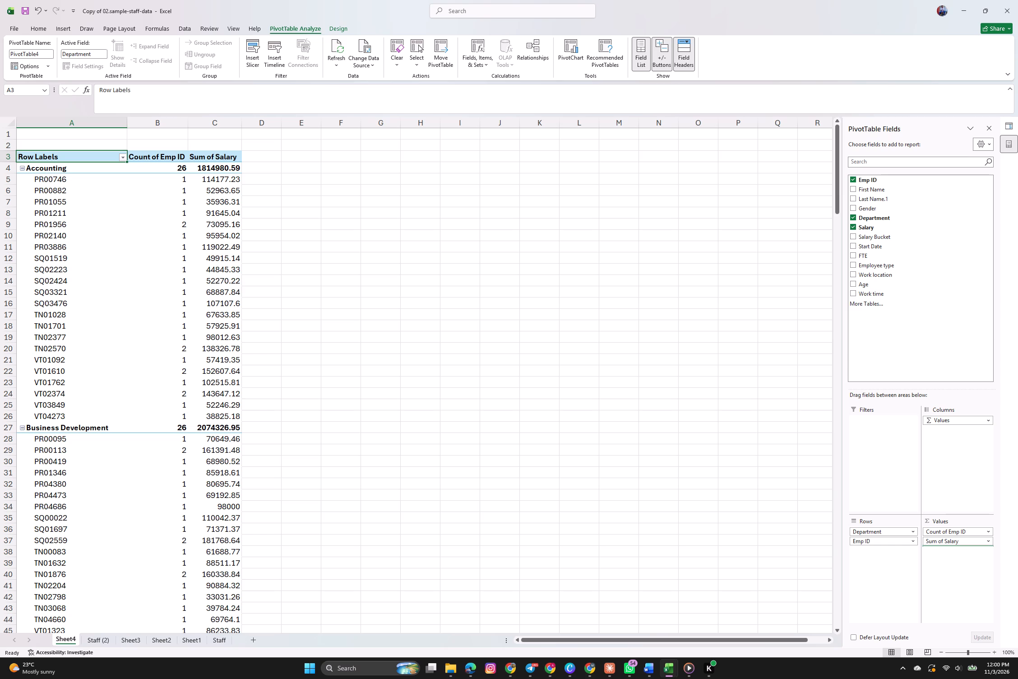
left_click_drag(946, 579, 946, 578)
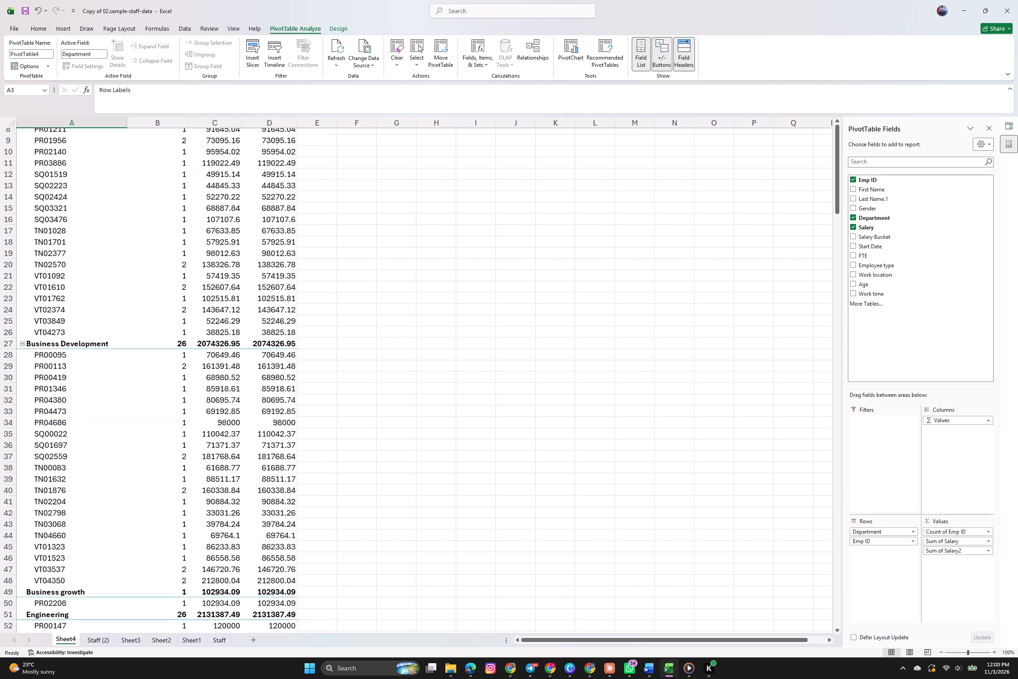
Examine the two salary sum columns across the departments down to the grand total.
scroll(474, 491, "down", 6)
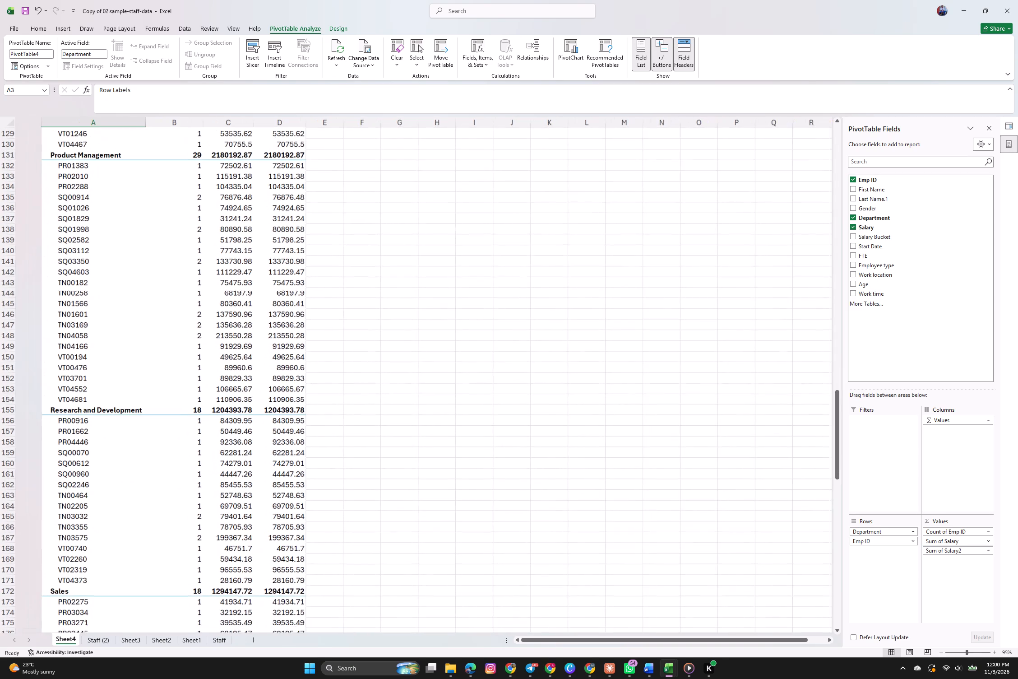
scroll(474, 491, "down", 7)
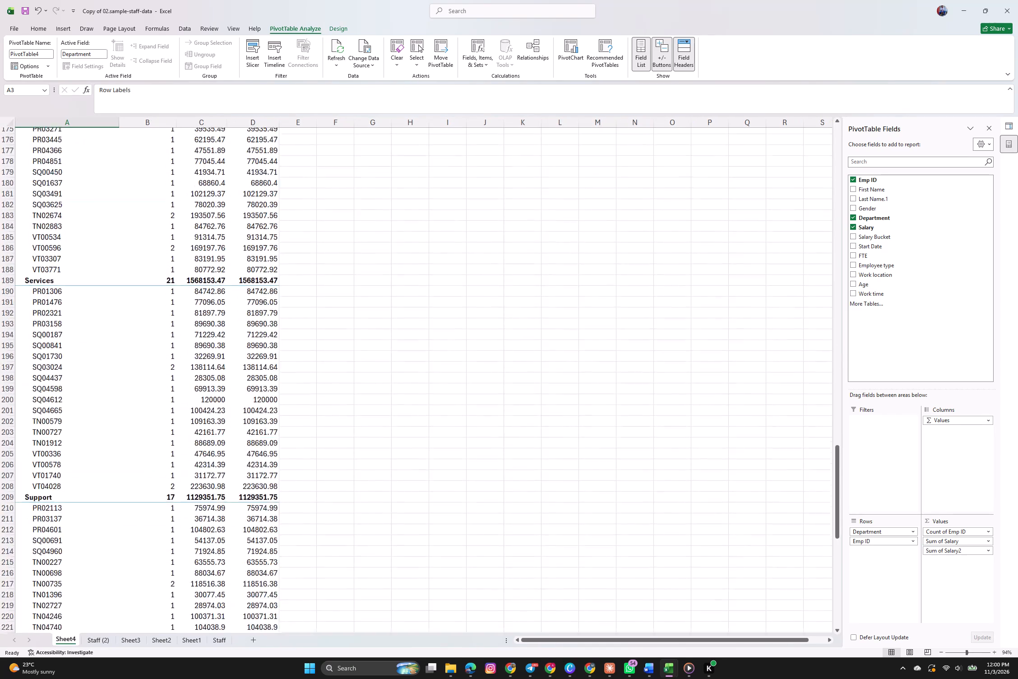
scroll(474, 491, "down", 4)
scroll(474, 491, "up", 3)
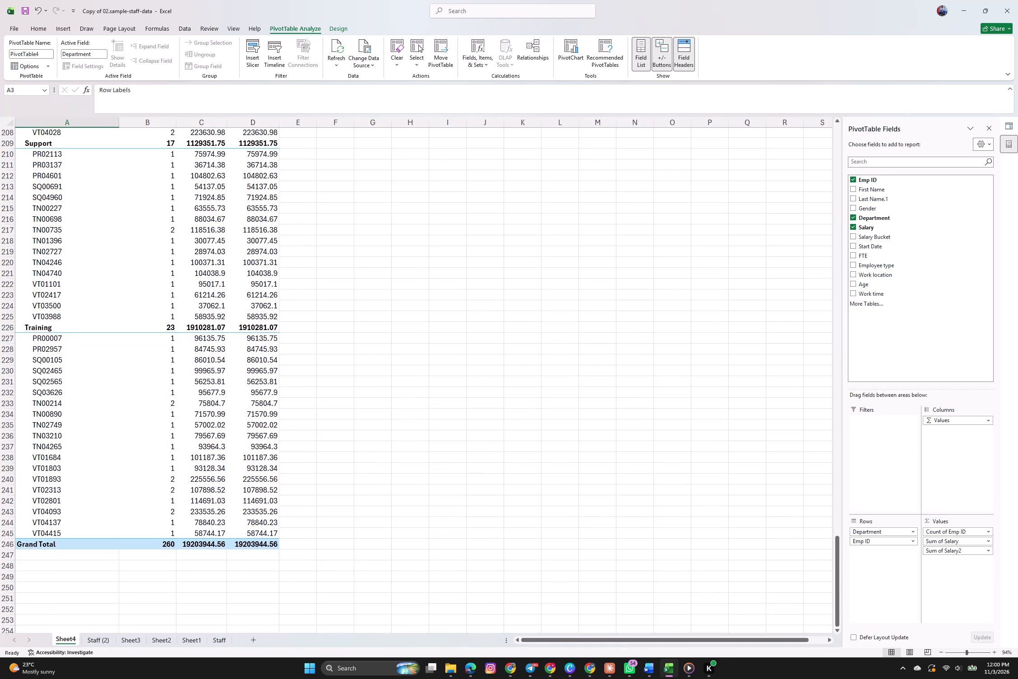
scroll(474, 491, "up", 7)
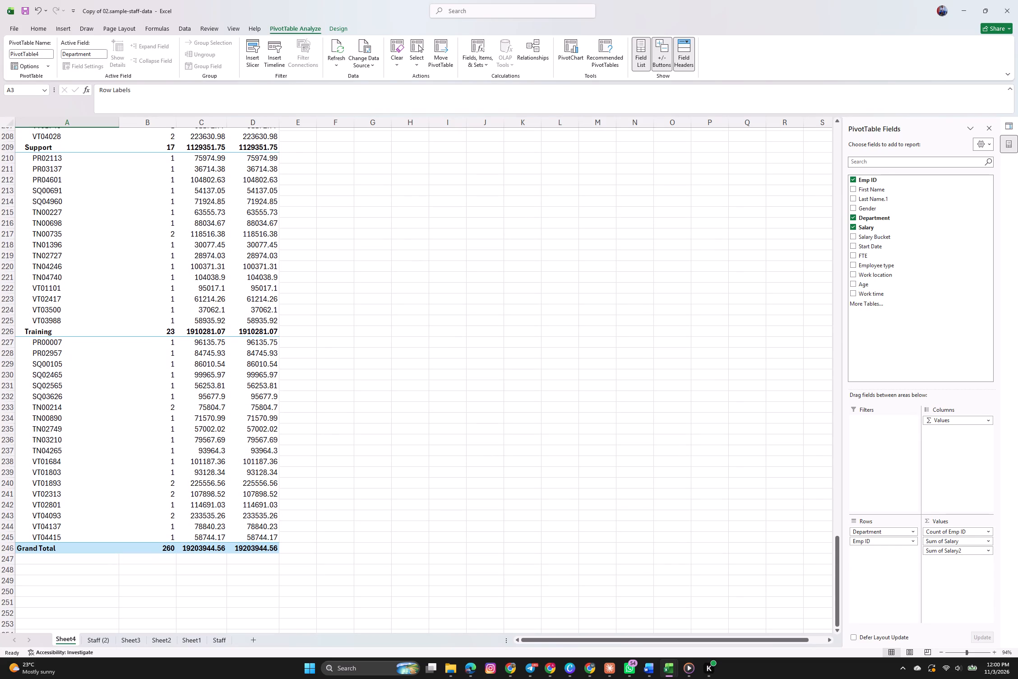
scroll(474, 491, "up", 7)
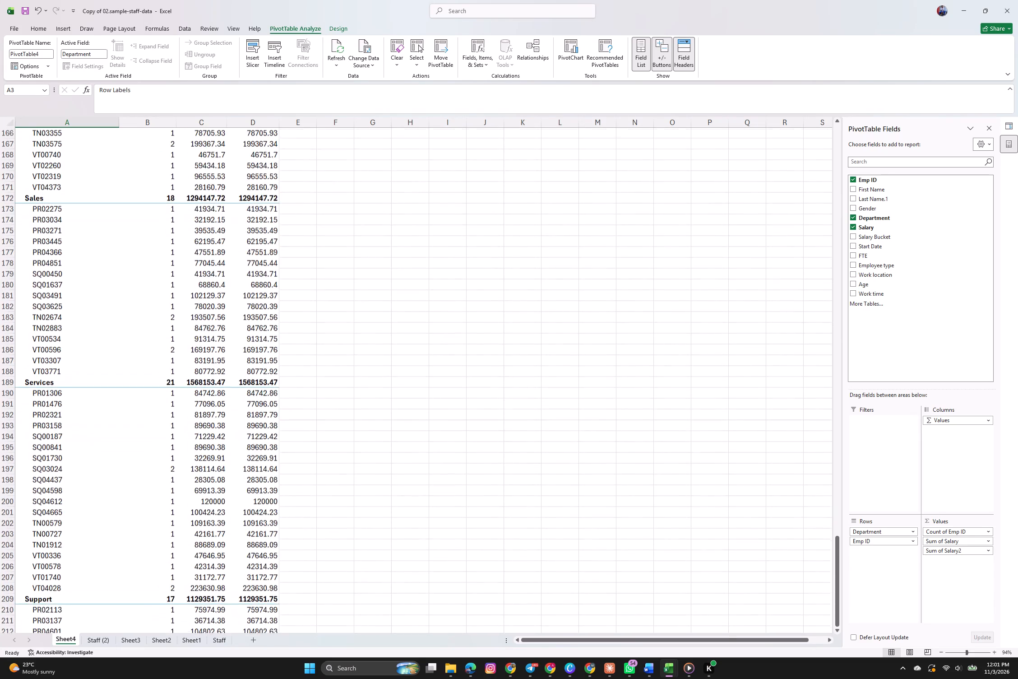
scroll(474, 491, "up", 4)
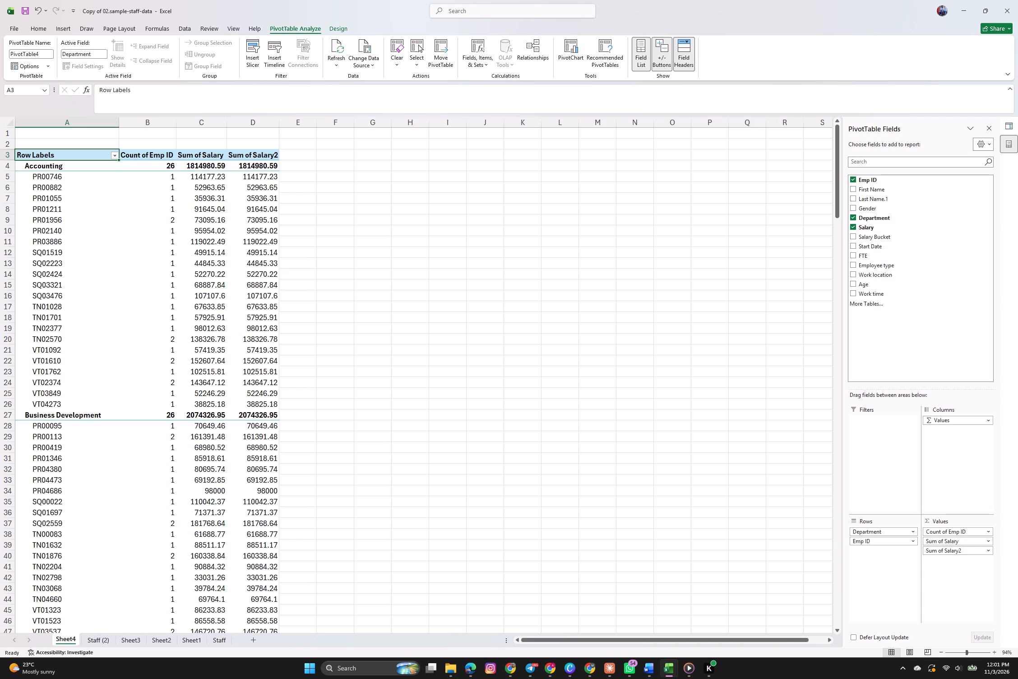
Remove the duplicate Sum of Salary2 field from the PivotTable's values.
left_click(990, 550)
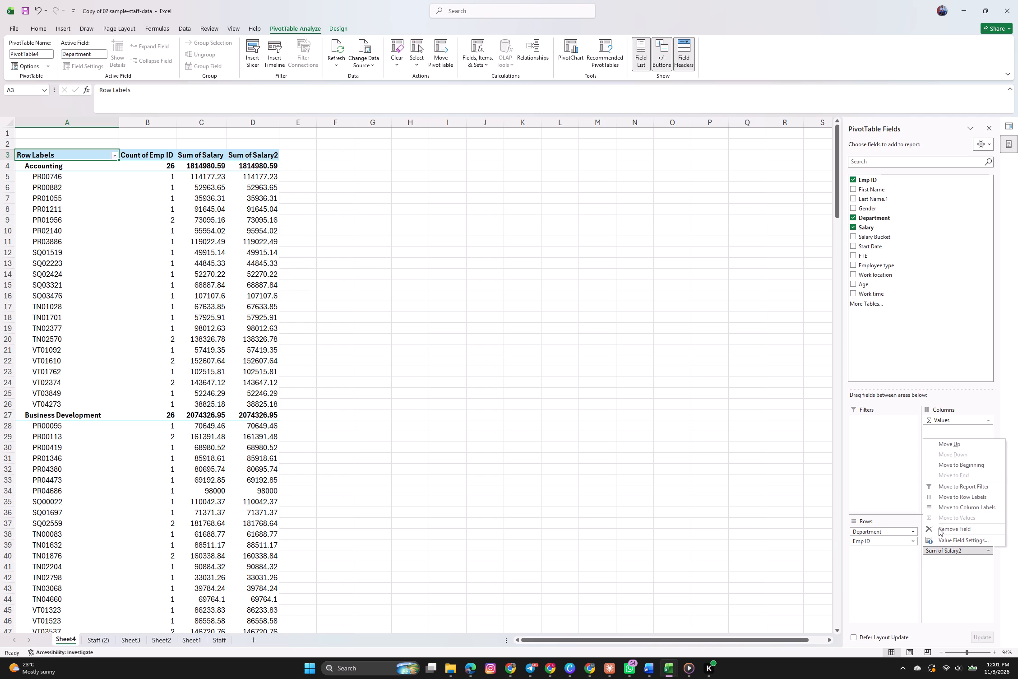
left_click(939, 528)
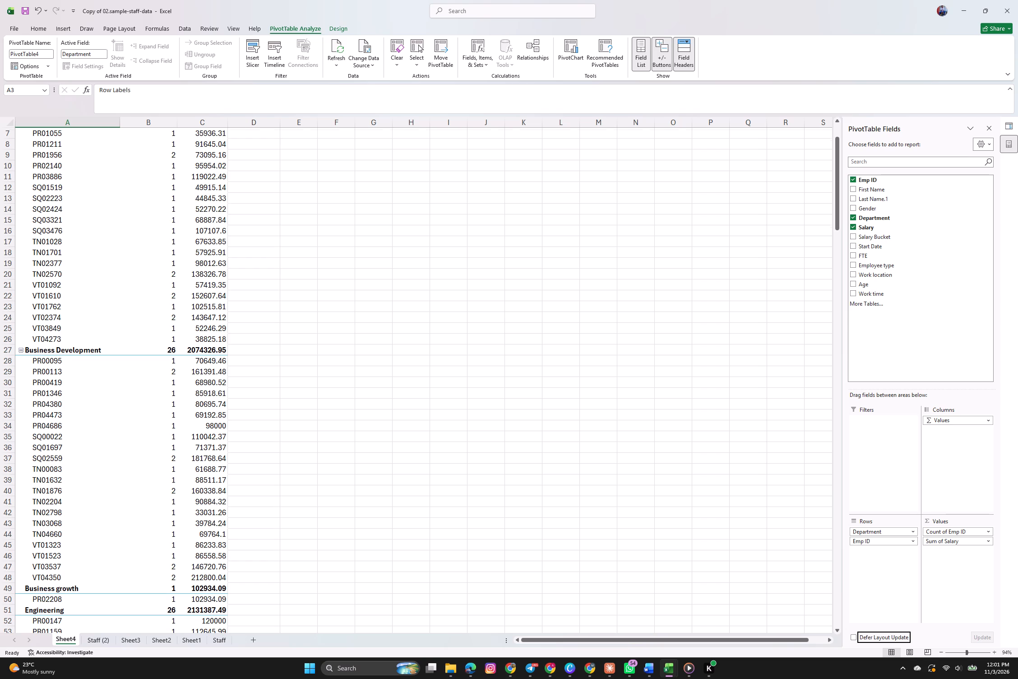
Format the PivotTable's Sum of Salary values as Currency with the $ symbol and two decimal places.
scroll(162, 182, "up", 6)
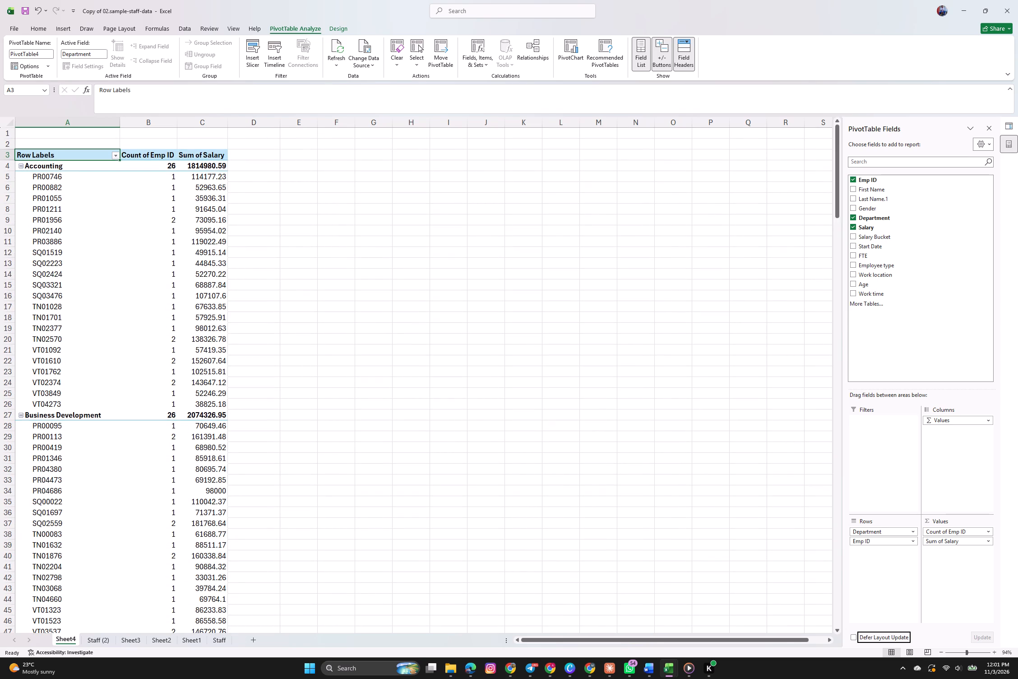
left_click(203, 179)
right_click(203, 179)
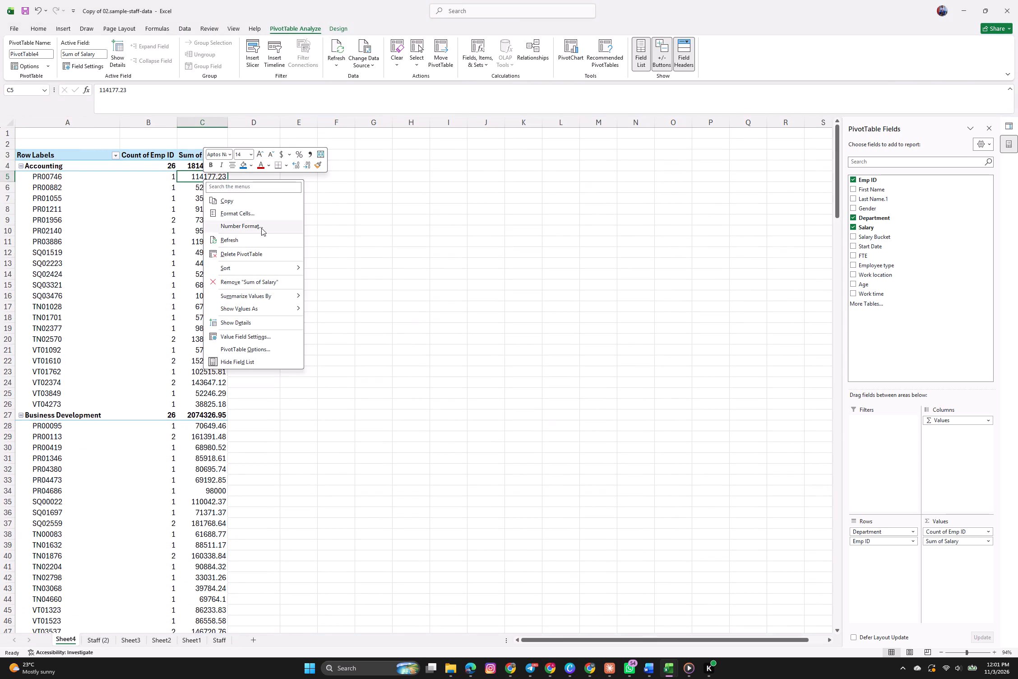
left_click(283, 228)
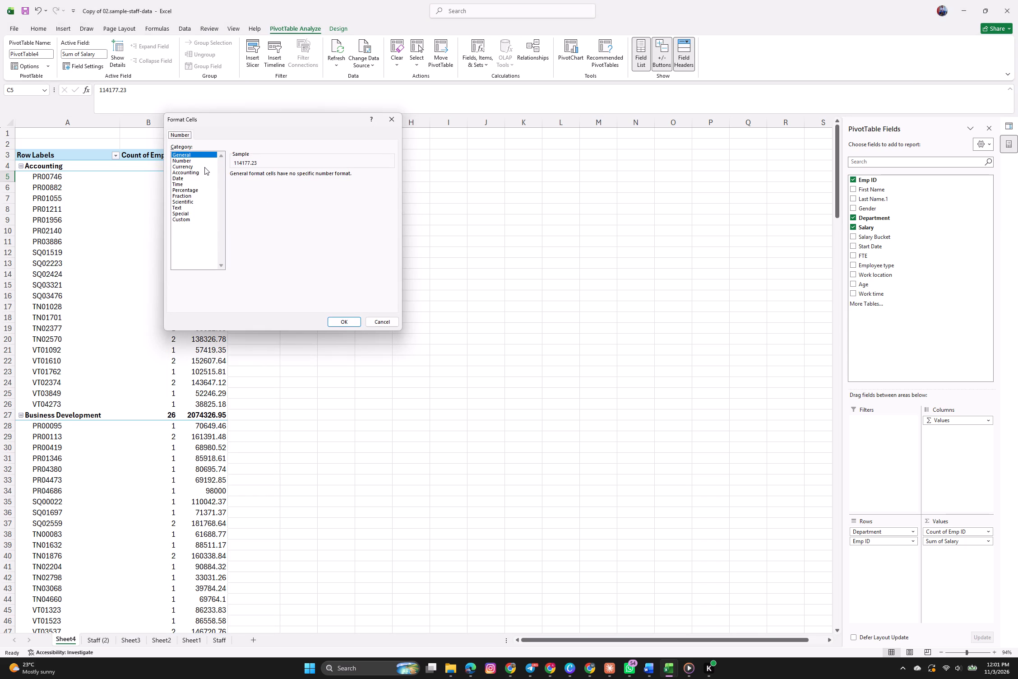
left_click(203, 166)
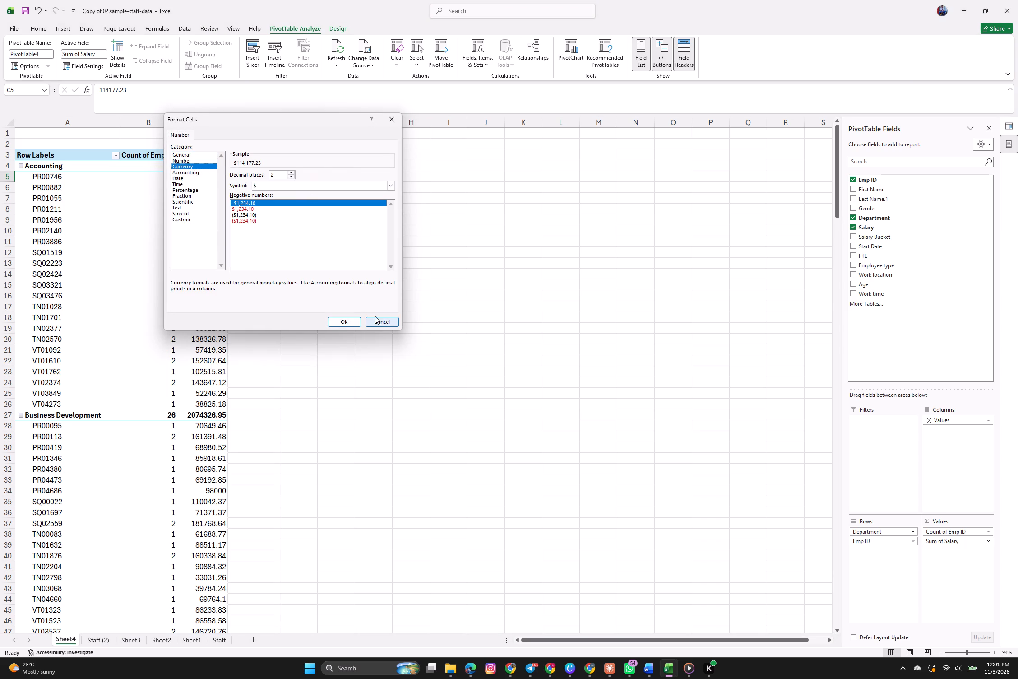
left_click(346, 322)
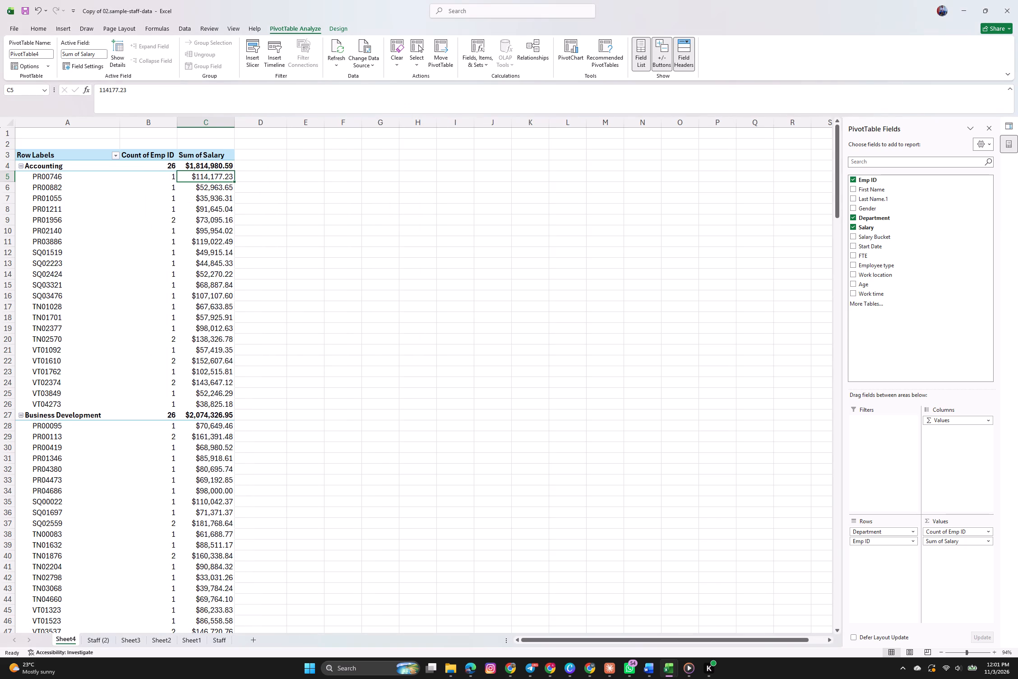
Add a second copy of the Salary field to the PivotTable's values, below Sum of Salary.
scroll(315, 424, "down", 3)
scroll(315, 424, "up", 3)
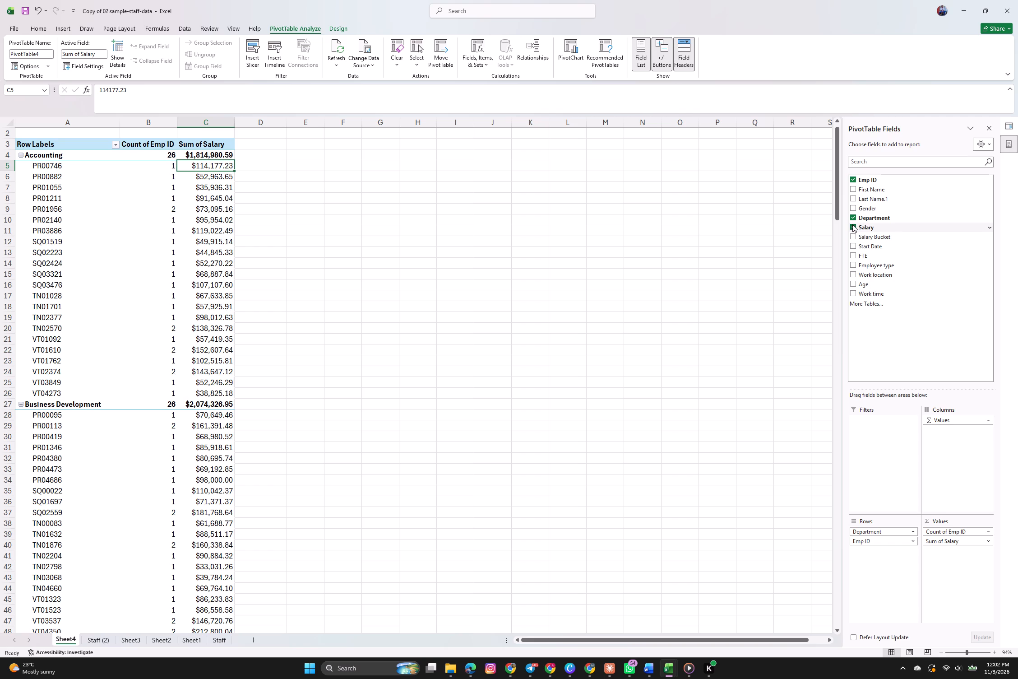
left_click_drag(852, 224, 945, 559)
left_click_drag(945, 559, 945, 560)
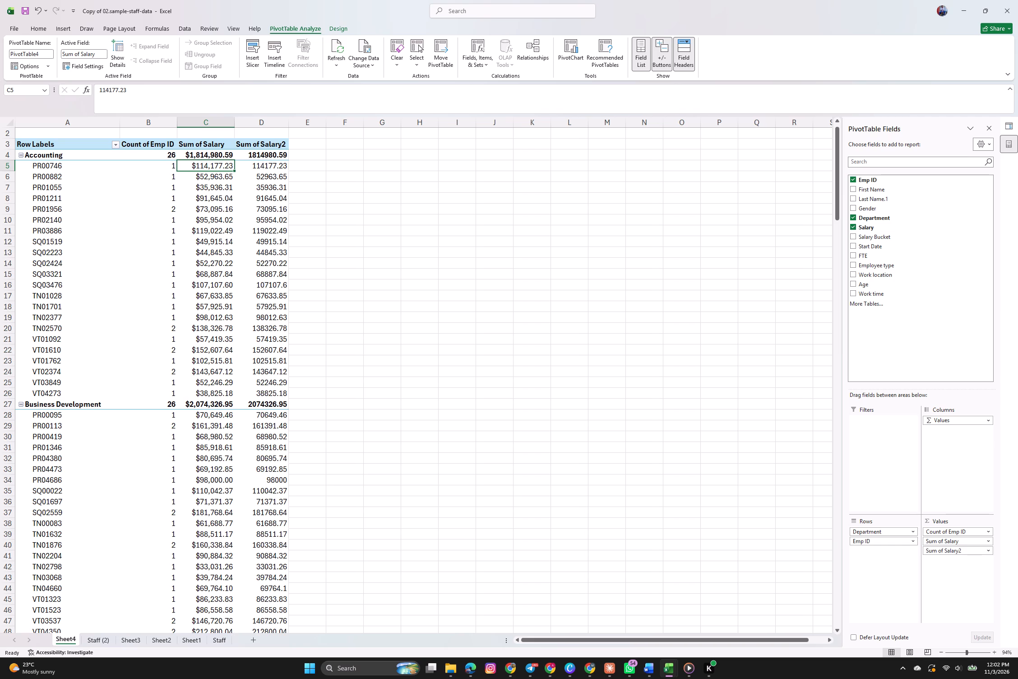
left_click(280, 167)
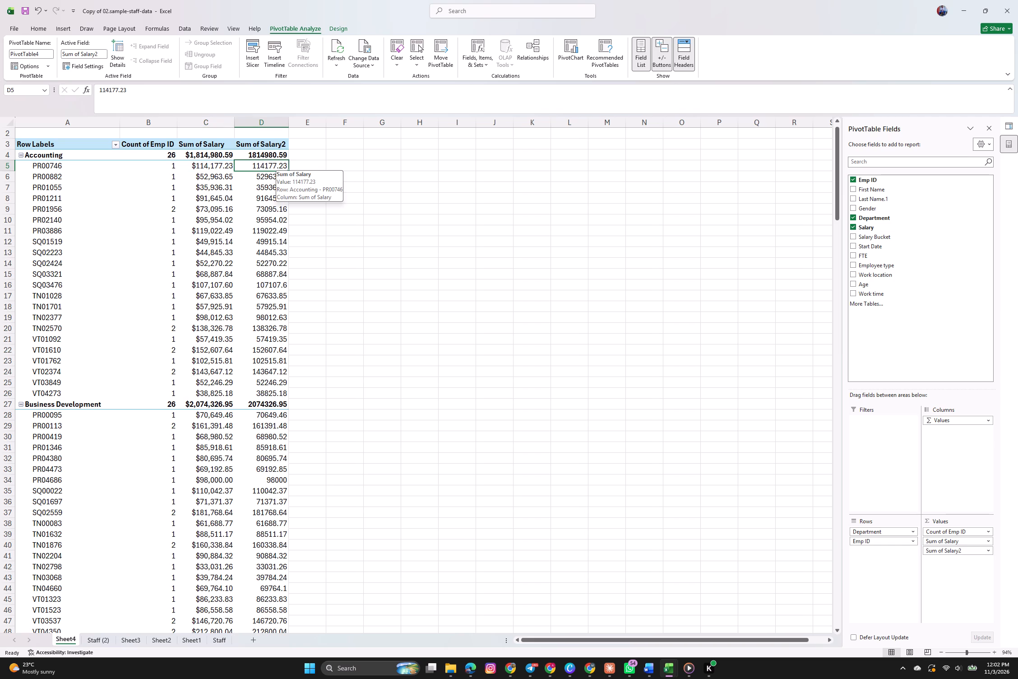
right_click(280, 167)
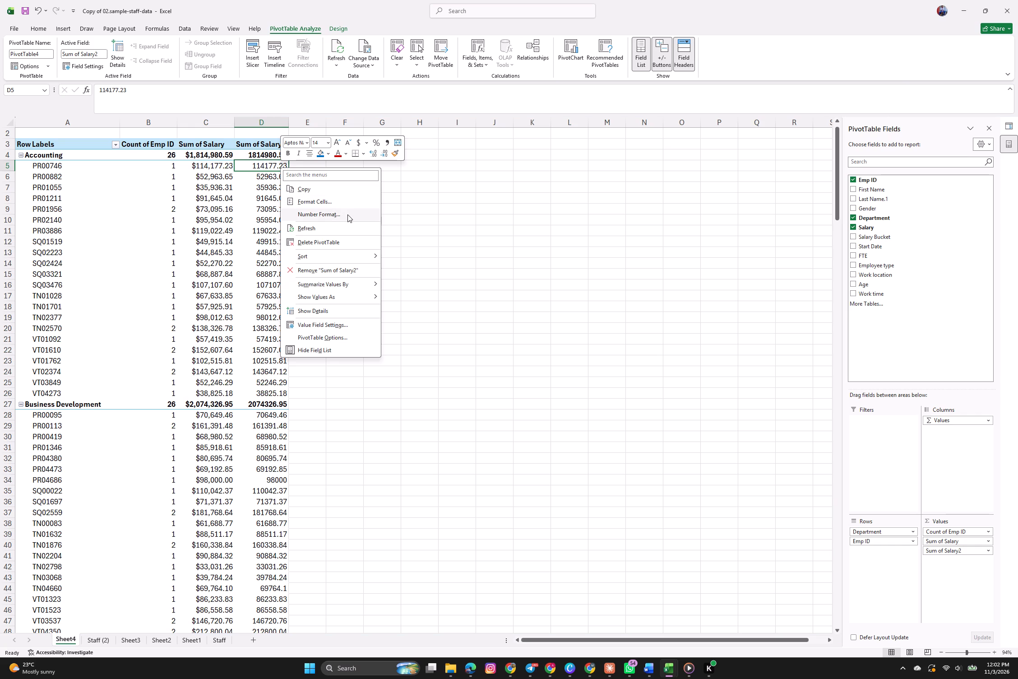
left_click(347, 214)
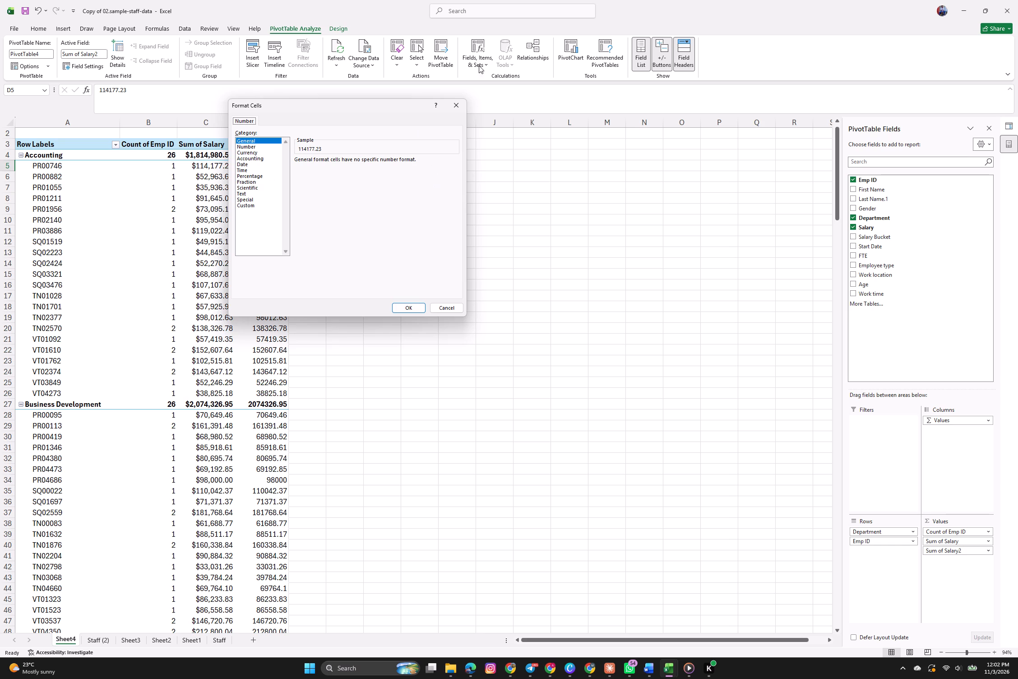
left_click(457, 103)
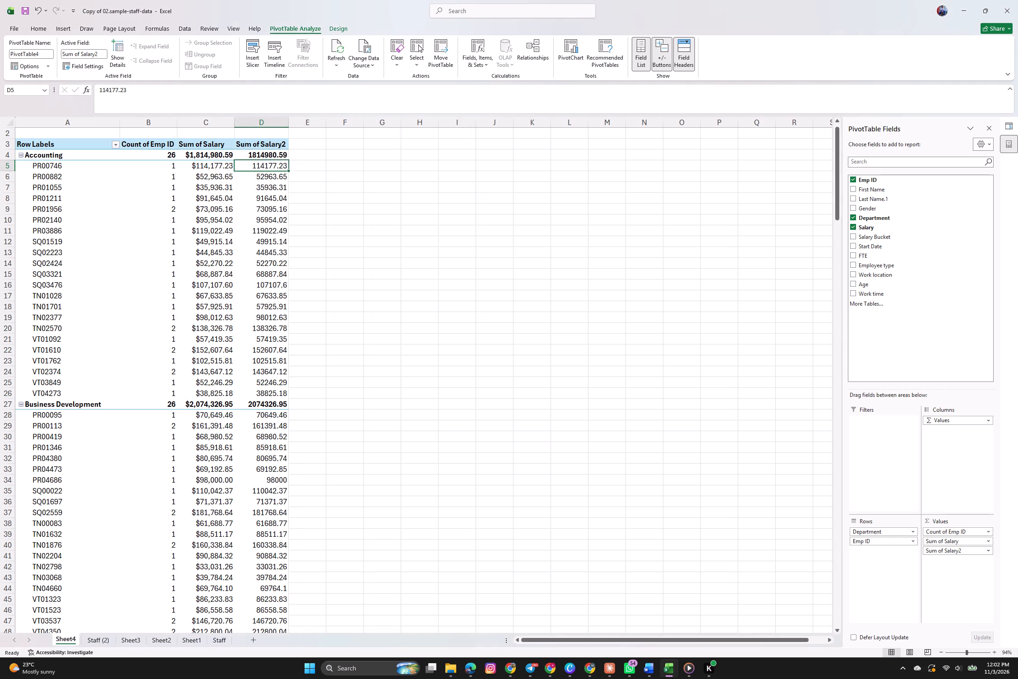
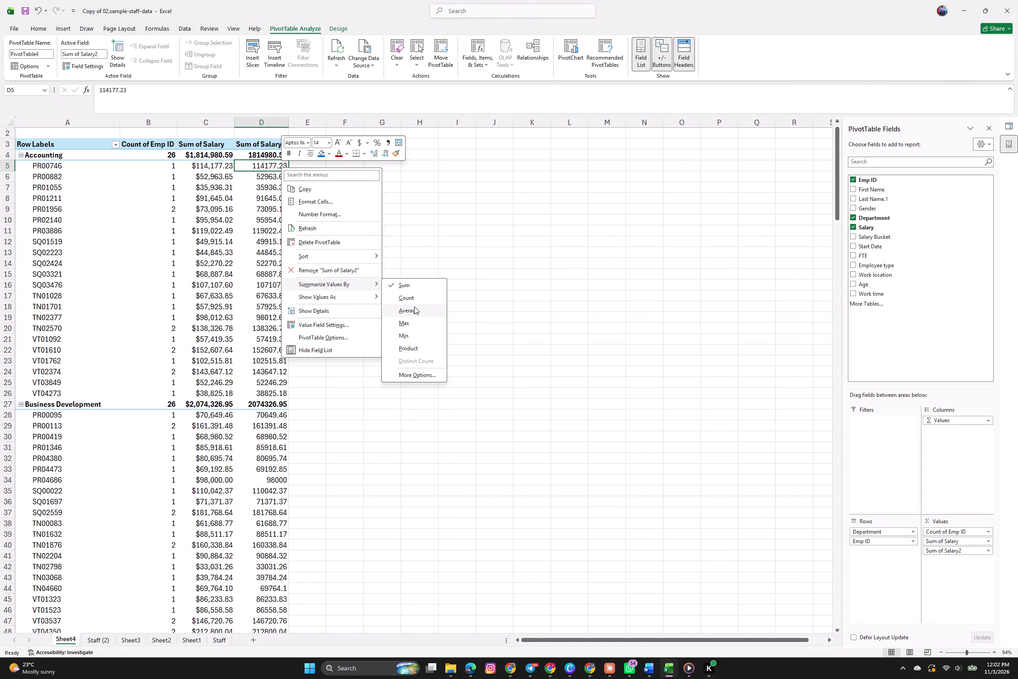
Summarize the second salary value field, Sum of Salary2, by Average in the PivotTable.
left_click(414, 308)
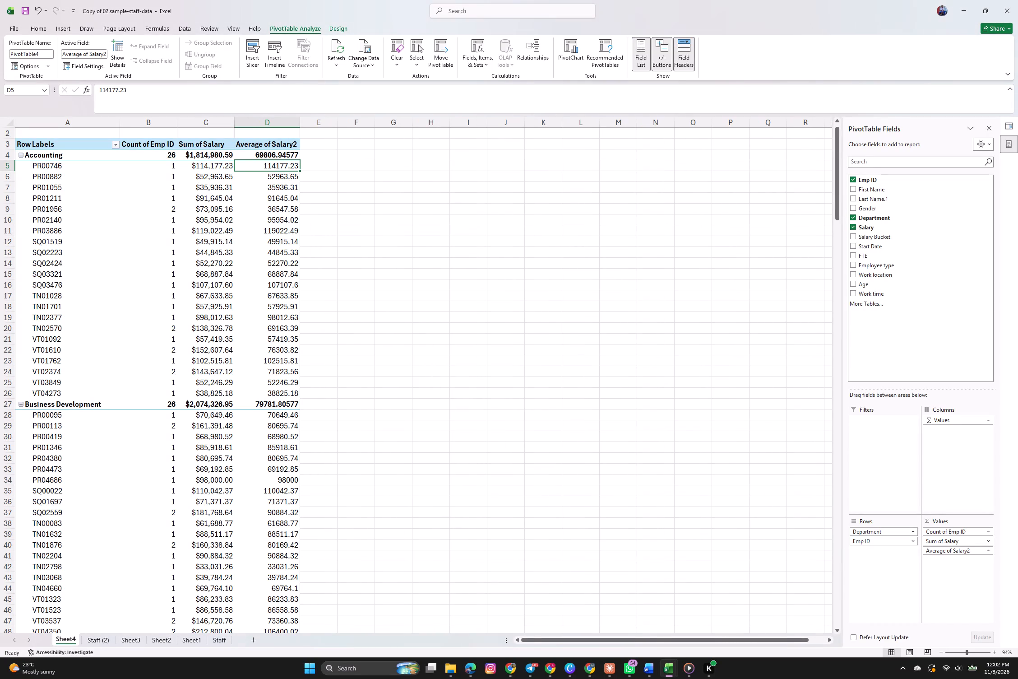
scroll(372, 308, "down", 4)
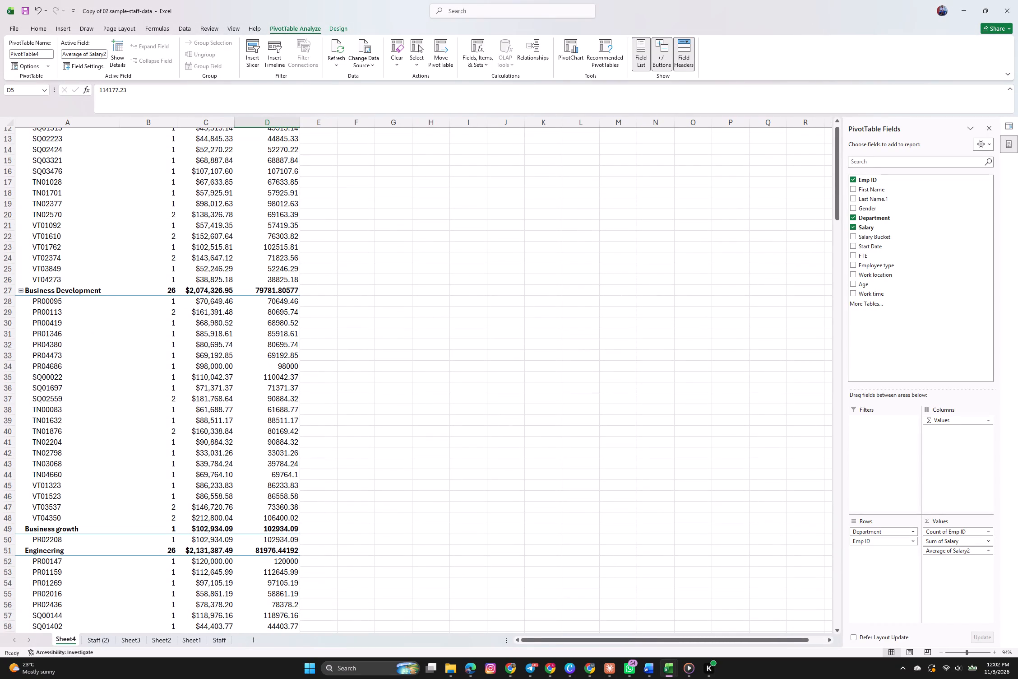
scroll(372, 308, "down", 1)
scroll(372, 308, "up", 3)
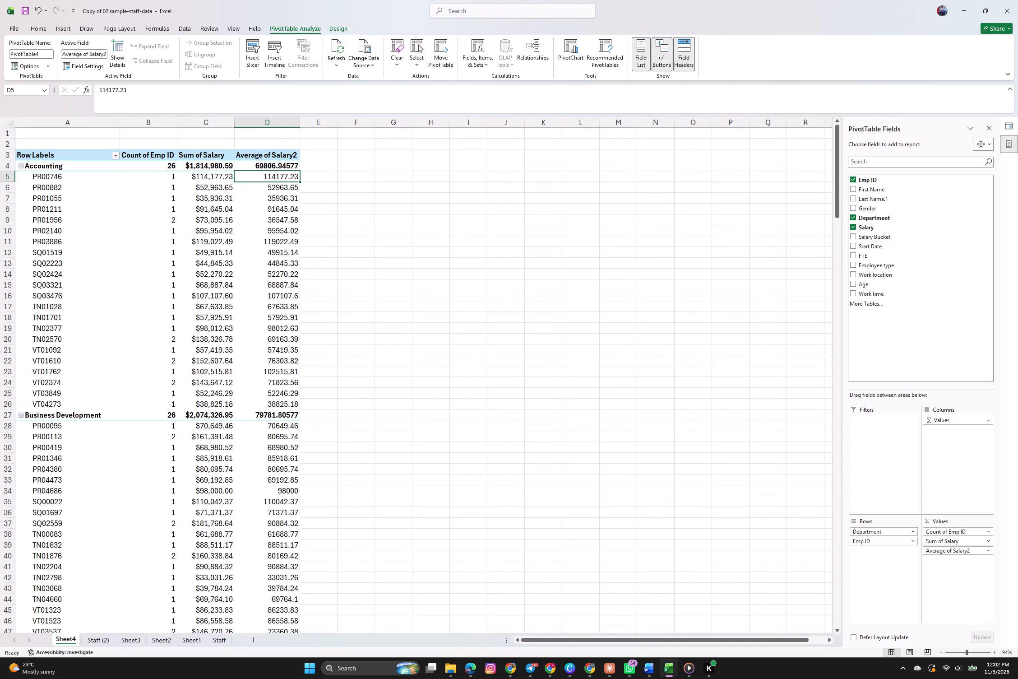
Format the Average of Salary2 values as Currency with the $ symbol and two decimal places.
right_click(292, 177)
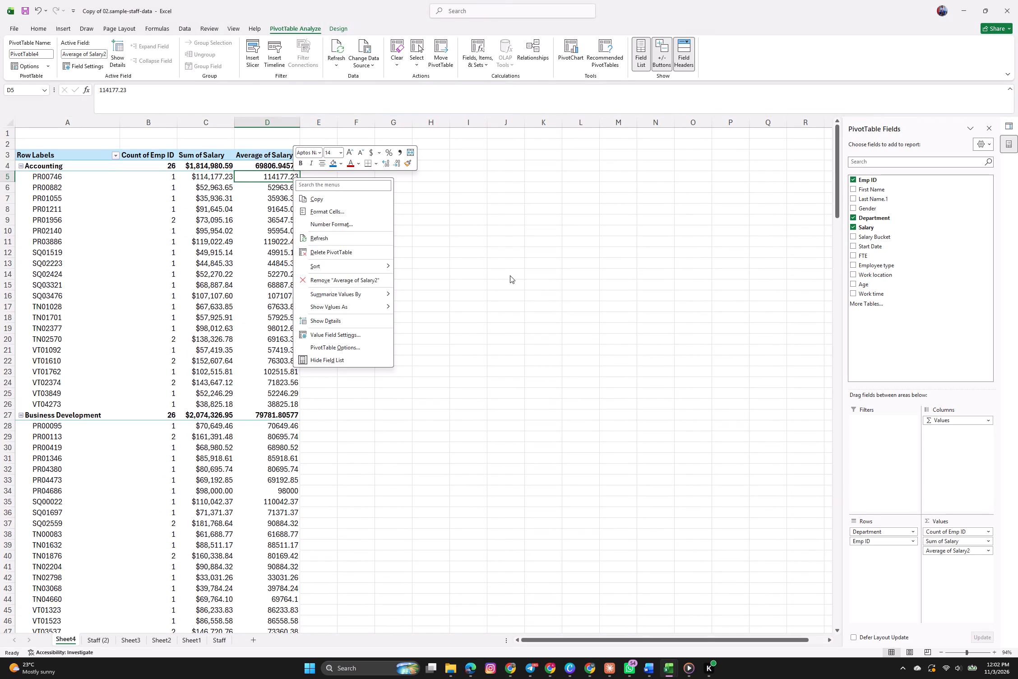
left_click(510, 275)
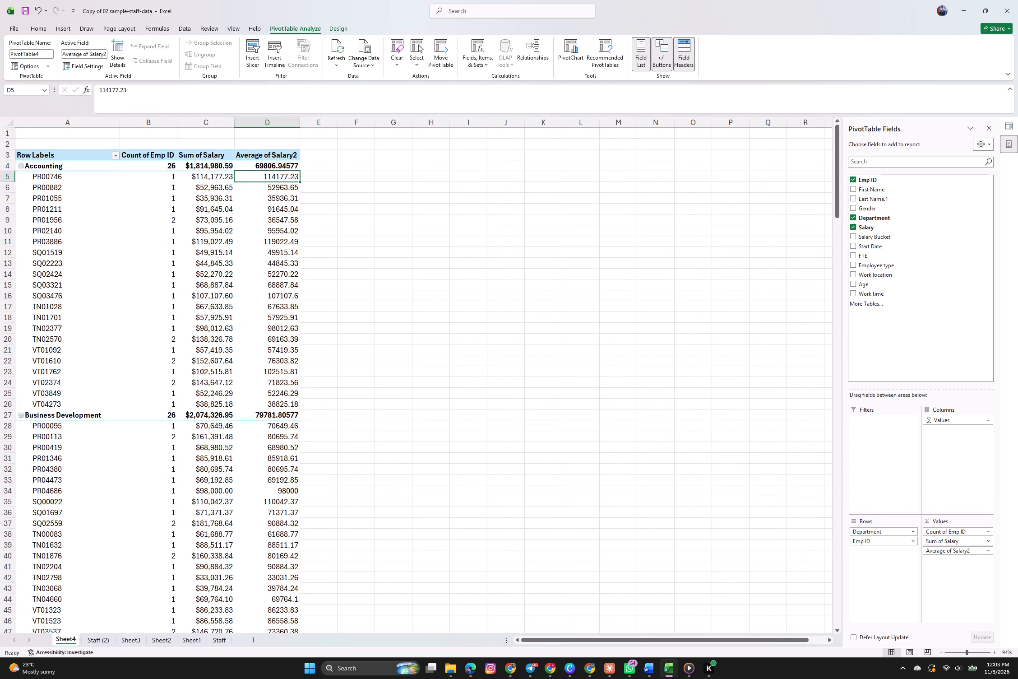
right_click(282, 177)
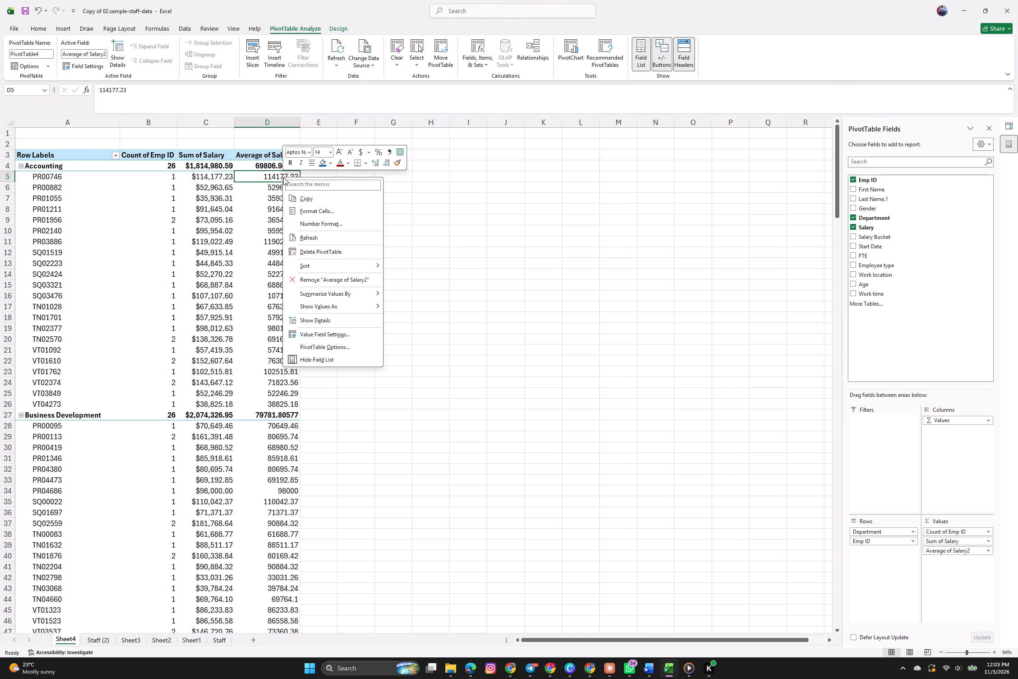
left_click(353, 224)
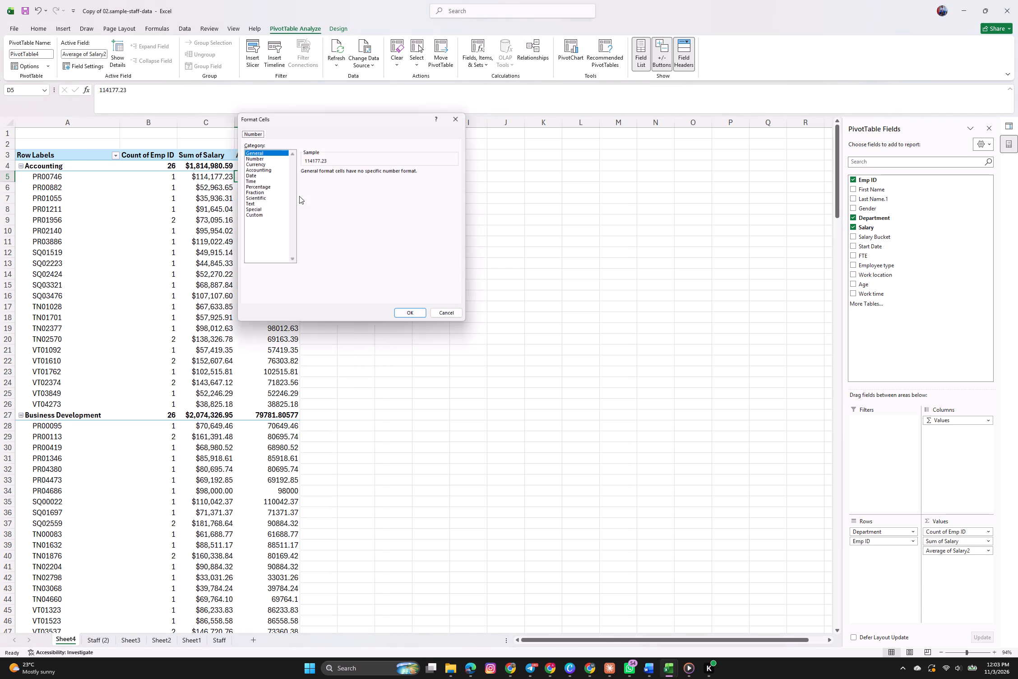
left_click(271, 162)
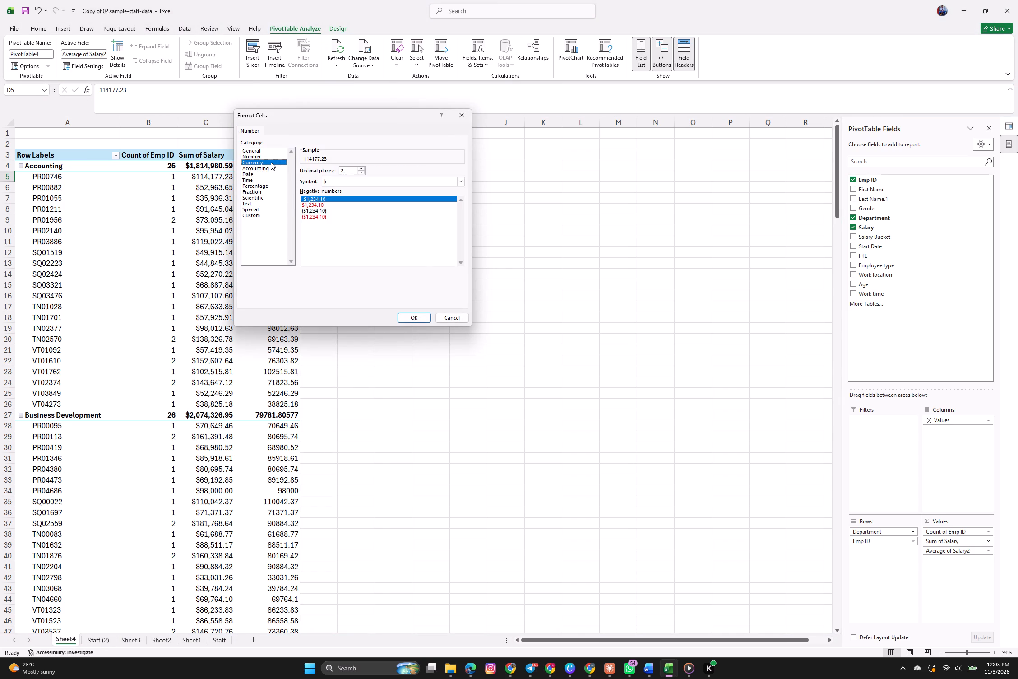
left_click(414, 320)
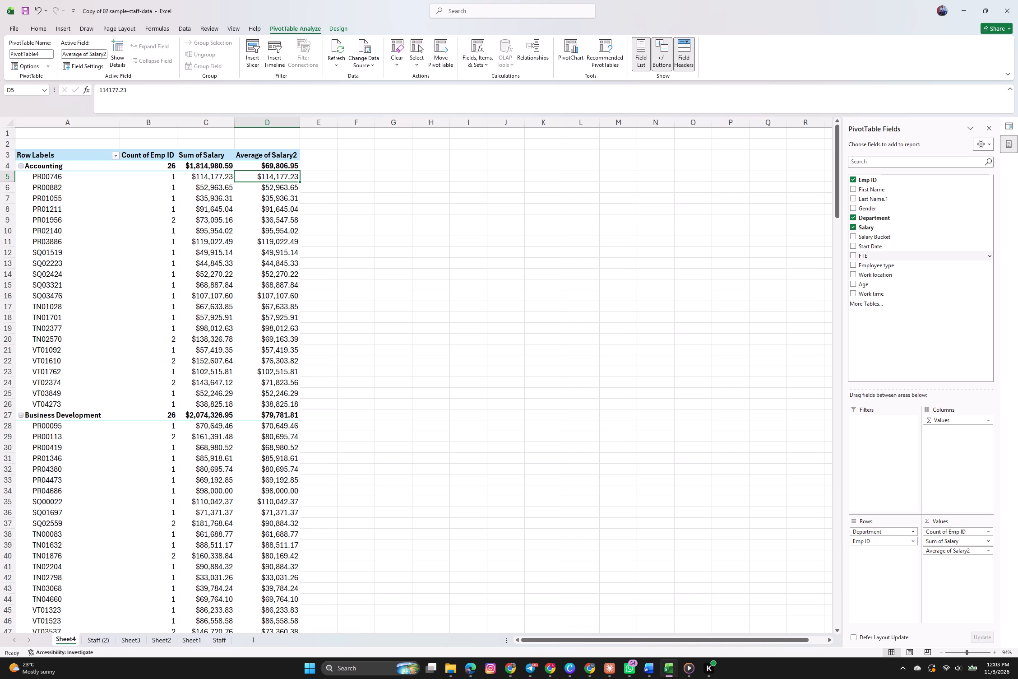
Add the FTE field to the PivotTable values as a sum.
left_click(851, 256)
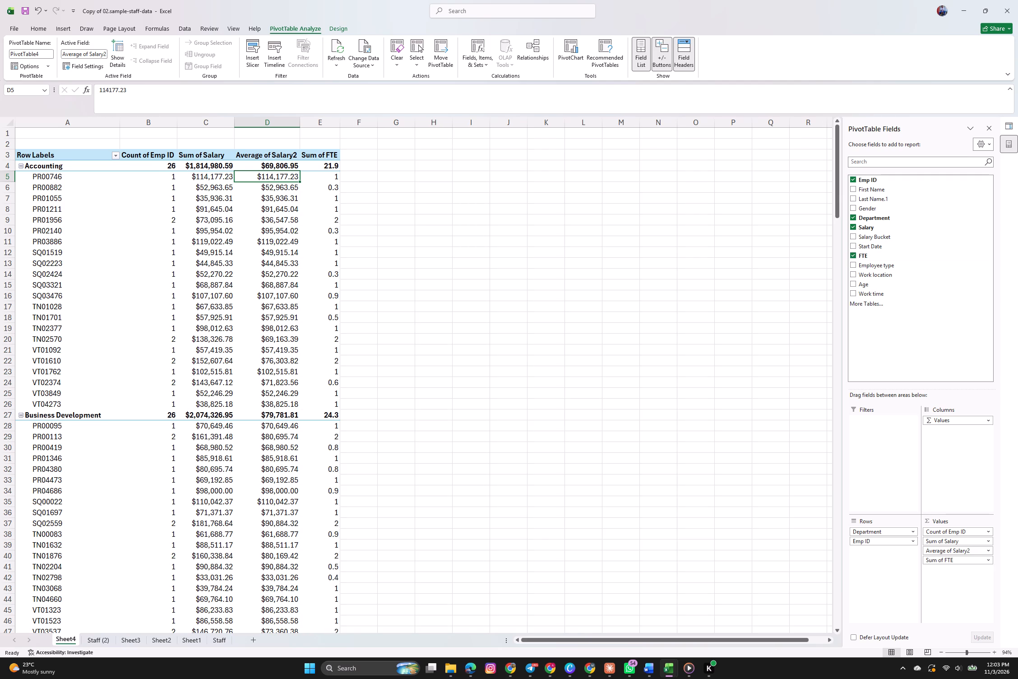
scroll(399, 261, "up", 1)
scroll(399, 261, "down", 1)
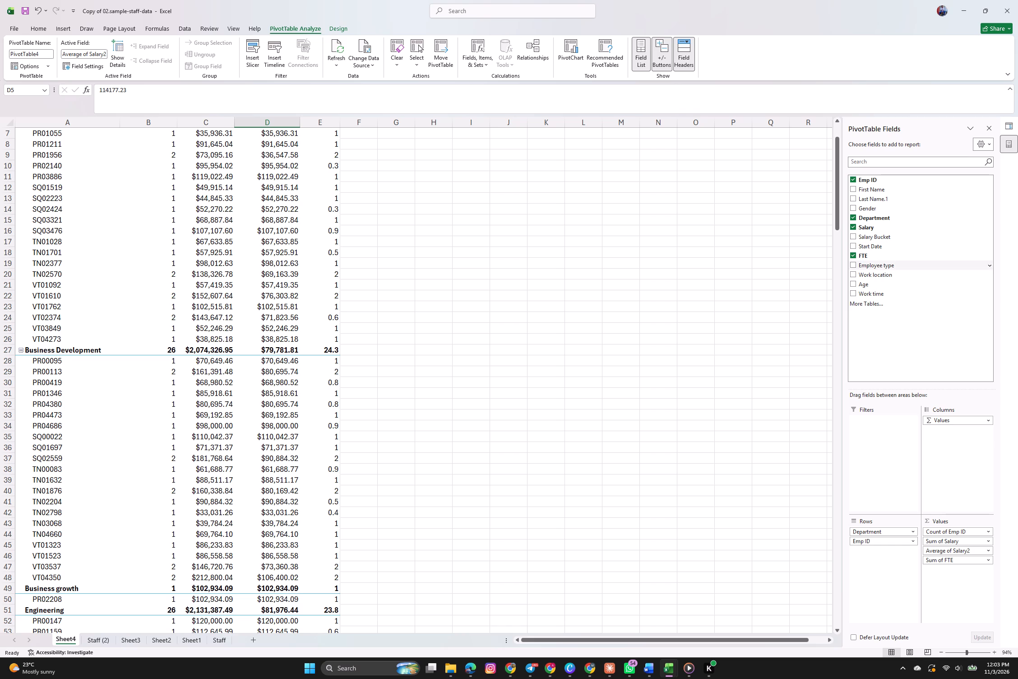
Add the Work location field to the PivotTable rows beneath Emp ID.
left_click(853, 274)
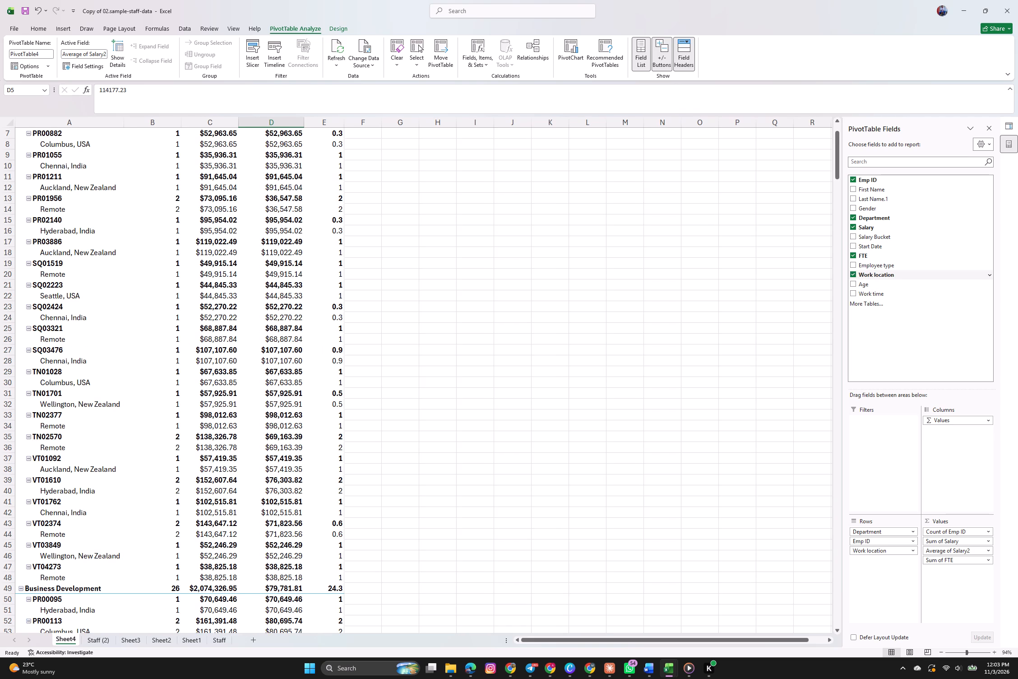
Insert a slicer for the Work location field.
right_click(871, 273)
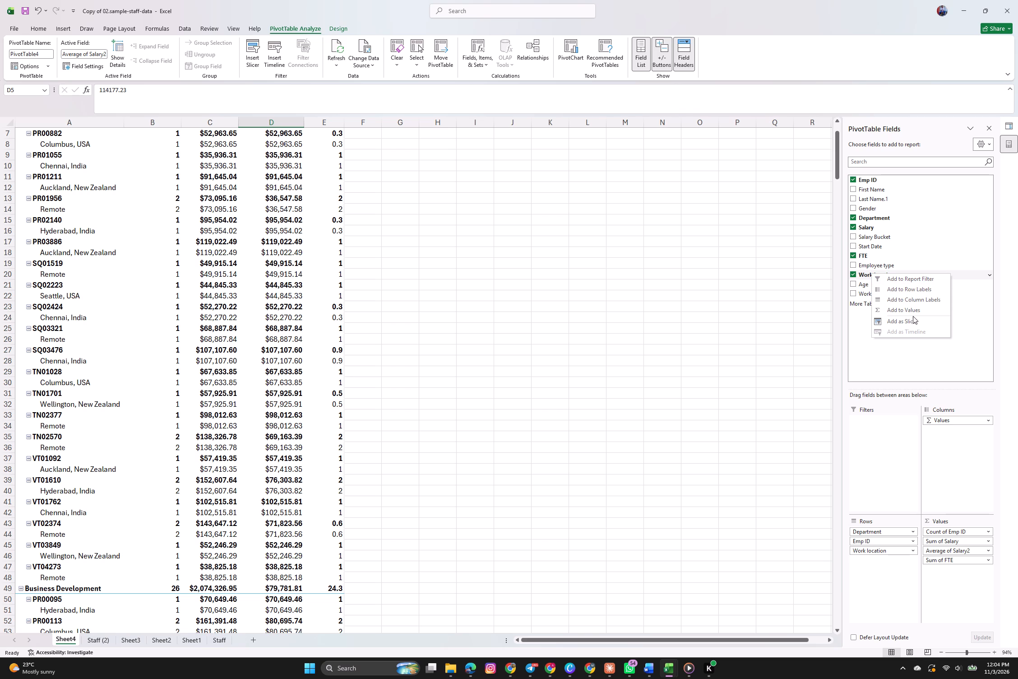
left_click(913, 320)
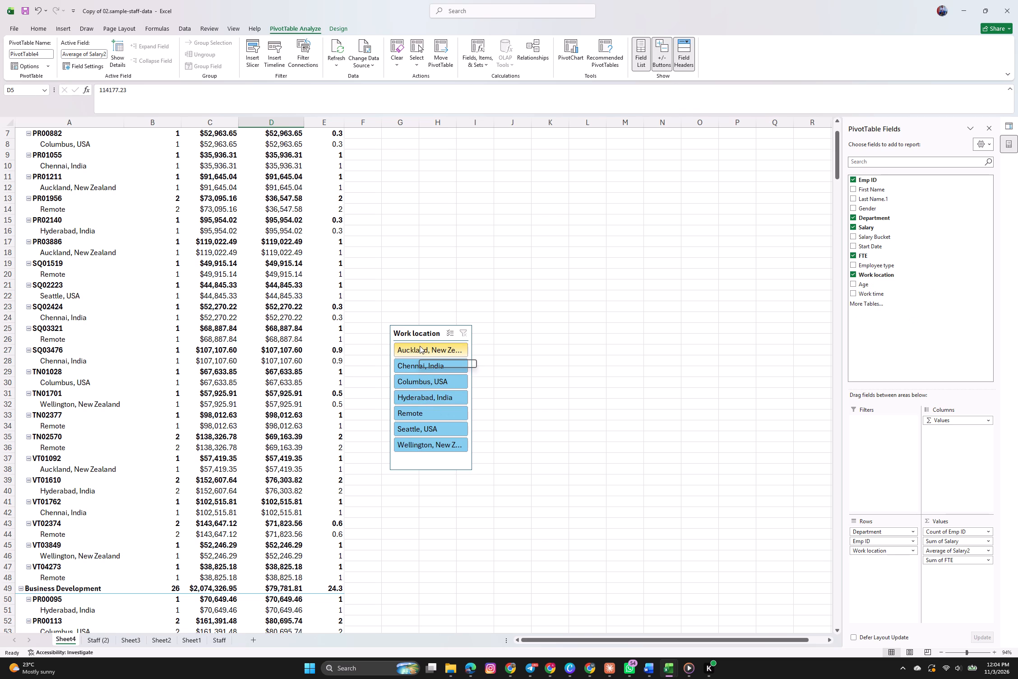
Use the Work location slicer to filter the PivotTable by Hyderabad, India, and then by Remote.
left_click(425, 396)
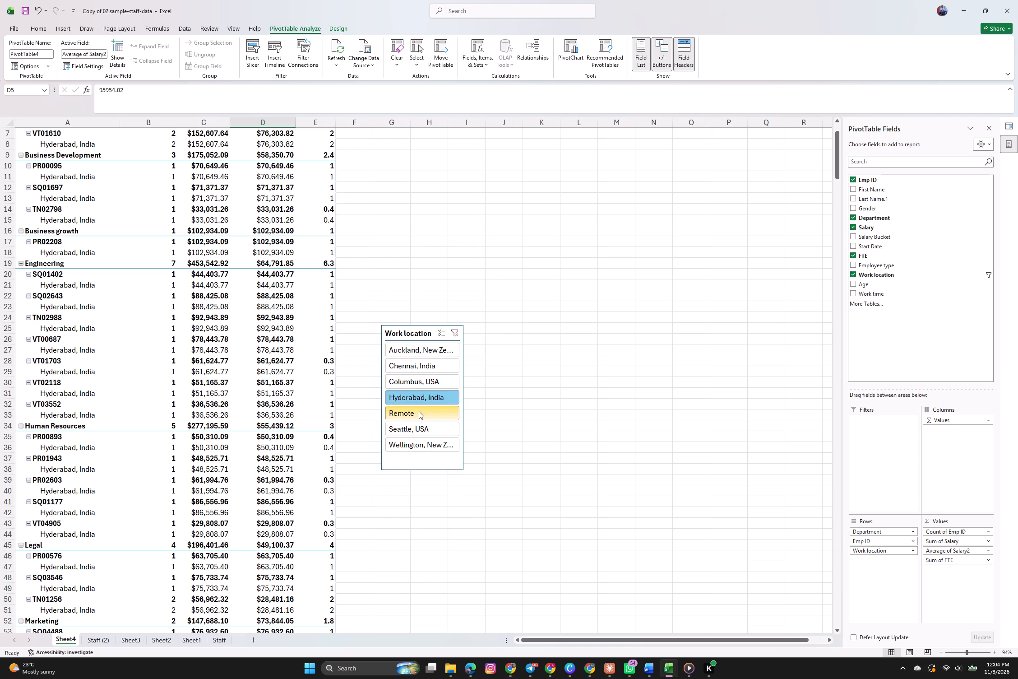
left_click(419, 411)
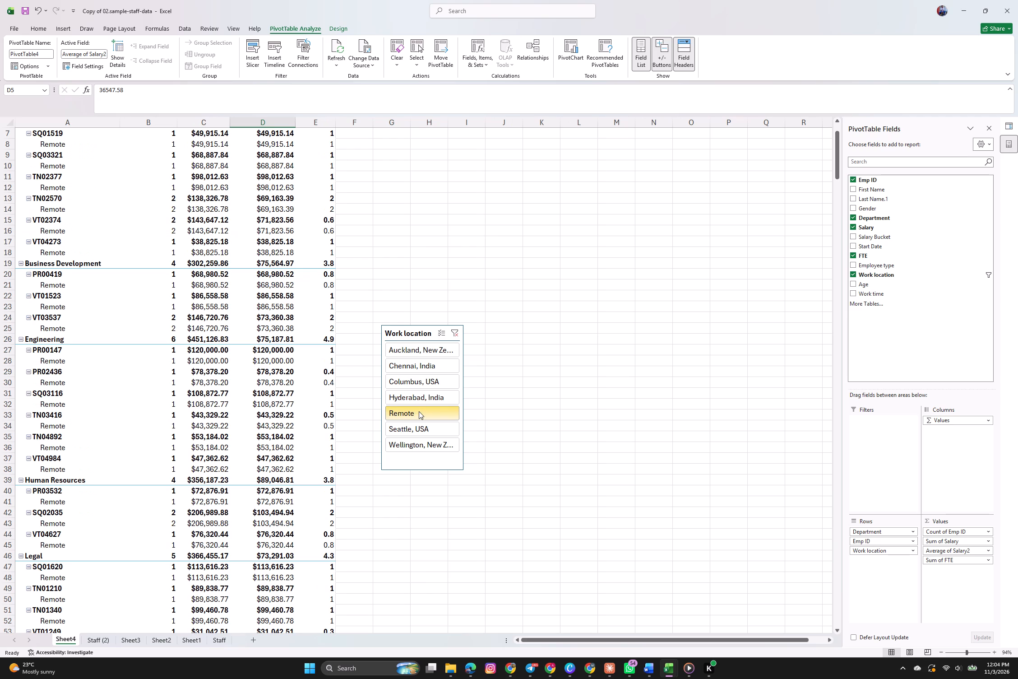
scroll(419, 411, "up", 1)
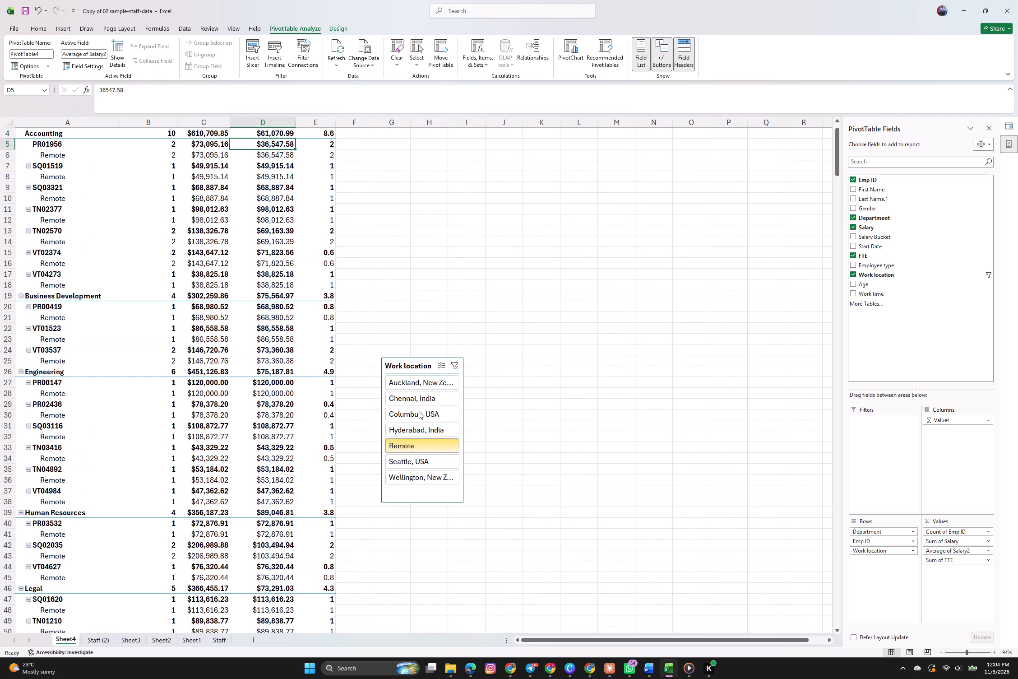
scroll(419, 411, "down", 1)
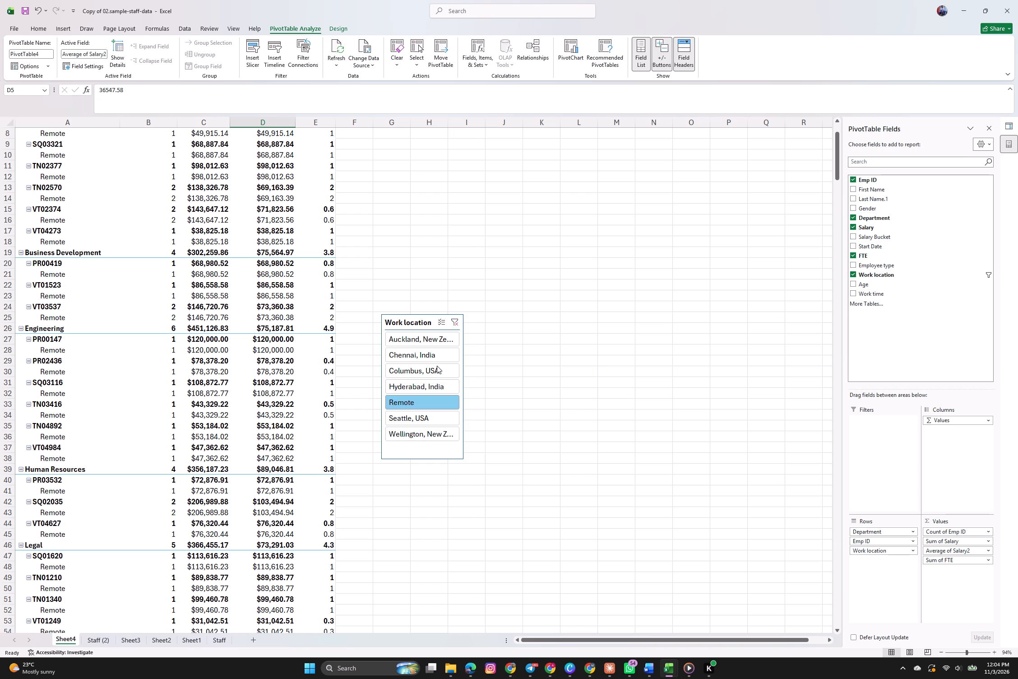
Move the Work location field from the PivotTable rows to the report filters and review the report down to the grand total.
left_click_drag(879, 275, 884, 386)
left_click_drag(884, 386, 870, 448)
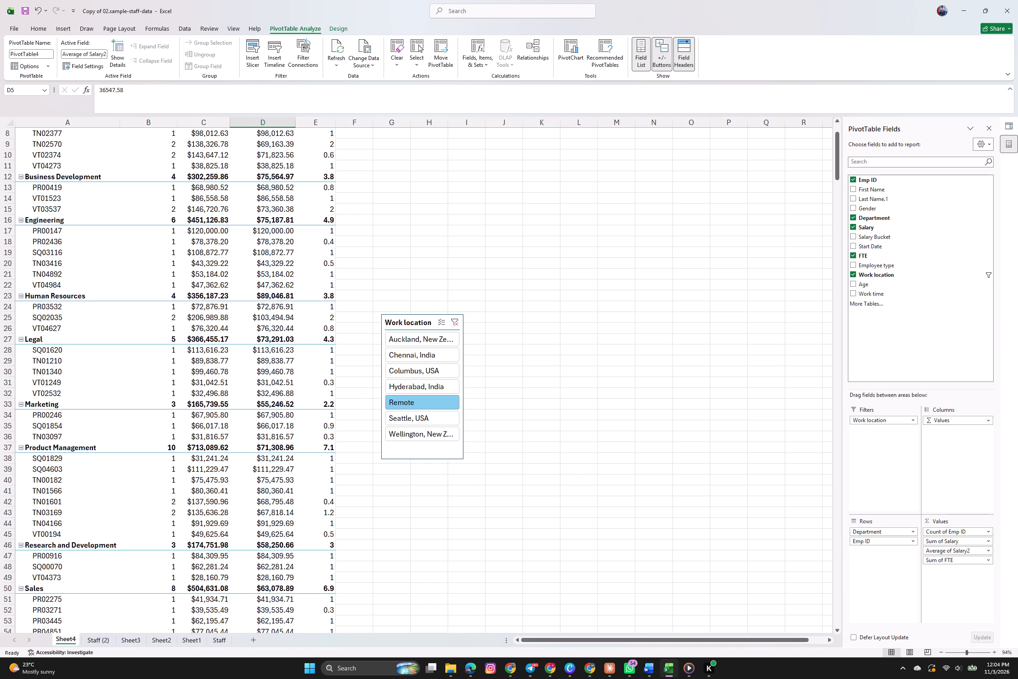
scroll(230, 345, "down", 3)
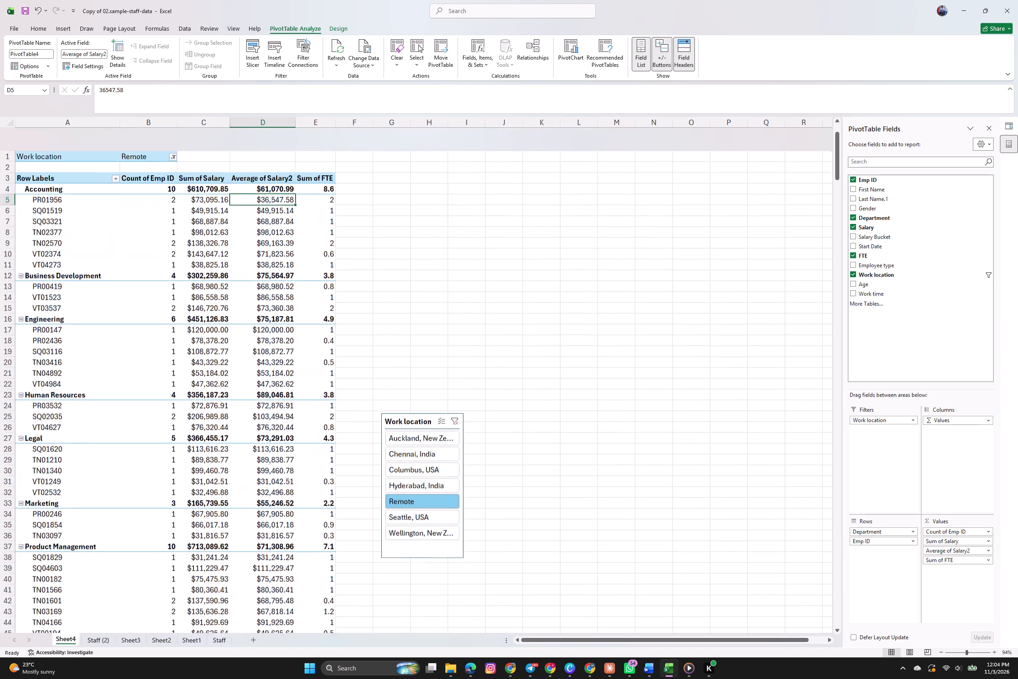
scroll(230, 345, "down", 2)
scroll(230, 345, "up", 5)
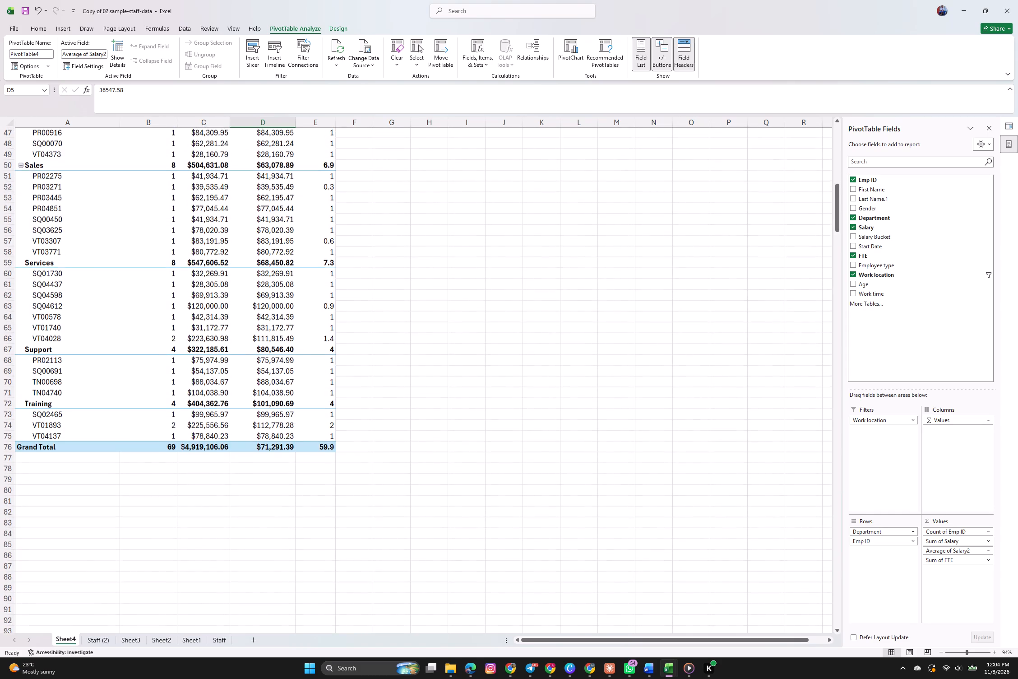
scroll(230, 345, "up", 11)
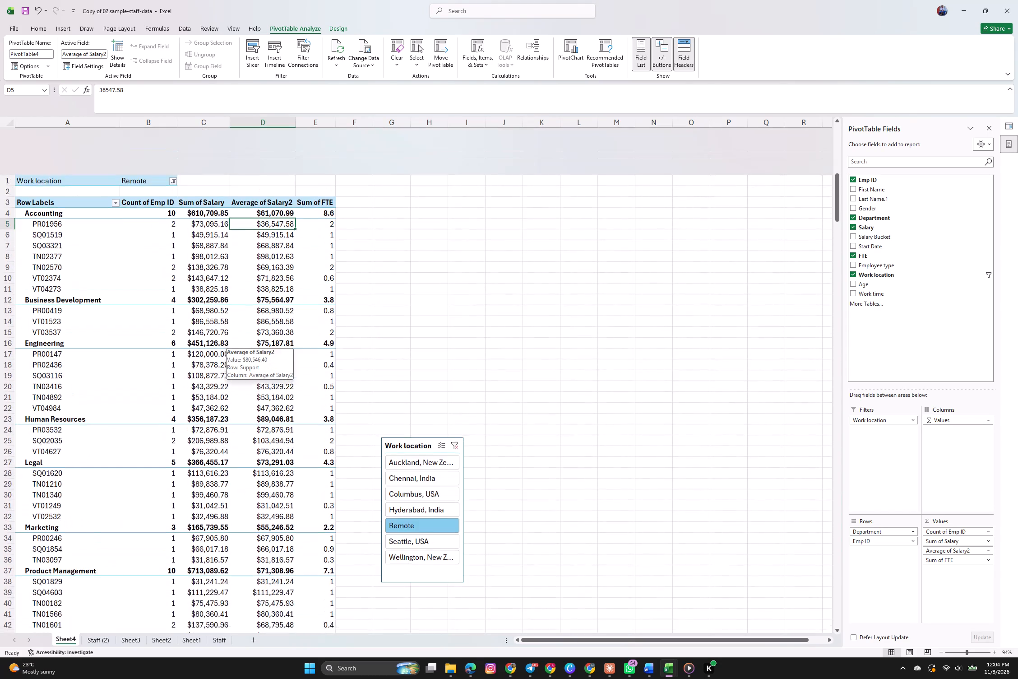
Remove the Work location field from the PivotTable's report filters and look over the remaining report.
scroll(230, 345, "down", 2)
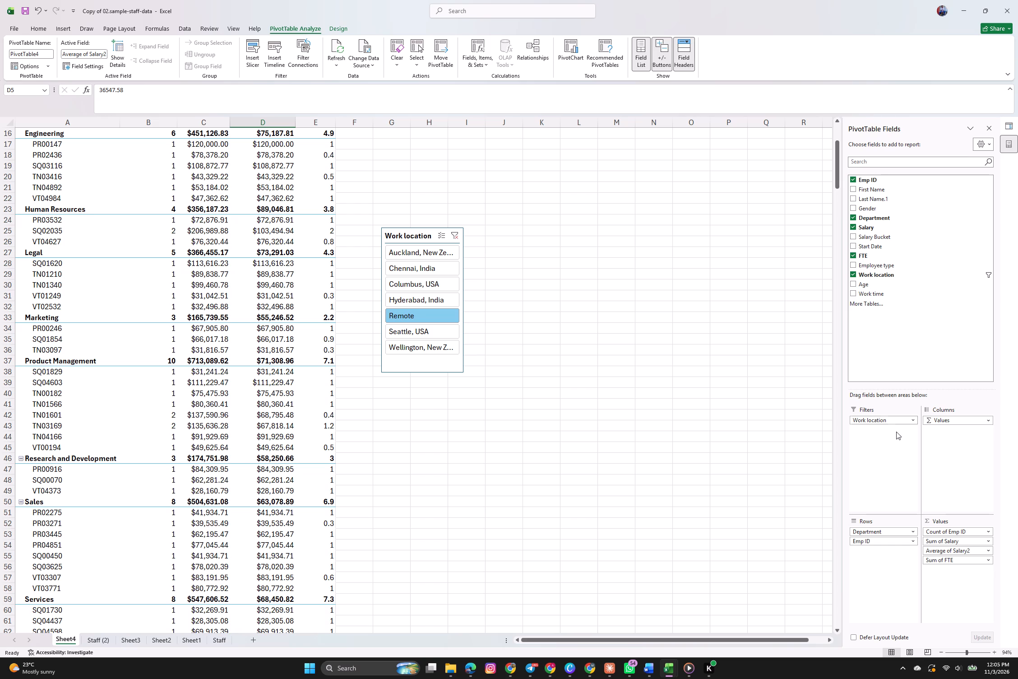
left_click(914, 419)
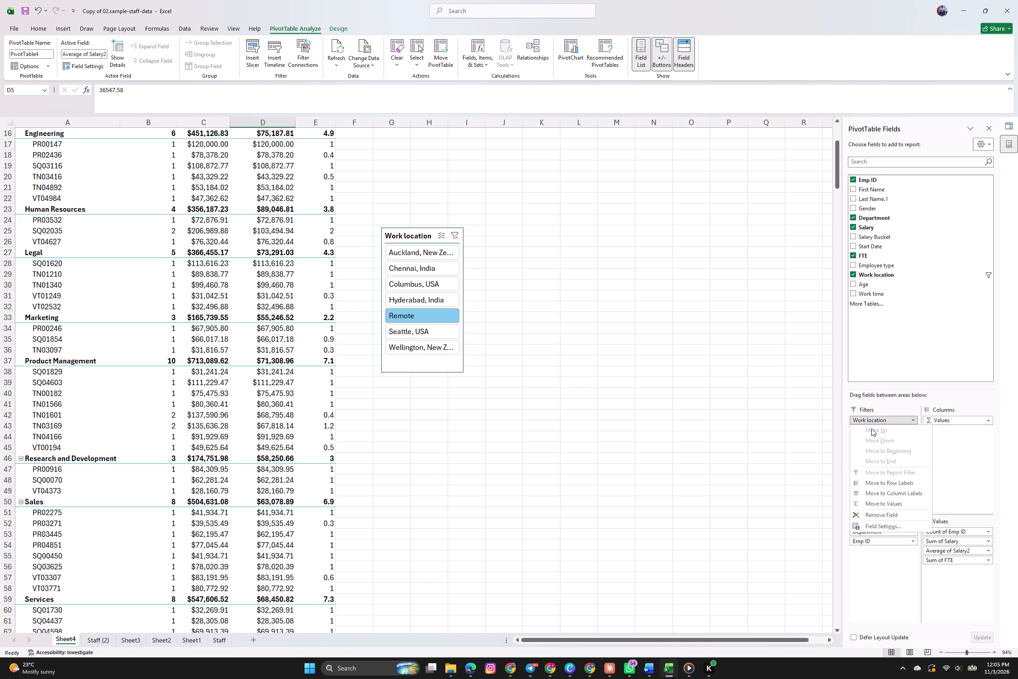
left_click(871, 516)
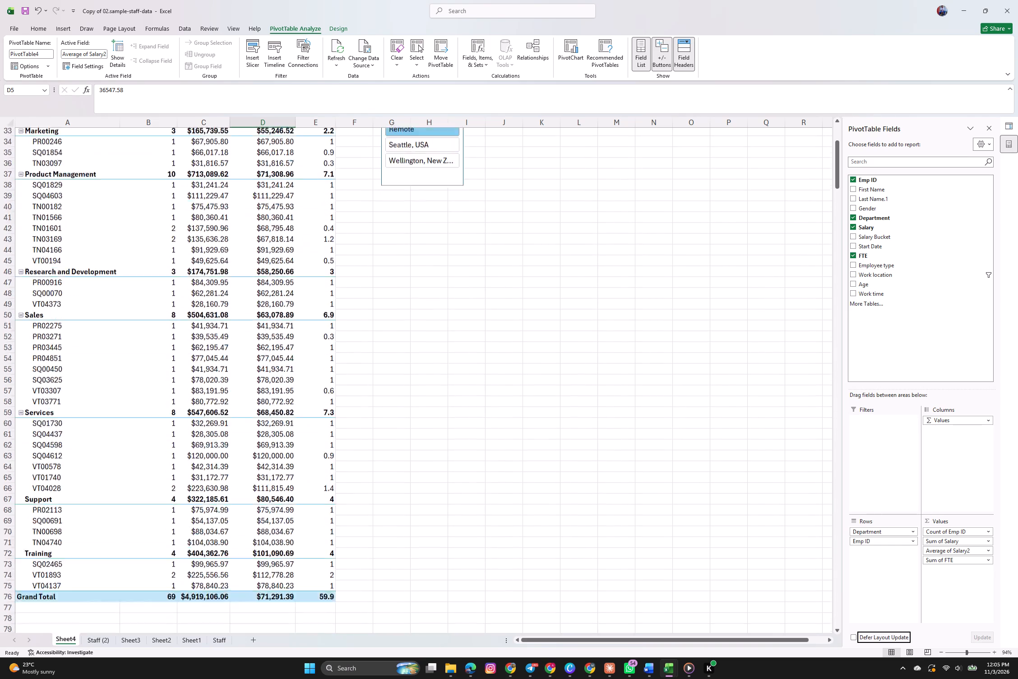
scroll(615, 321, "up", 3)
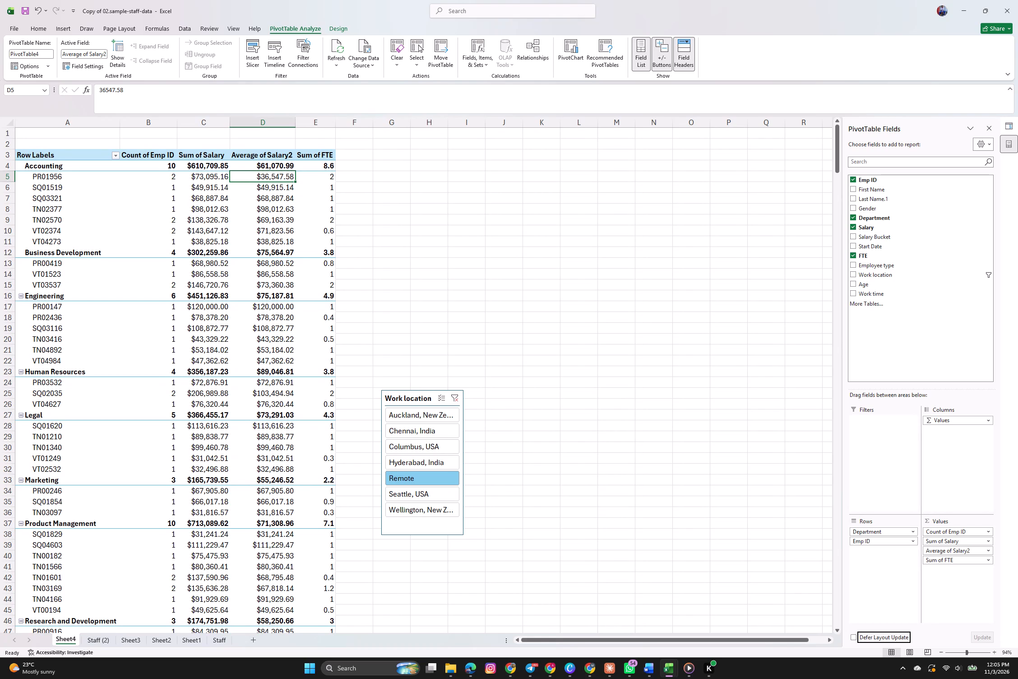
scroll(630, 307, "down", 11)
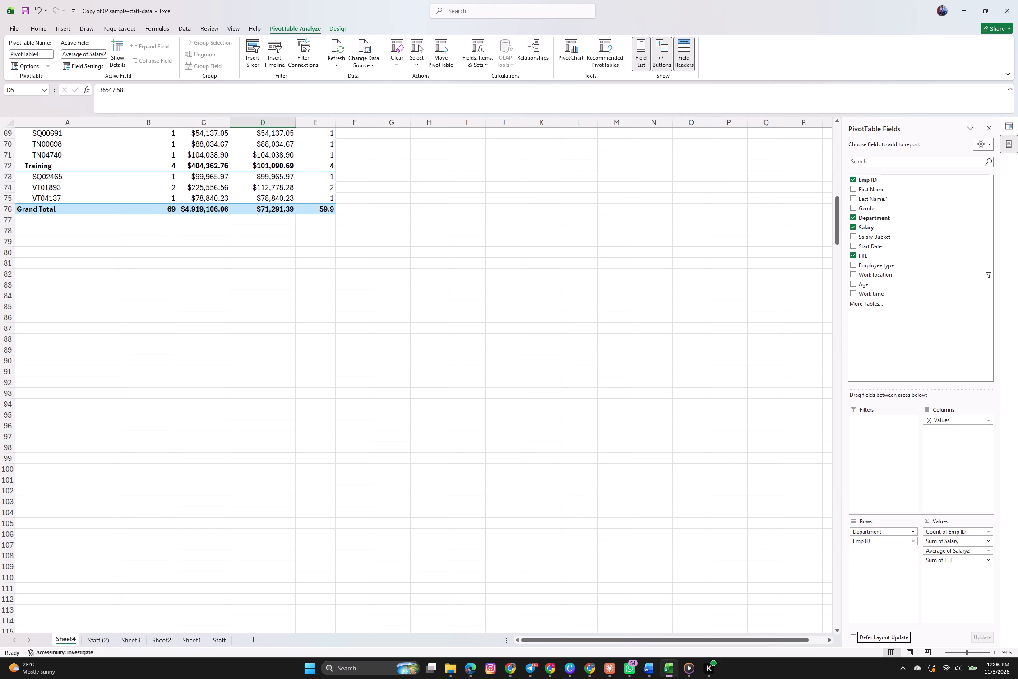
Switch to the Staff (2) sheet and look over the staff data table.
left_click(94, 642)
scroll(330, 431, "down", 1)
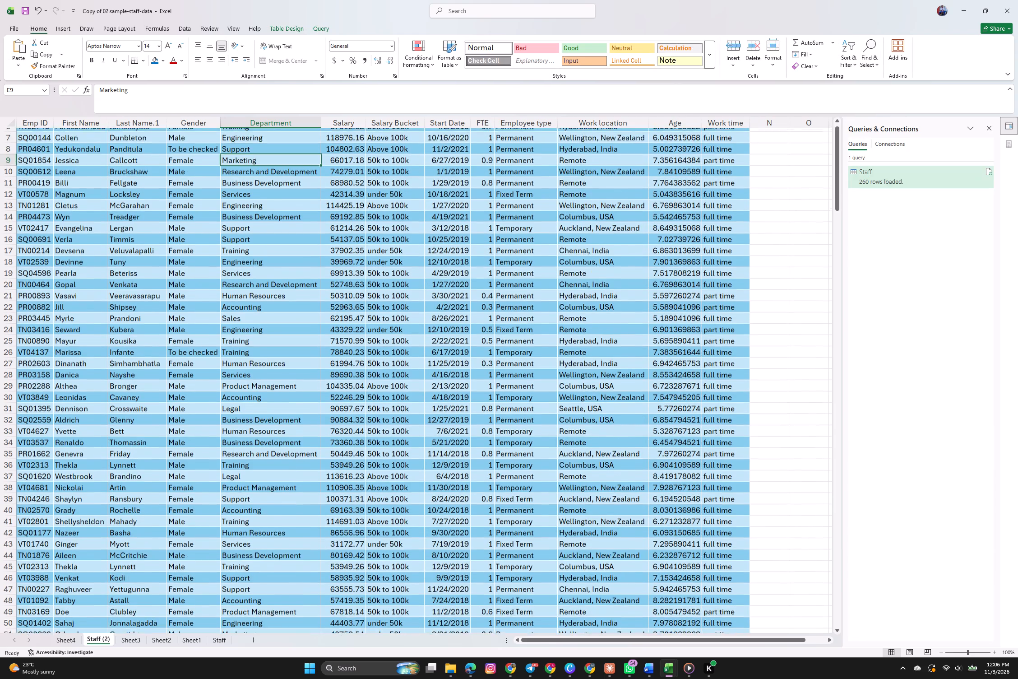
scroll(330, 431, "down", 1)
scroll(330, 431, "up", 3)
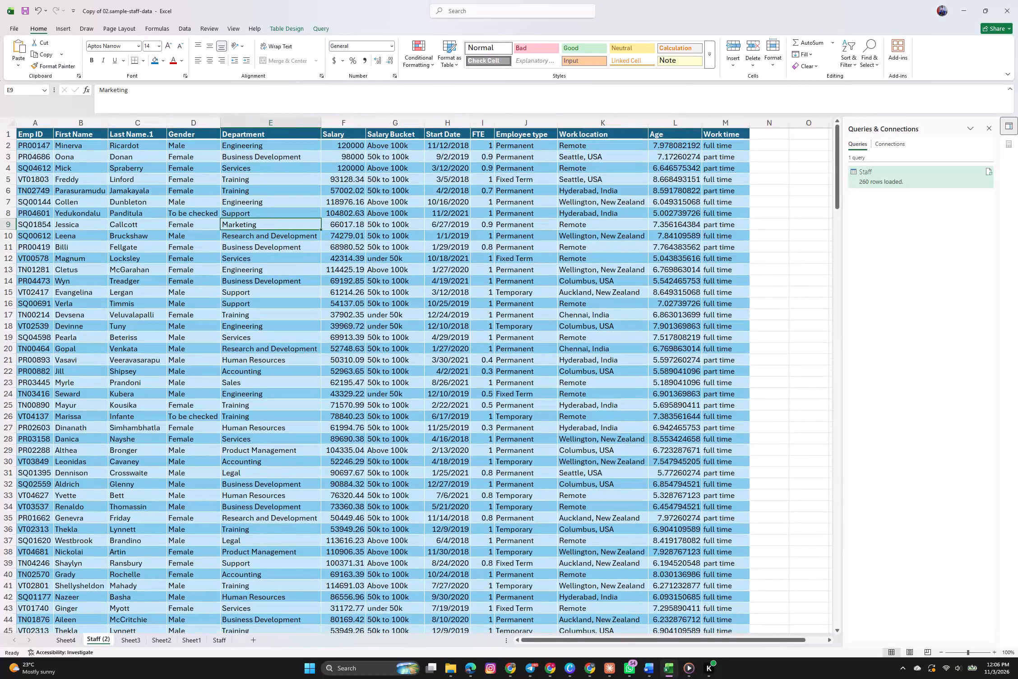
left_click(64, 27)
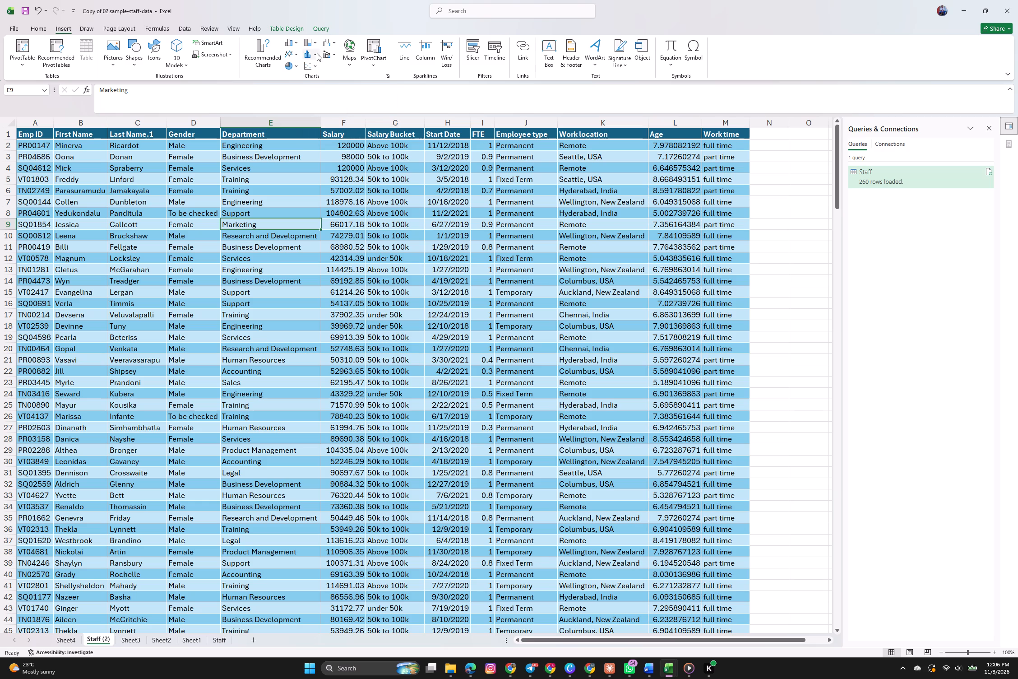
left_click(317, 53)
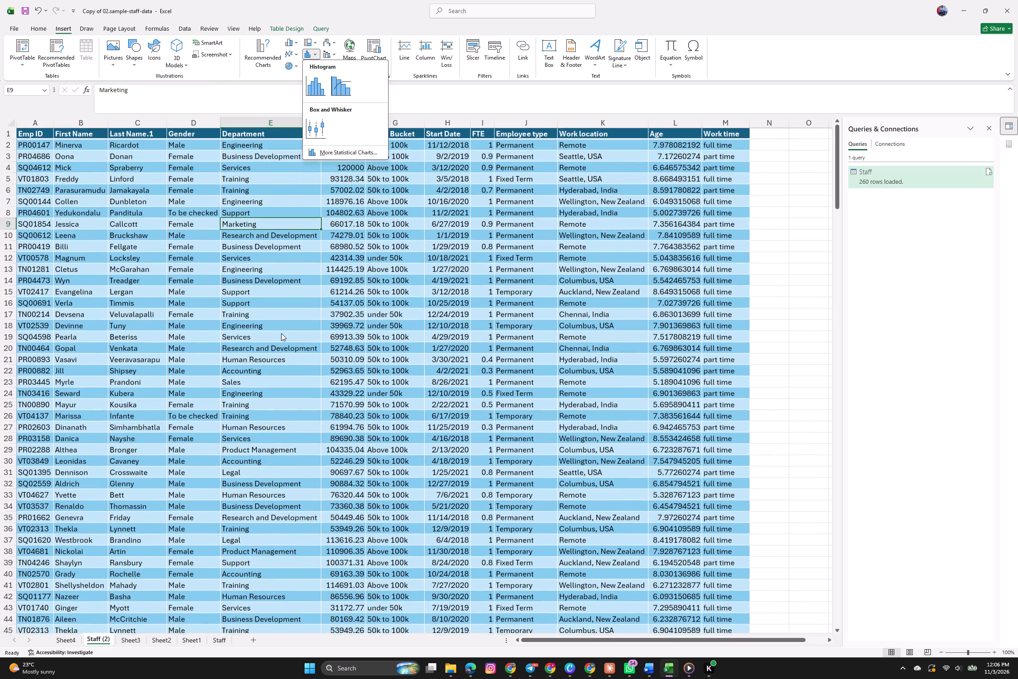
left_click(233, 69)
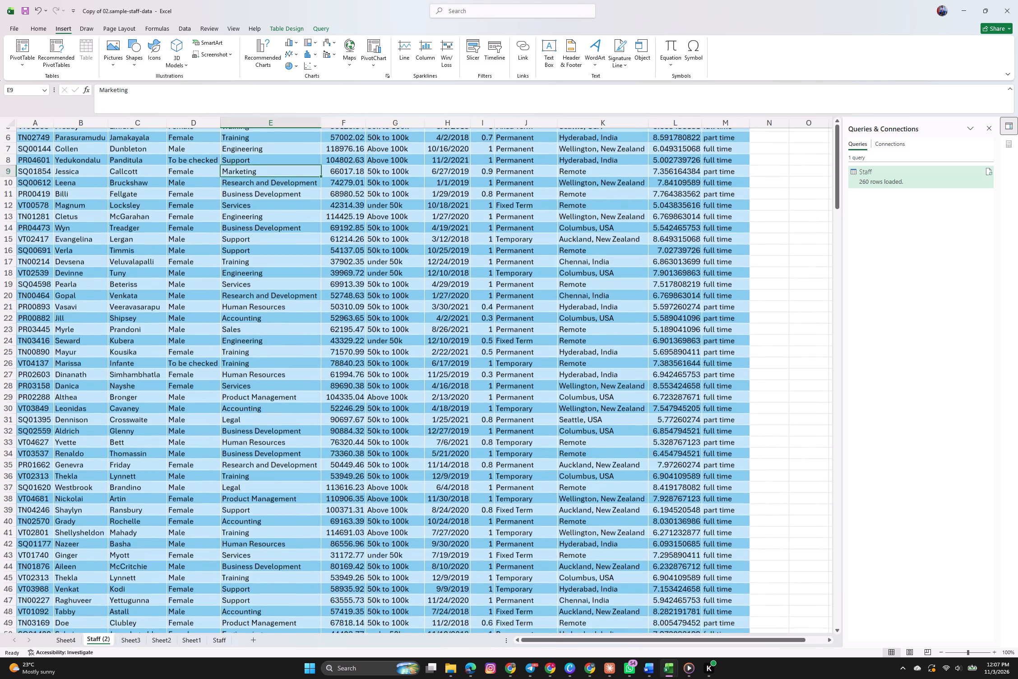
Select the entire Salary column and look through its values down to the last staff record and back to the header.
left_click(347, 124)
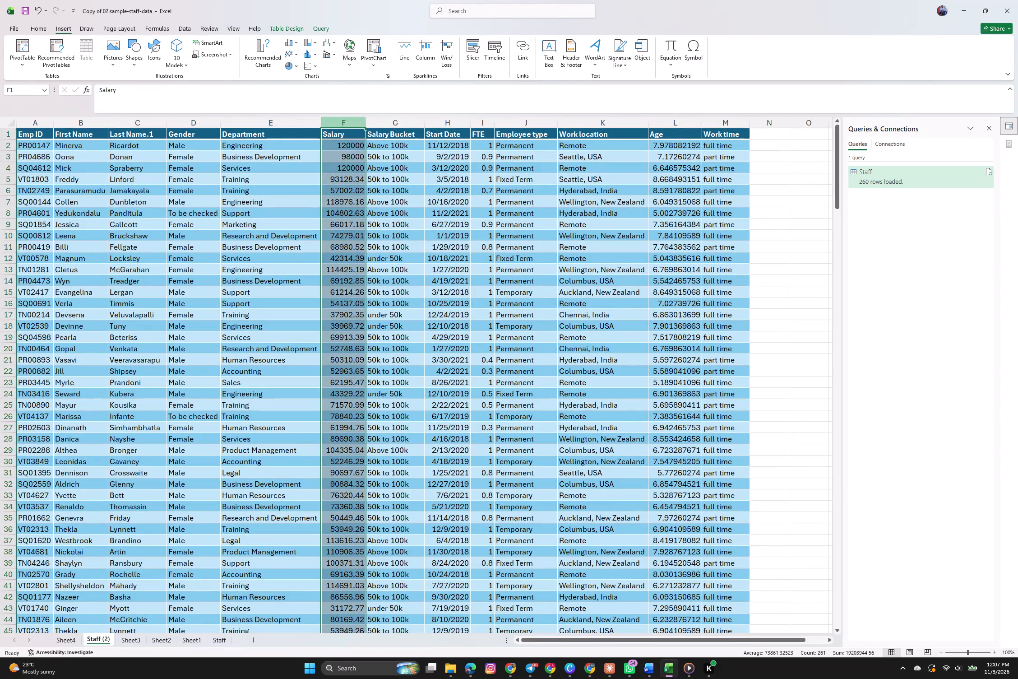
scroll(348, 272, "down", 11)
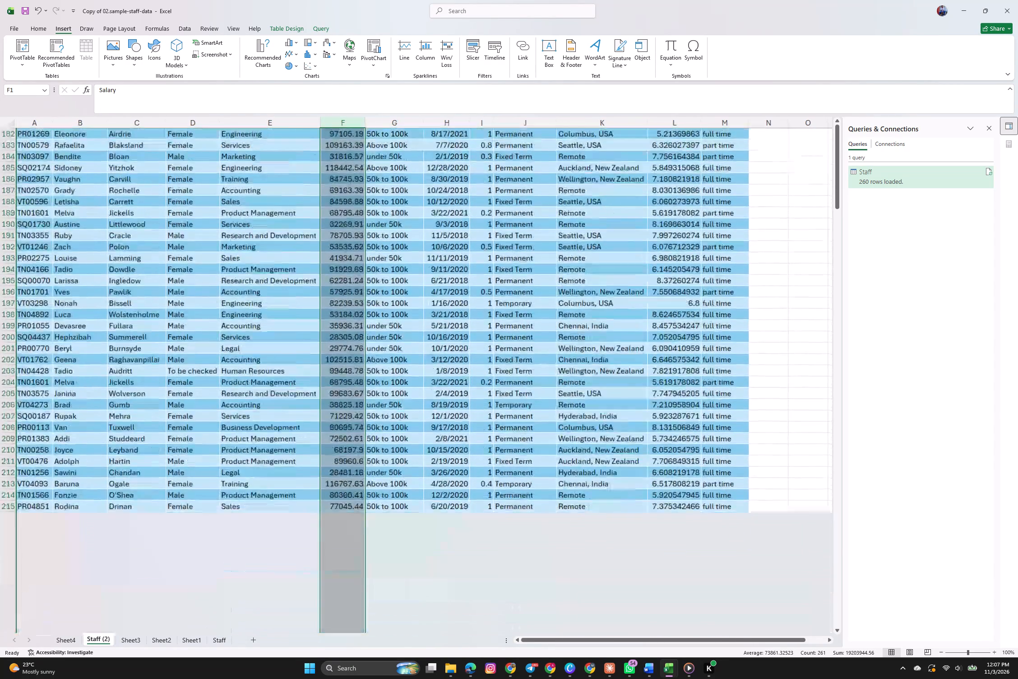
scroll(348, 272, "down", 5)
scroll(348, 272, "up", 1)
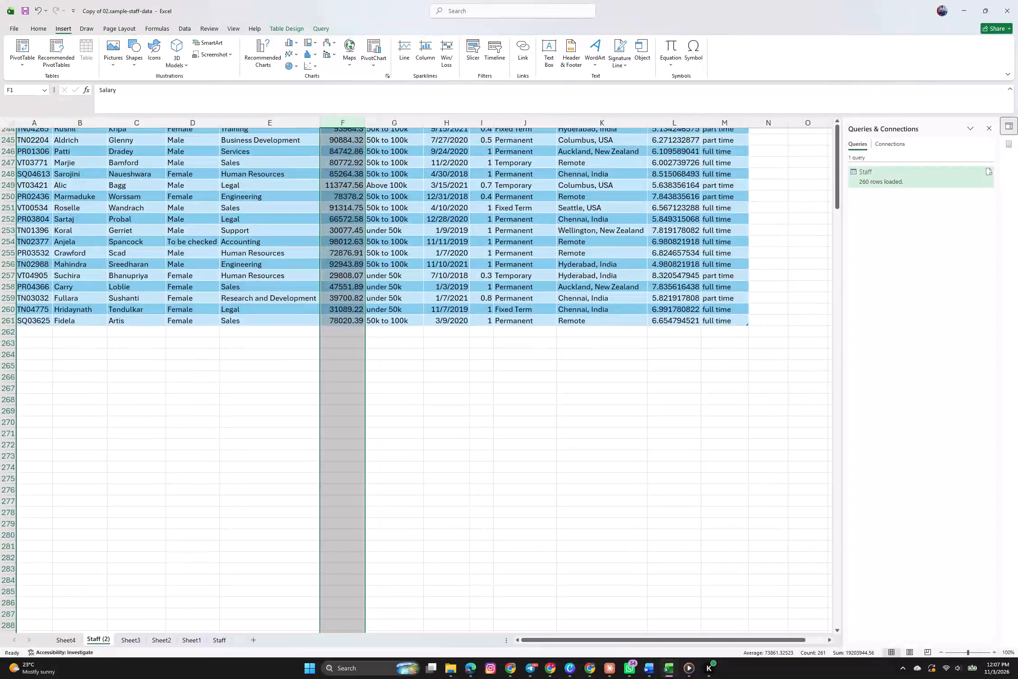
left_click(348, 272)
scroll(348, 289, "up", 12)
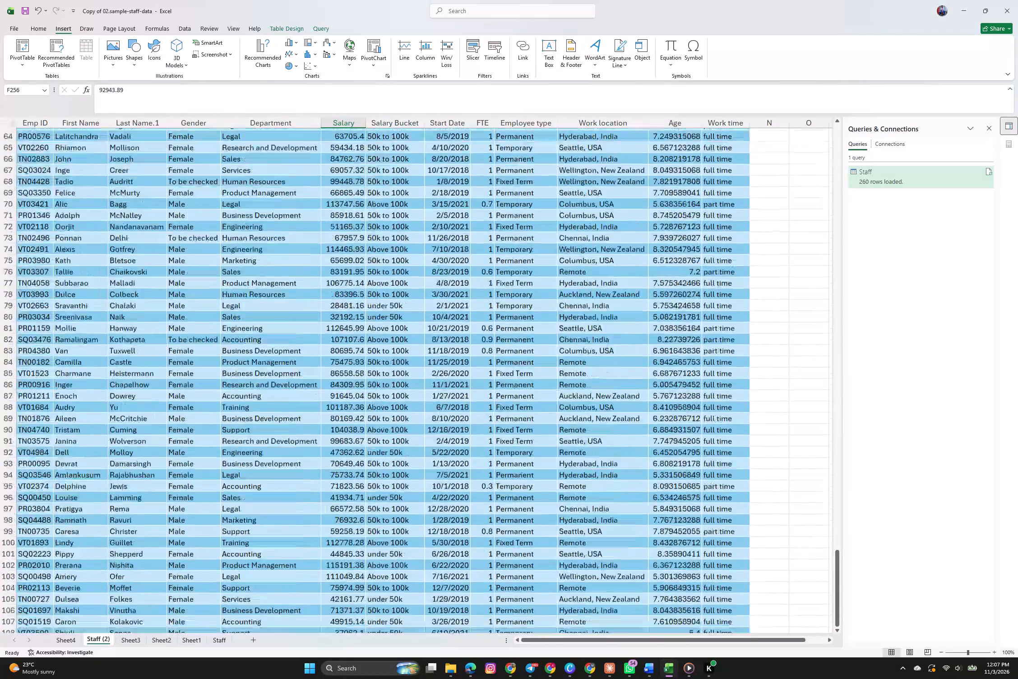
scroll(348, 289, "up", 6)
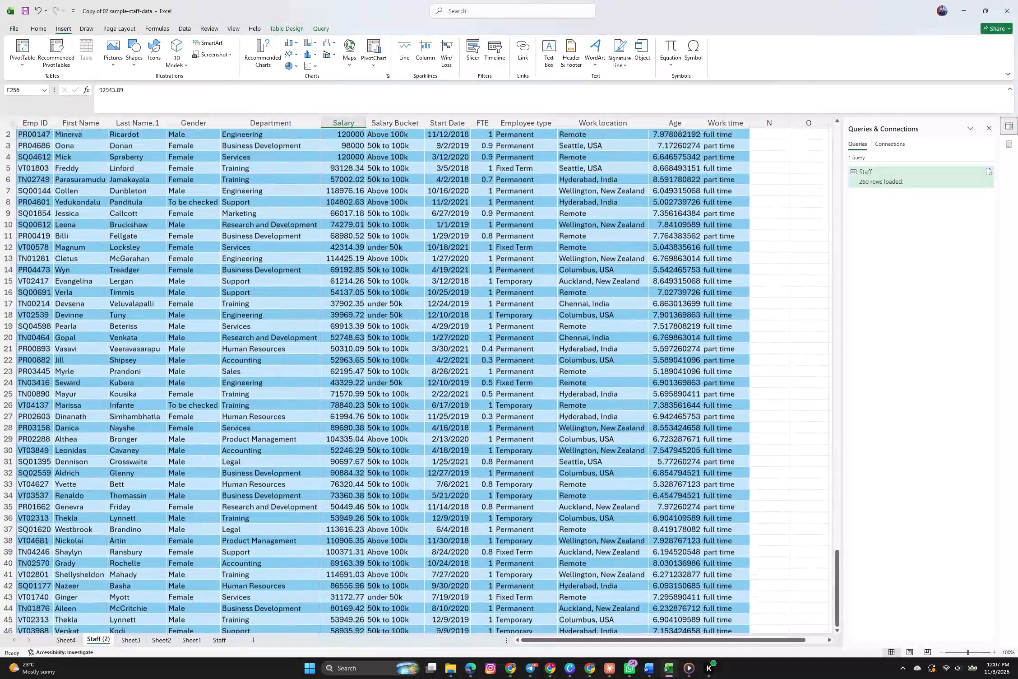
scroll(355, 293, "up", 4)
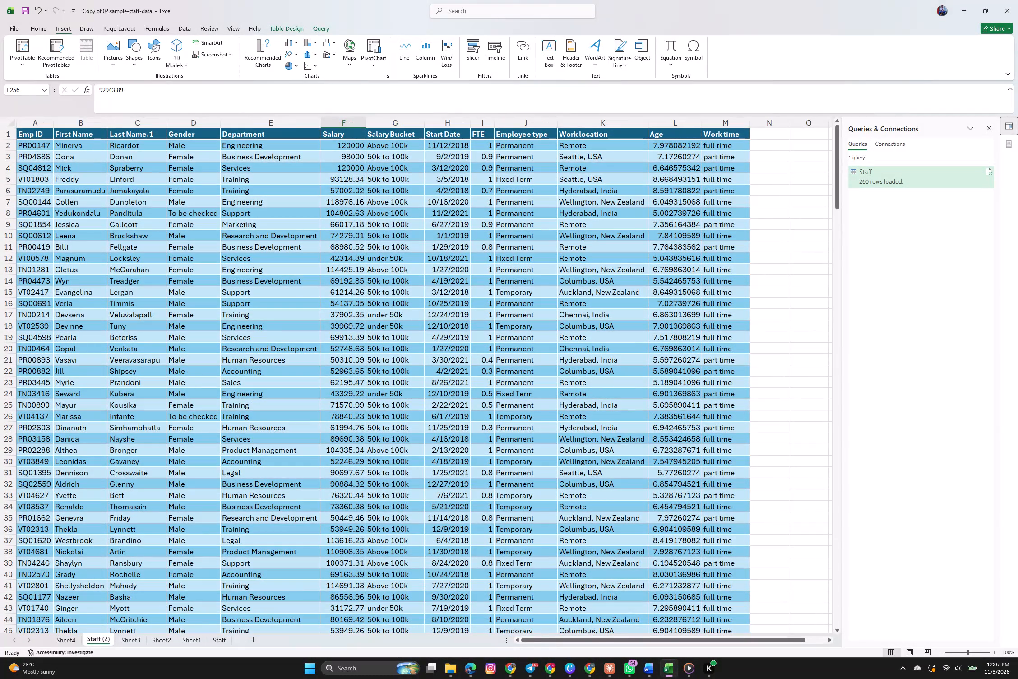
Select all the salary values in the Salary column, from F2 to F261, without the header.
left_click_drag(343, 147, 344, 463)
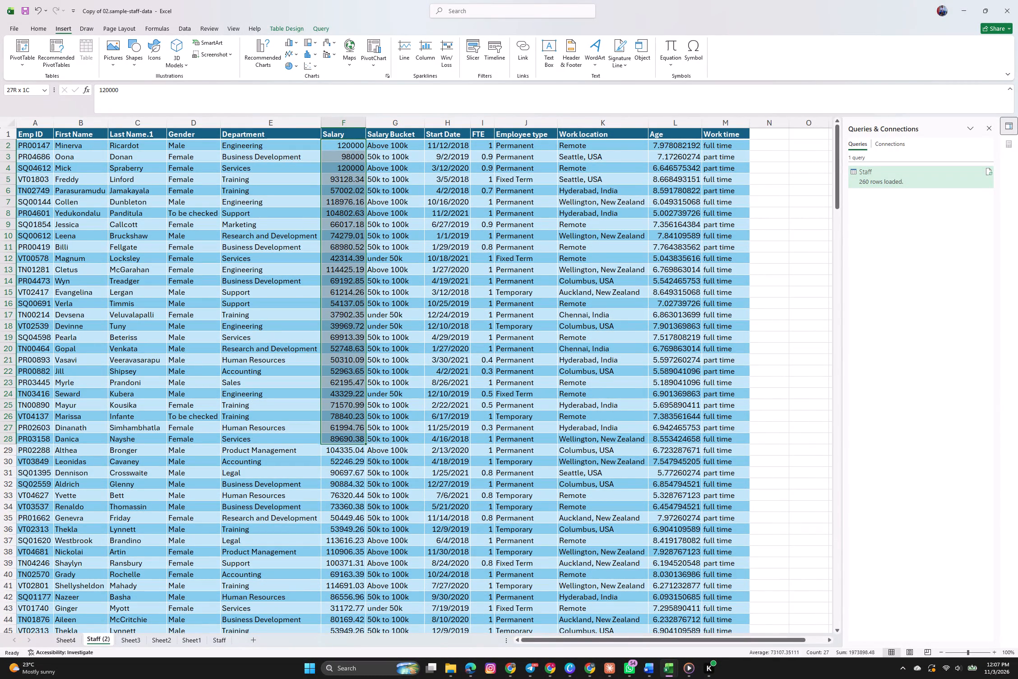
left_click_drag(344, 463, 350, 678)
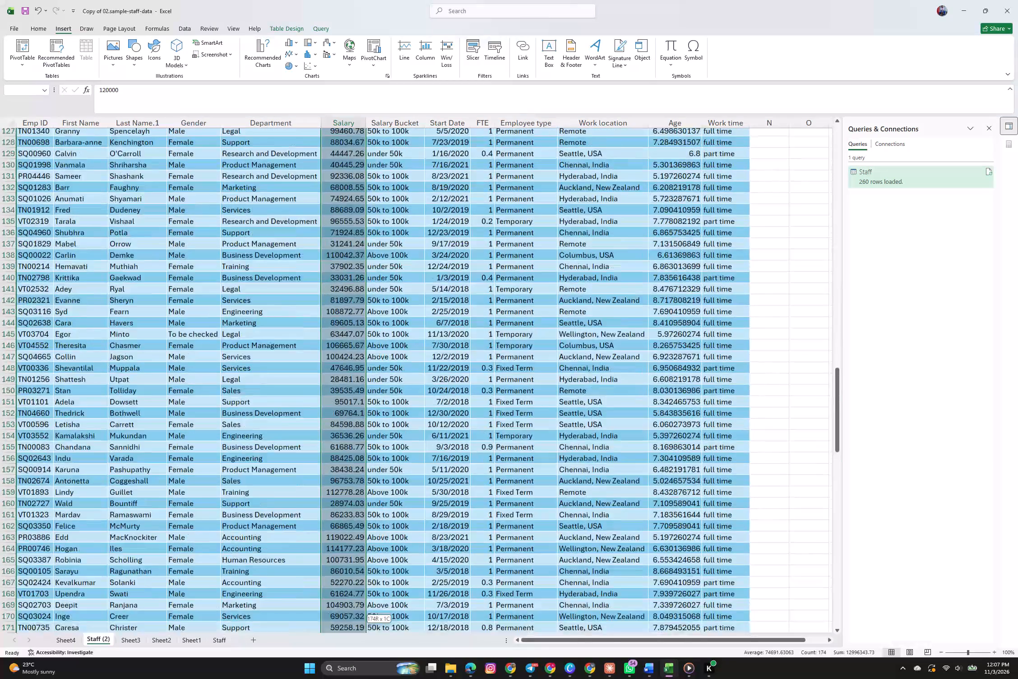
left_click_drag(350, 678, 347, 678)
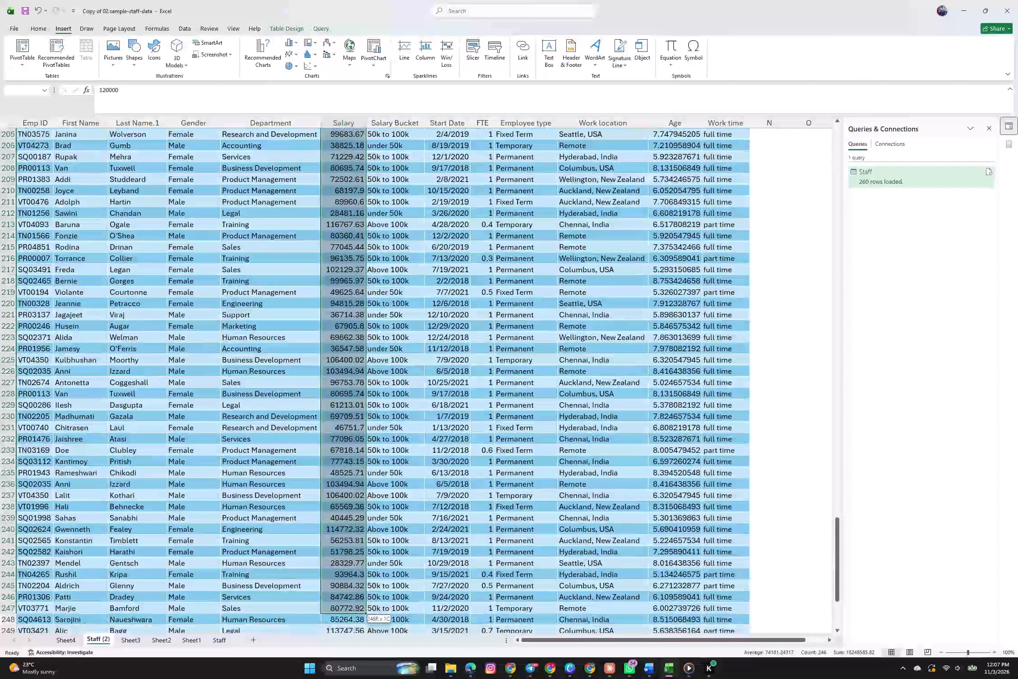
left_click_drag(347, 678, 339, 618)
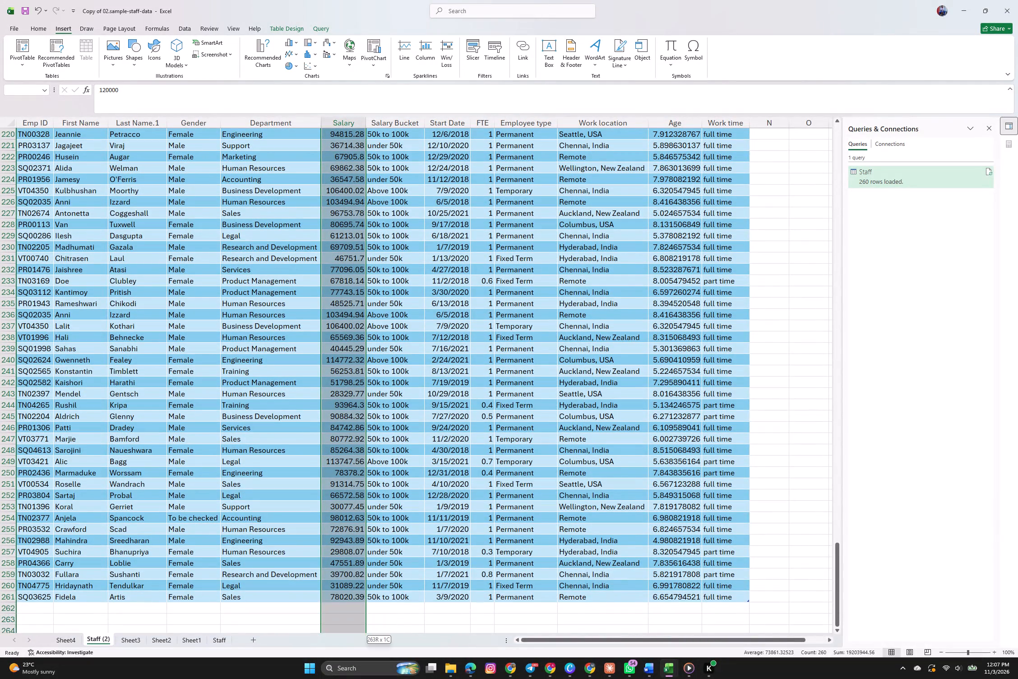
left_click_drag(339, 618, 356, 596)
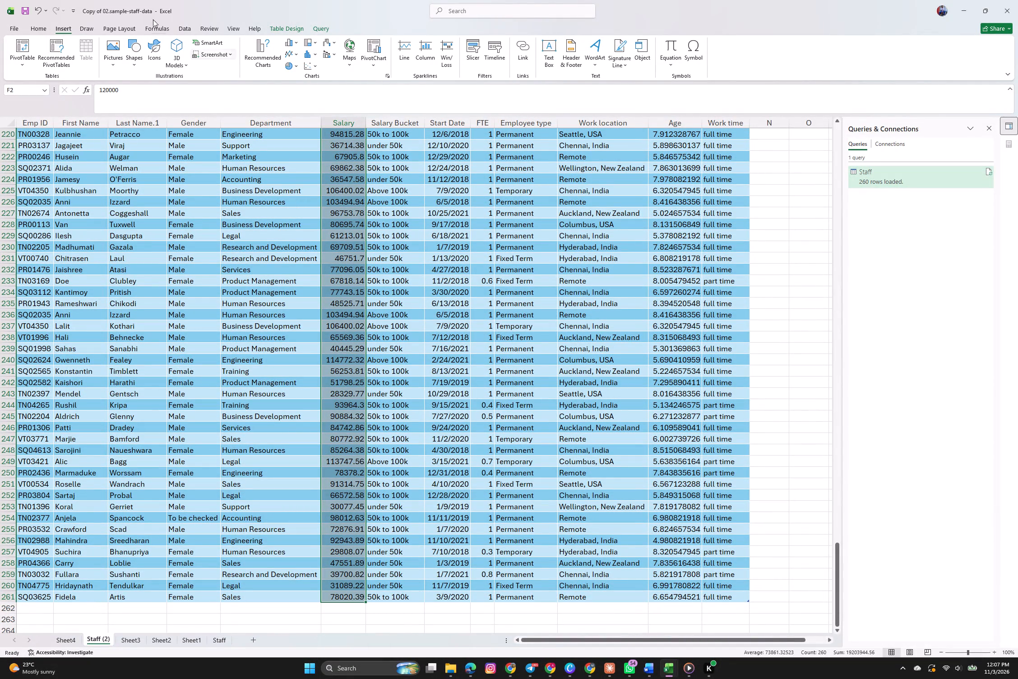
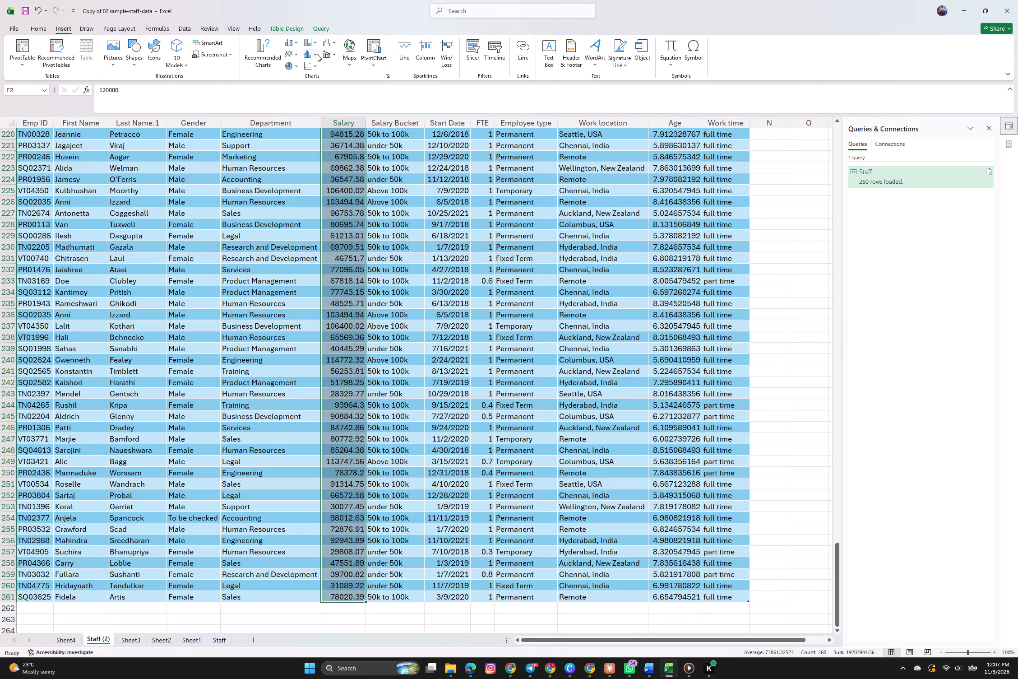
Insert a Box and Whisker chart from the selected salary values.
left_click(317, 54)
left_click(315, 126)
scroll(426, 325, "down", 4)
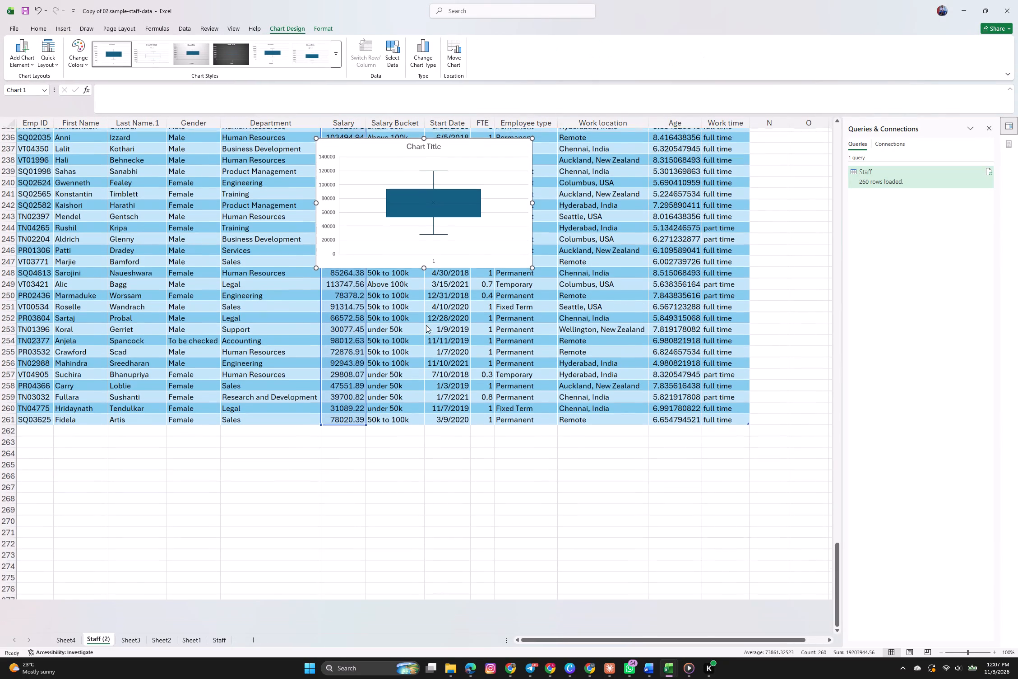
scroll(441, 310, "up", 2)
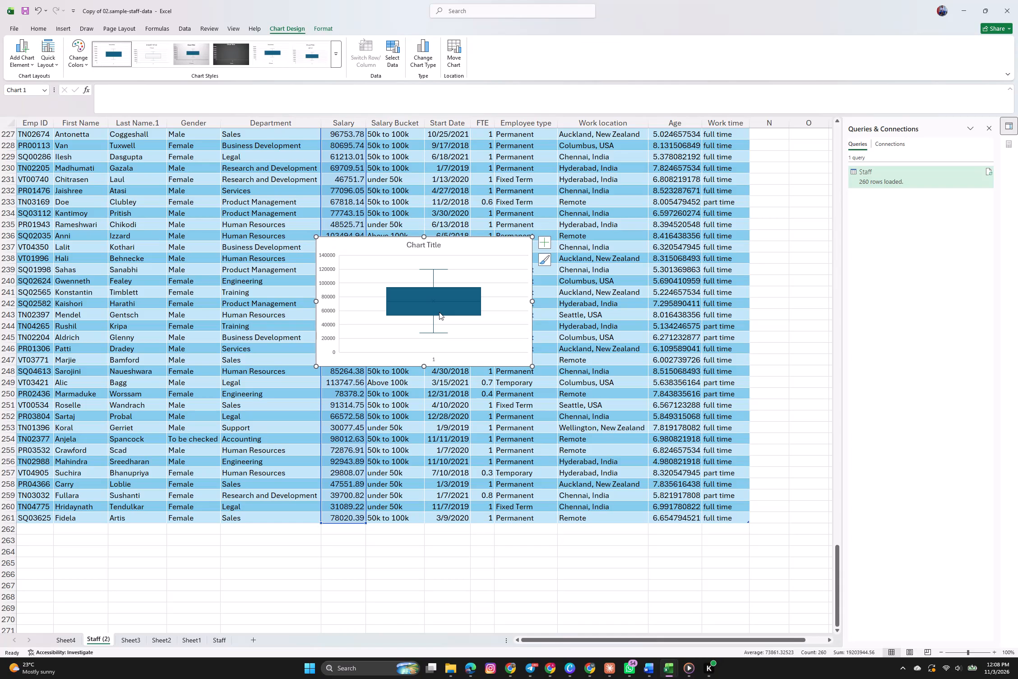
Move the salary box and whisker chart from the Staff (2) sheet onto a new worksheet.
left_click(436, 311)
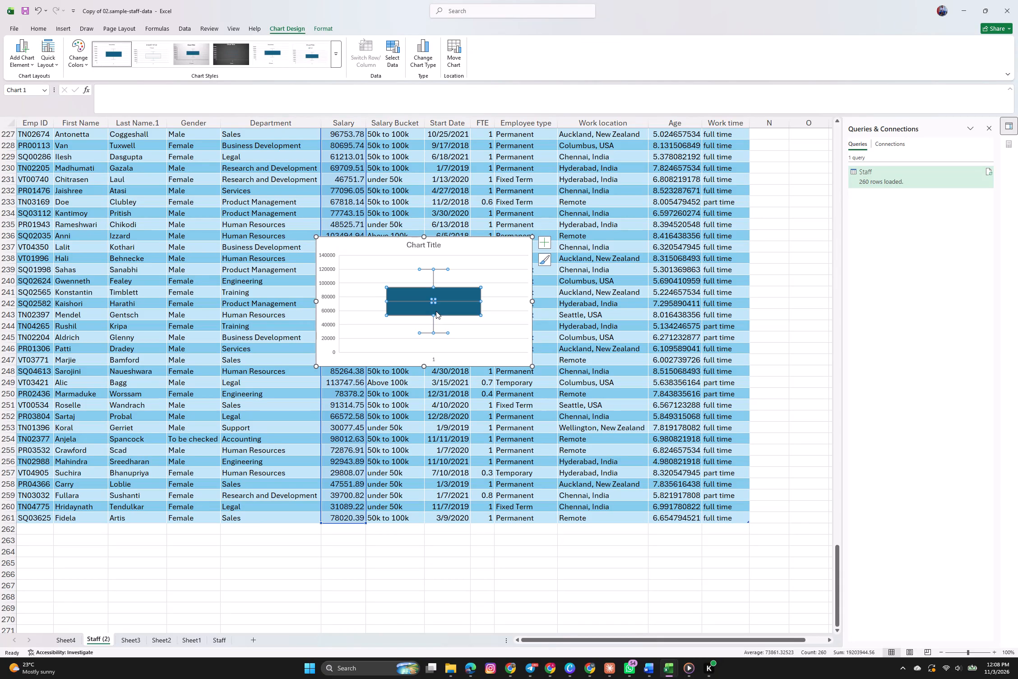
left_click(333, 244)
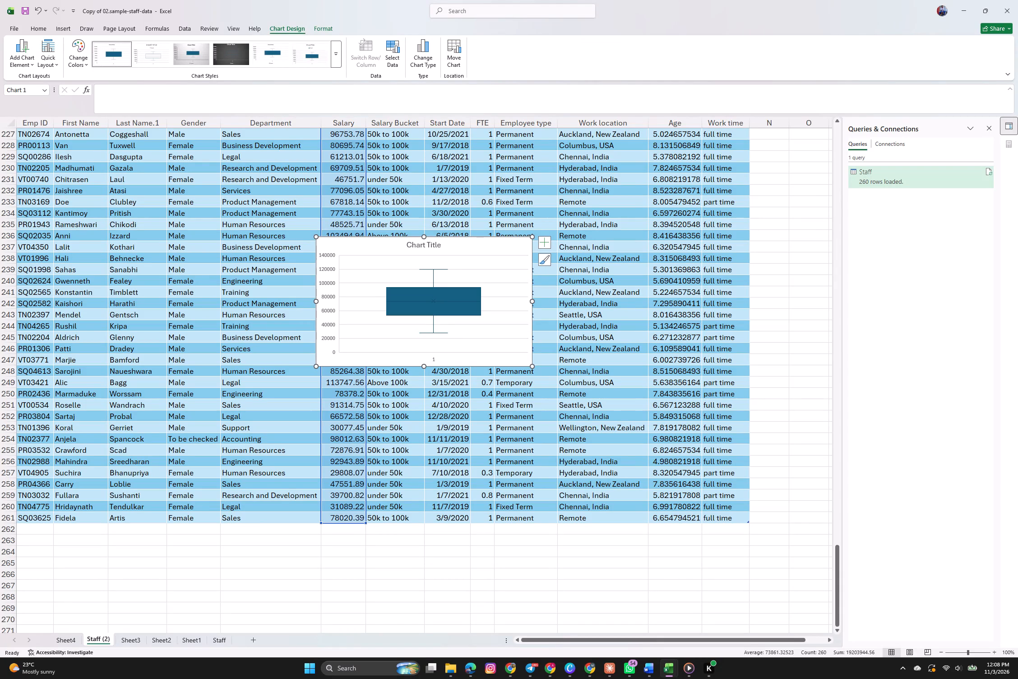
key("ctrl+x")
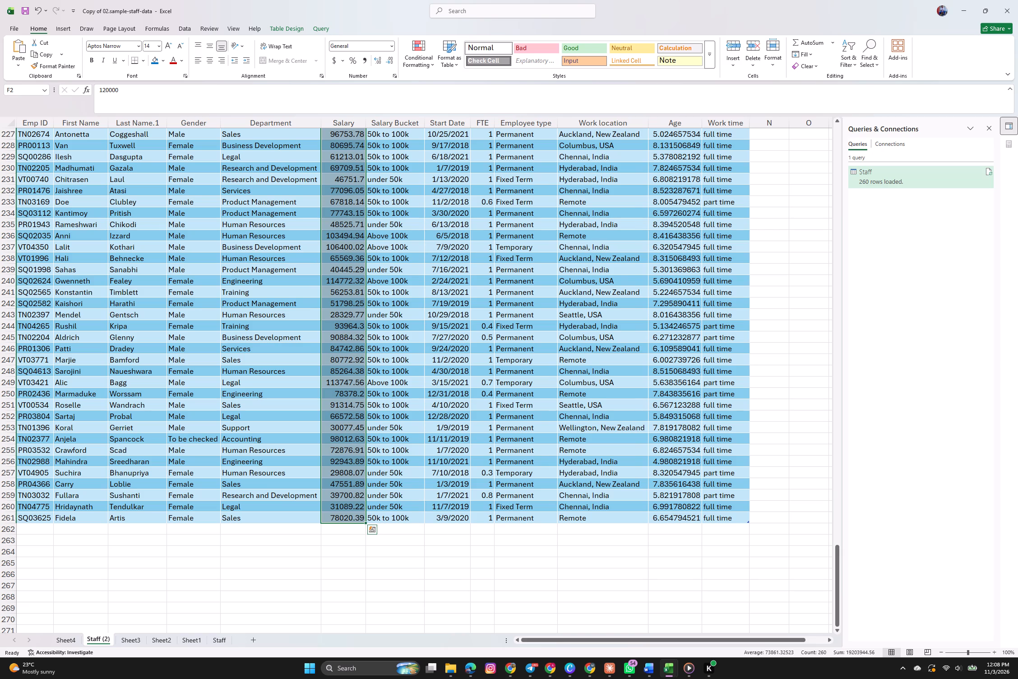
left_click(250, 639)
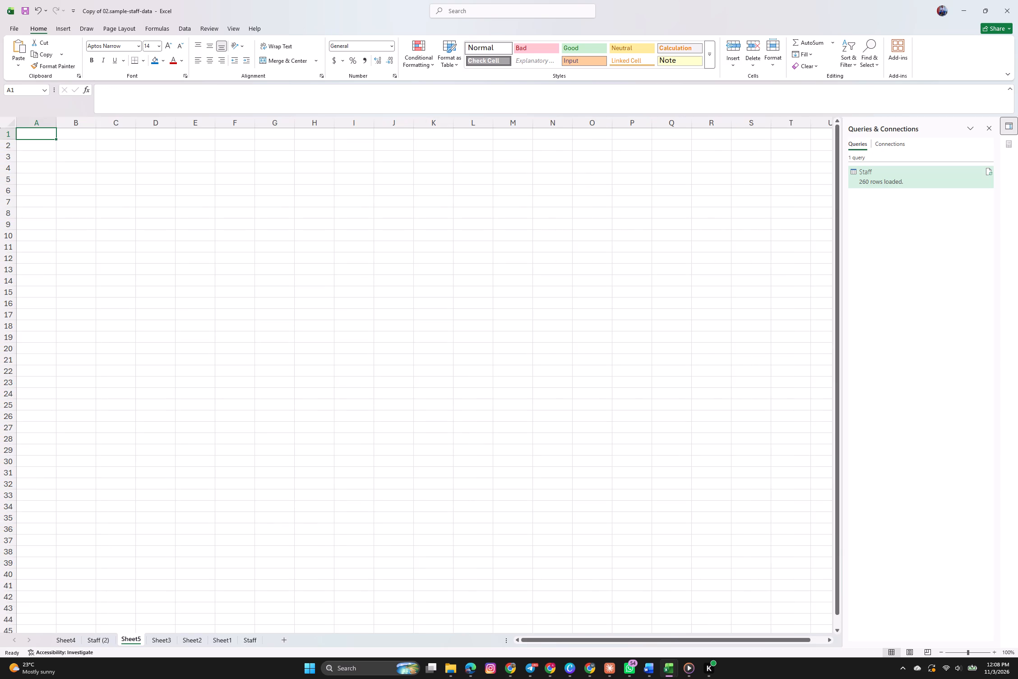
key("ctrl+v")
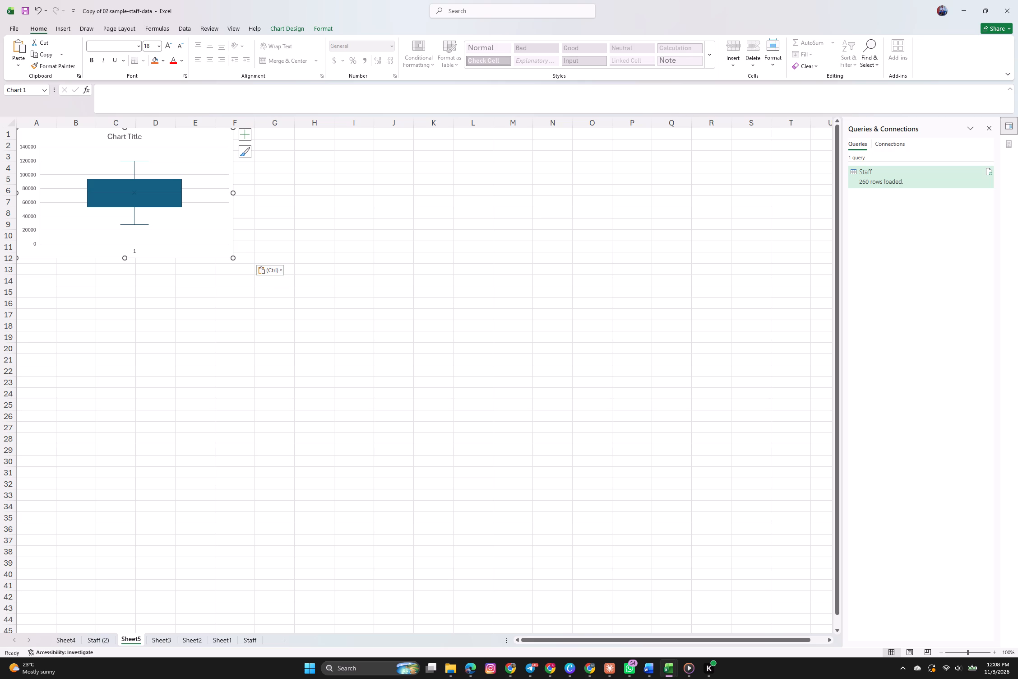
Resize the salary chart to a taller, narrower shape spanning about columns A to E and rows 1 to 23.
left_click_drag(234, 259, 249, 302)
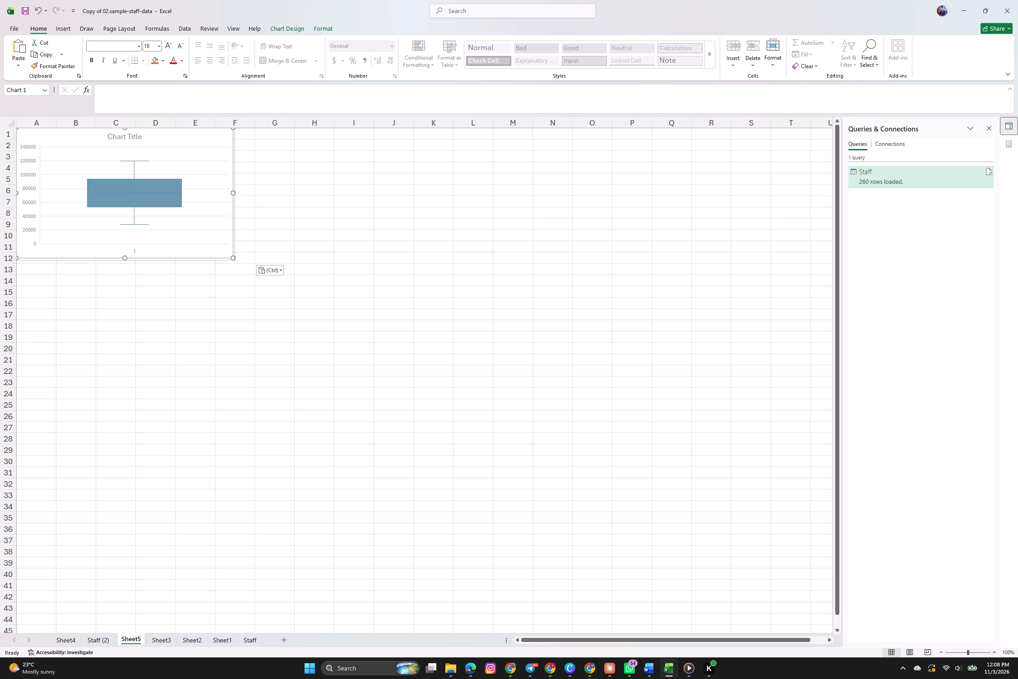
left_click_drag(249, 302, 257, 389)
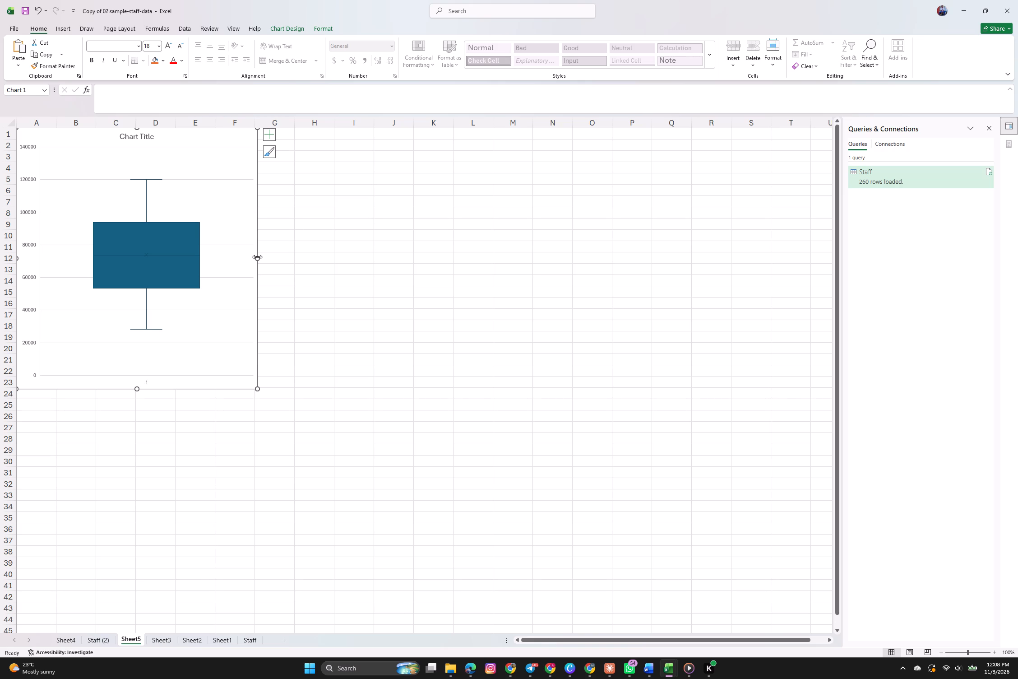
left_click_drag(256, 257, 197, 249)
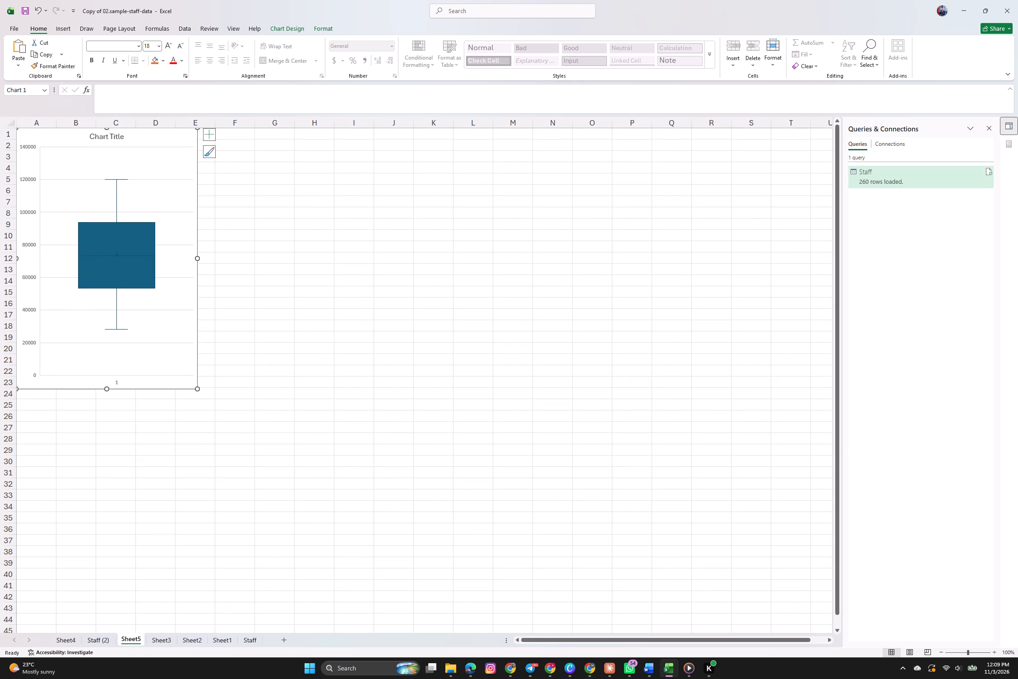
scroll(353, 279, "right", 3)
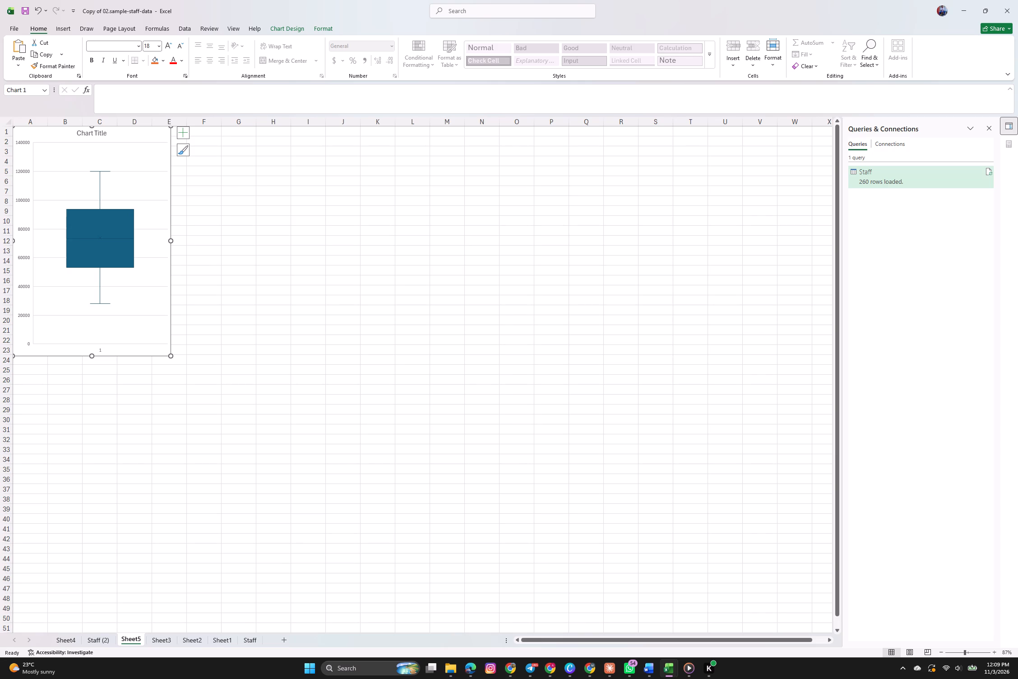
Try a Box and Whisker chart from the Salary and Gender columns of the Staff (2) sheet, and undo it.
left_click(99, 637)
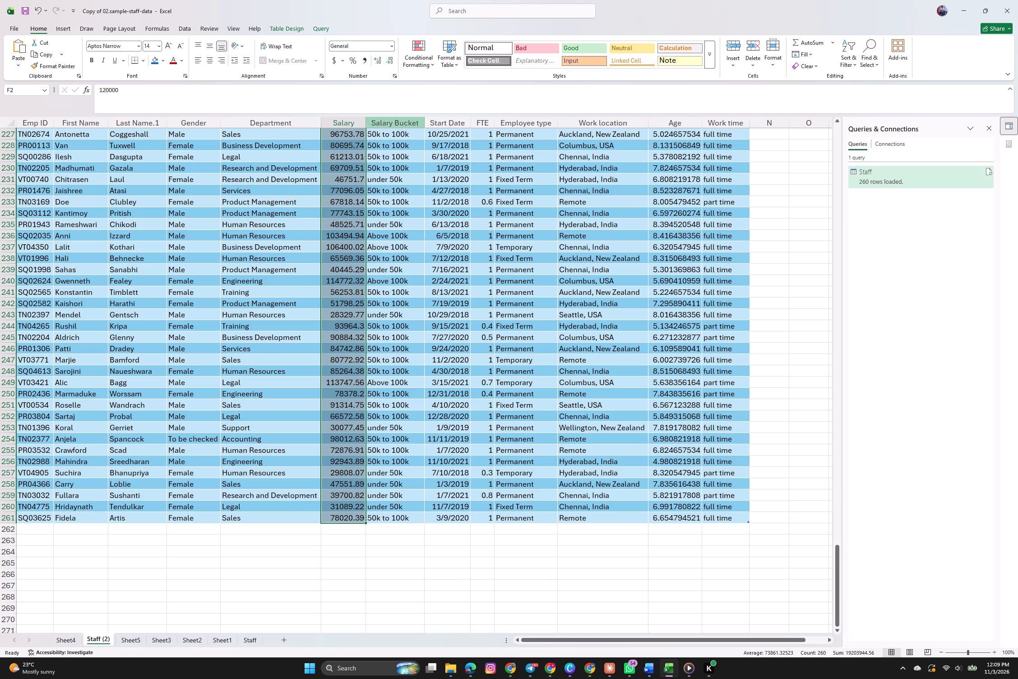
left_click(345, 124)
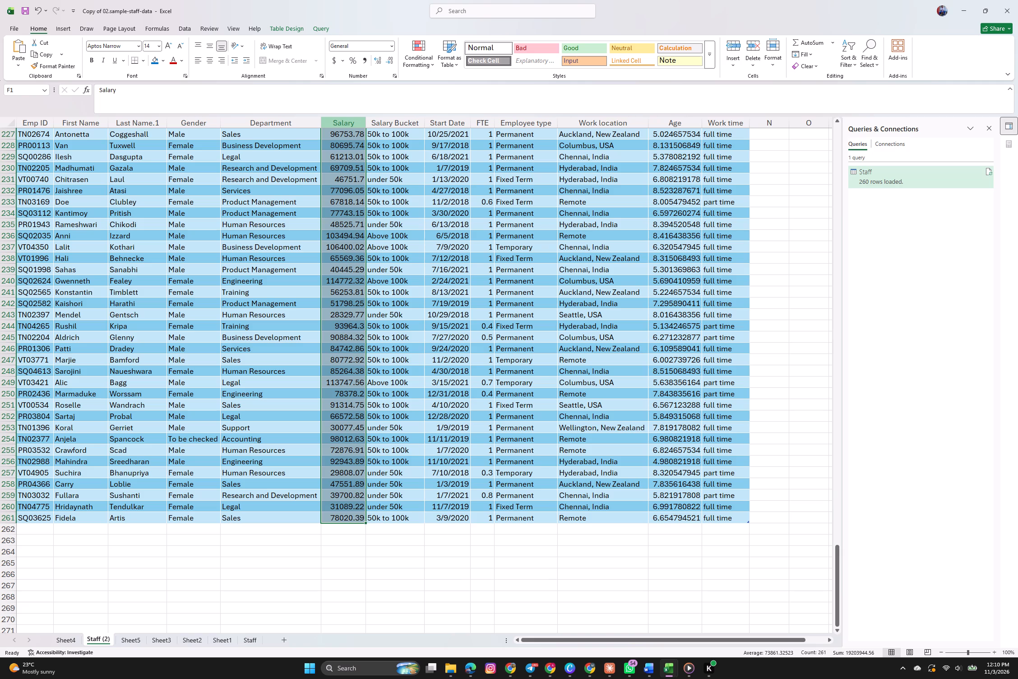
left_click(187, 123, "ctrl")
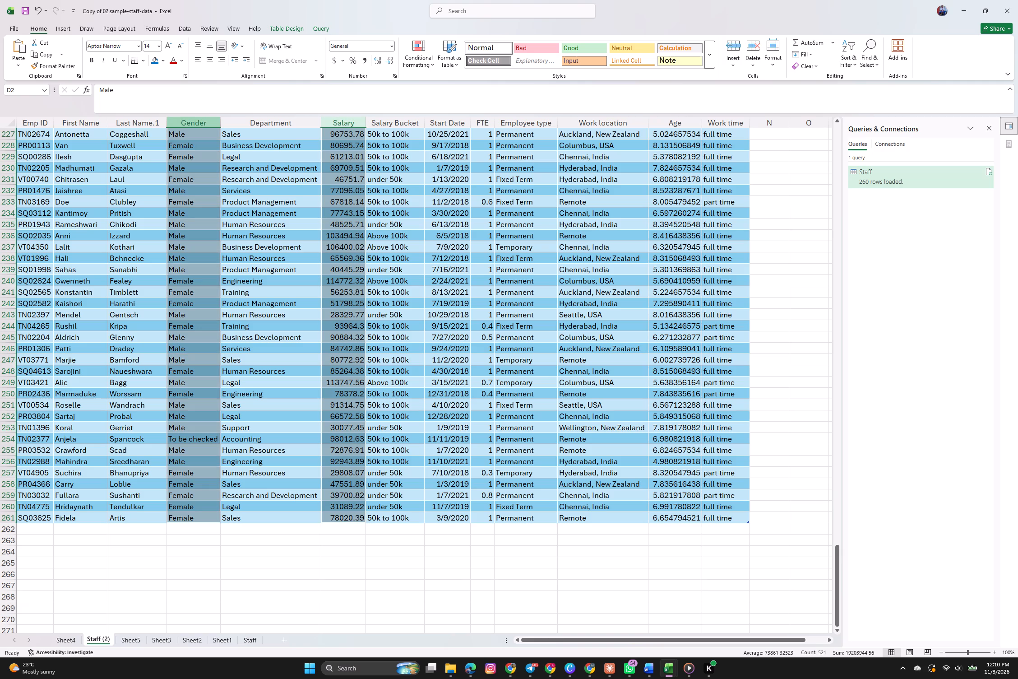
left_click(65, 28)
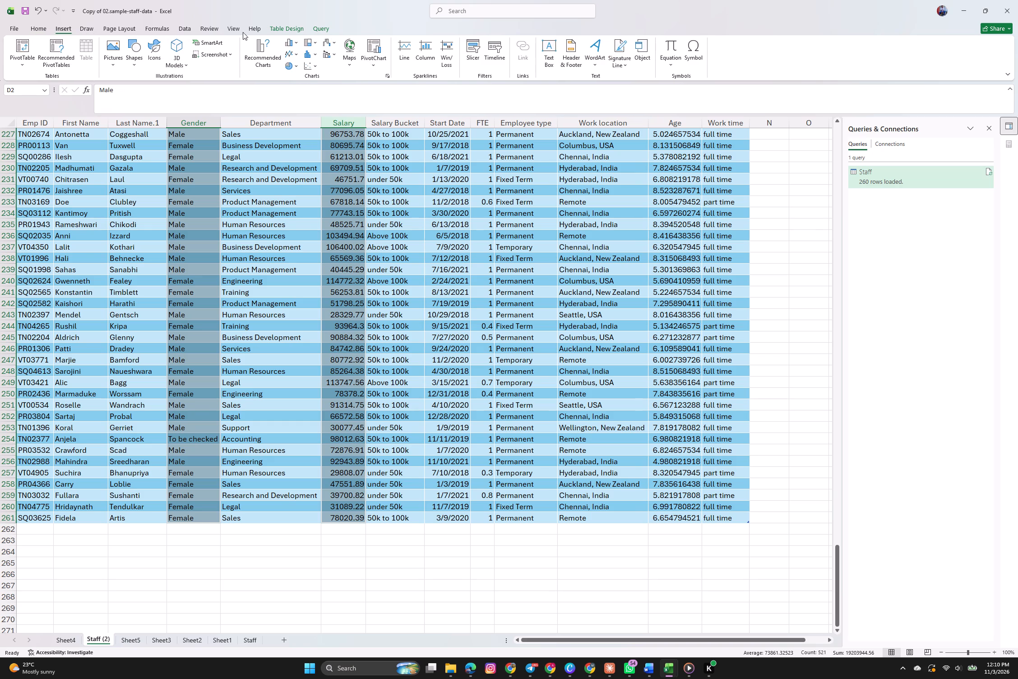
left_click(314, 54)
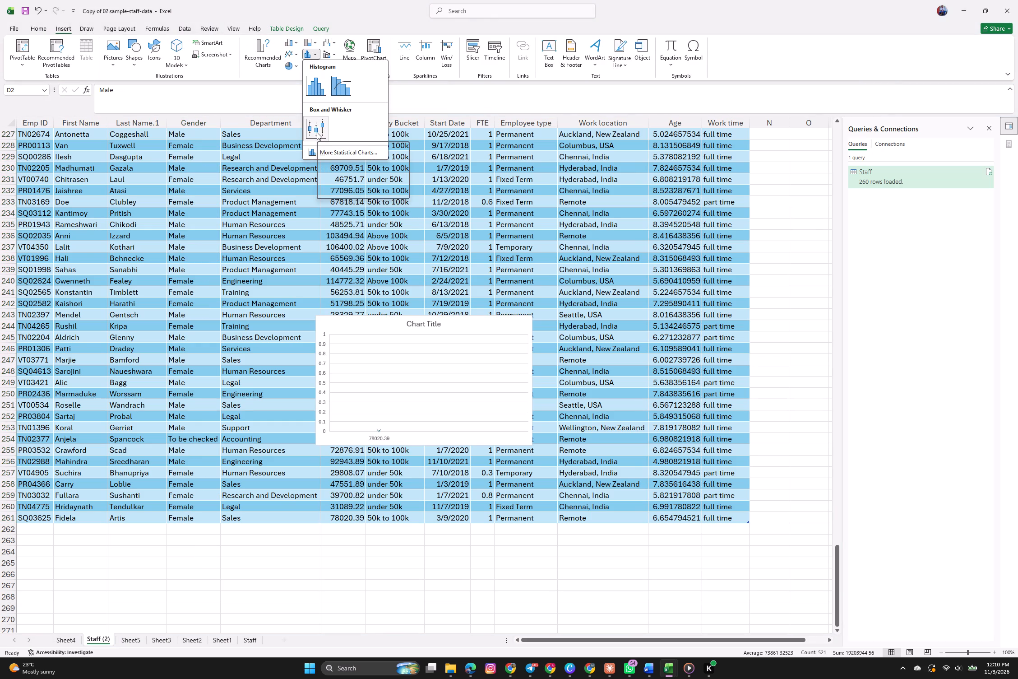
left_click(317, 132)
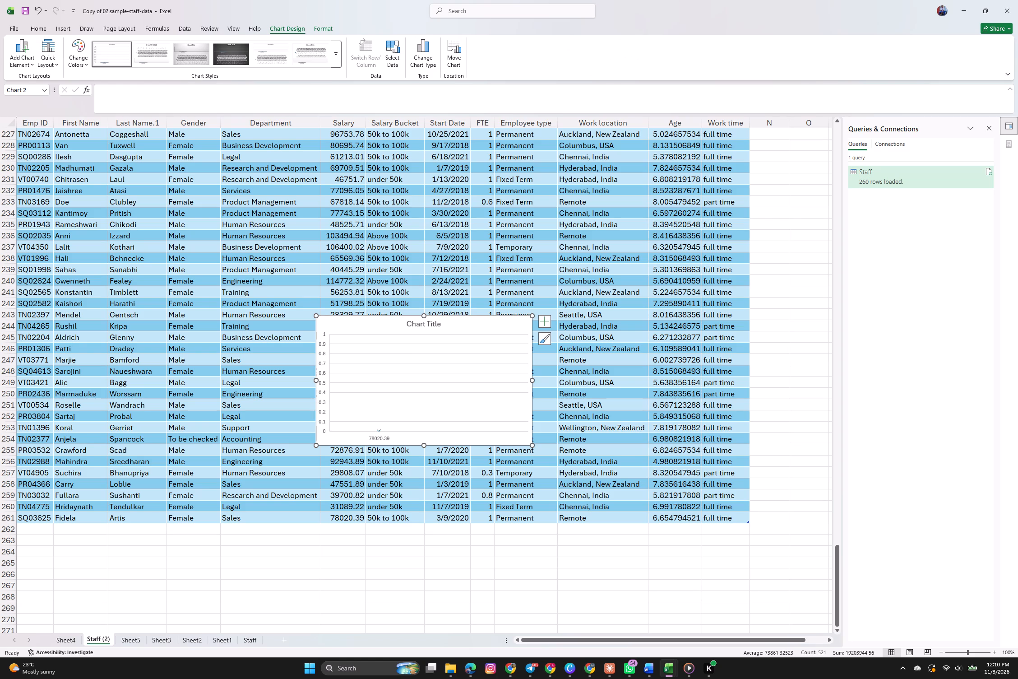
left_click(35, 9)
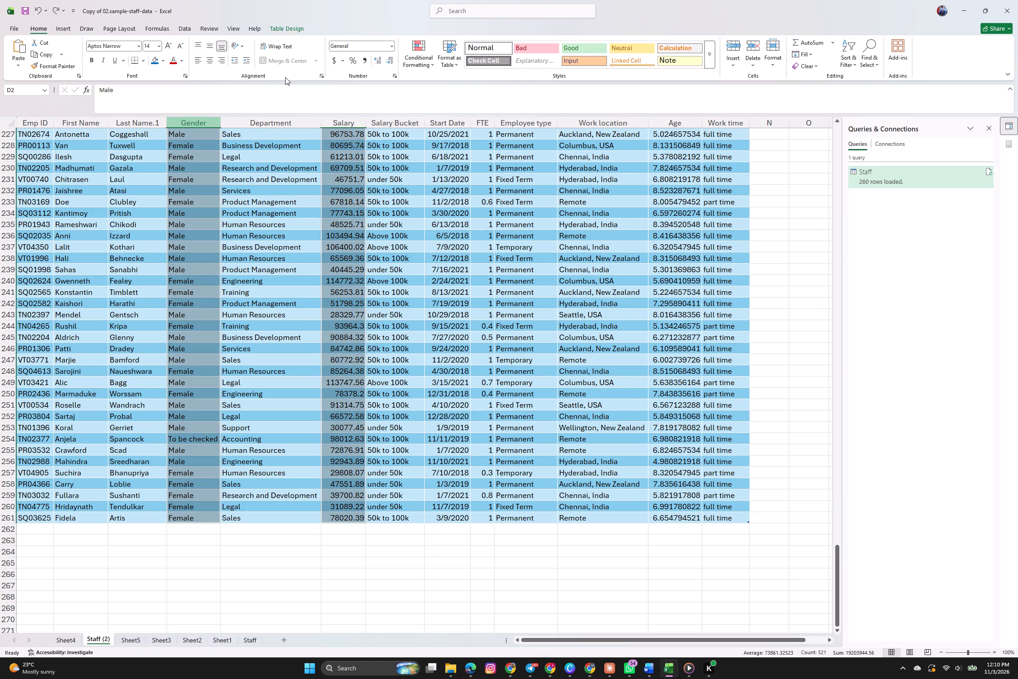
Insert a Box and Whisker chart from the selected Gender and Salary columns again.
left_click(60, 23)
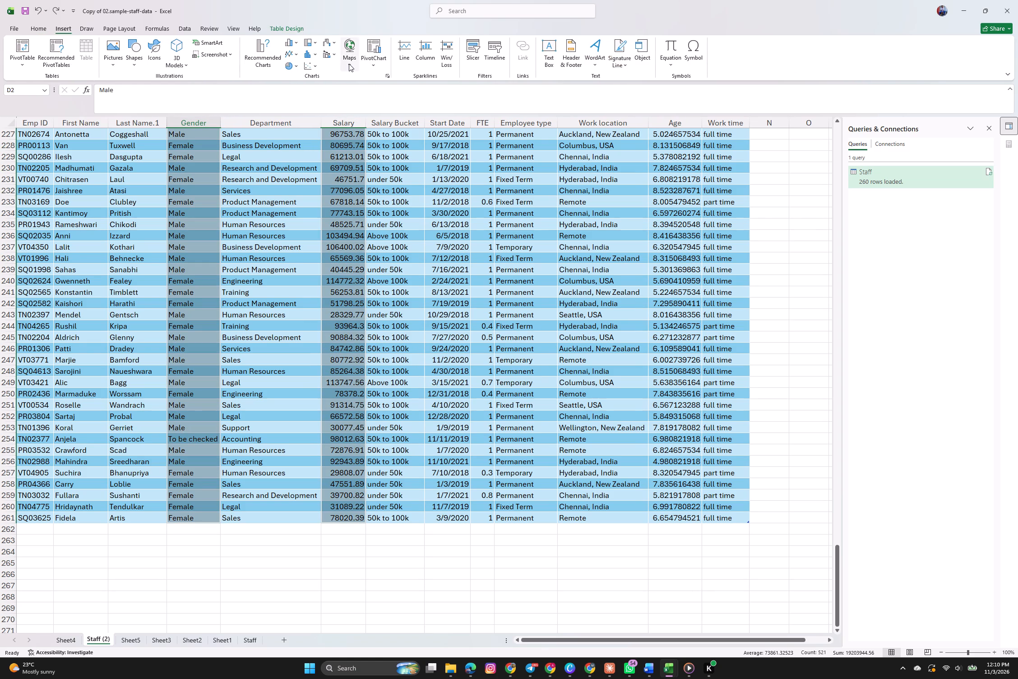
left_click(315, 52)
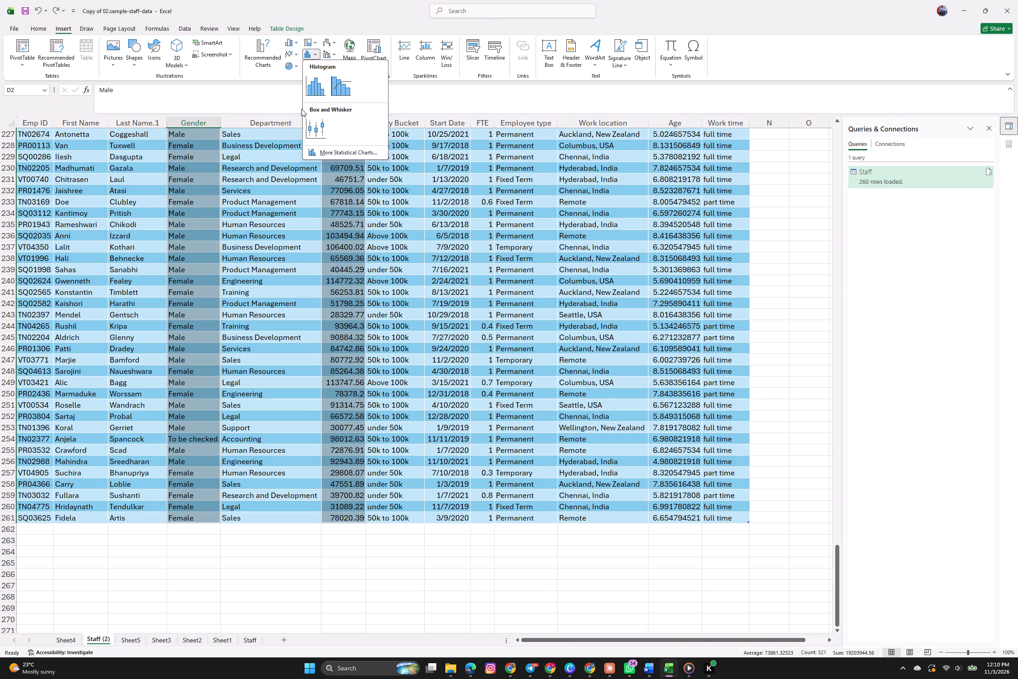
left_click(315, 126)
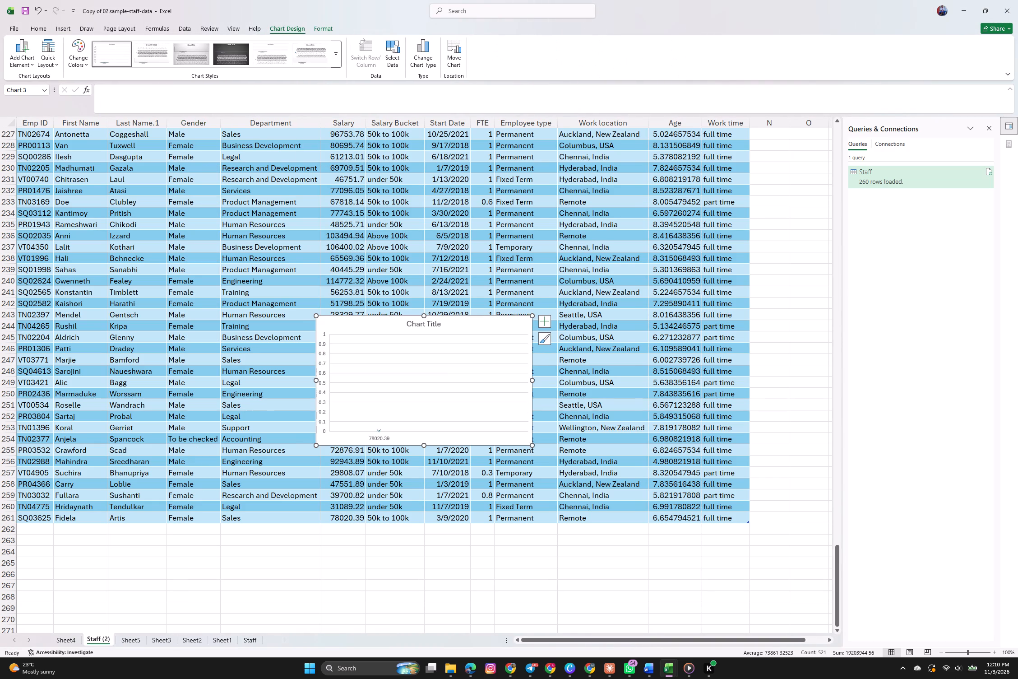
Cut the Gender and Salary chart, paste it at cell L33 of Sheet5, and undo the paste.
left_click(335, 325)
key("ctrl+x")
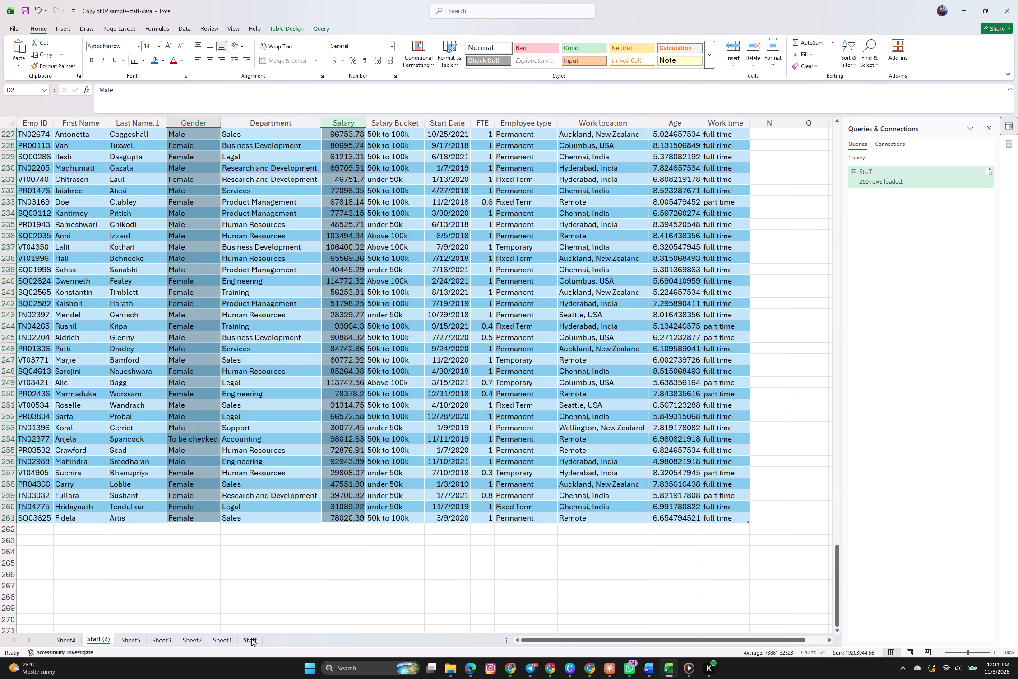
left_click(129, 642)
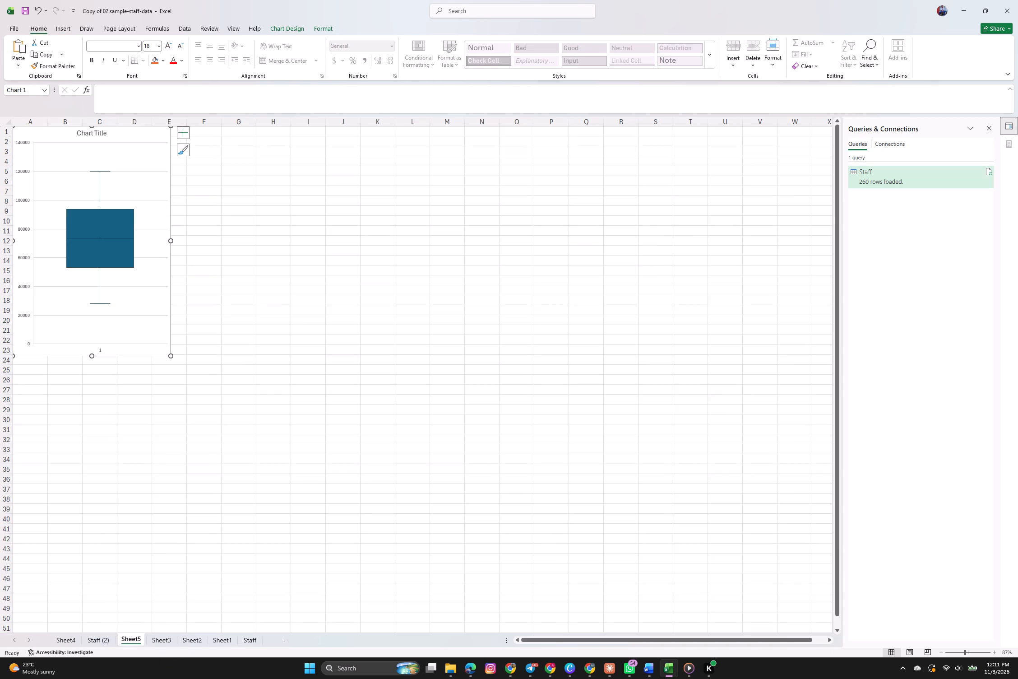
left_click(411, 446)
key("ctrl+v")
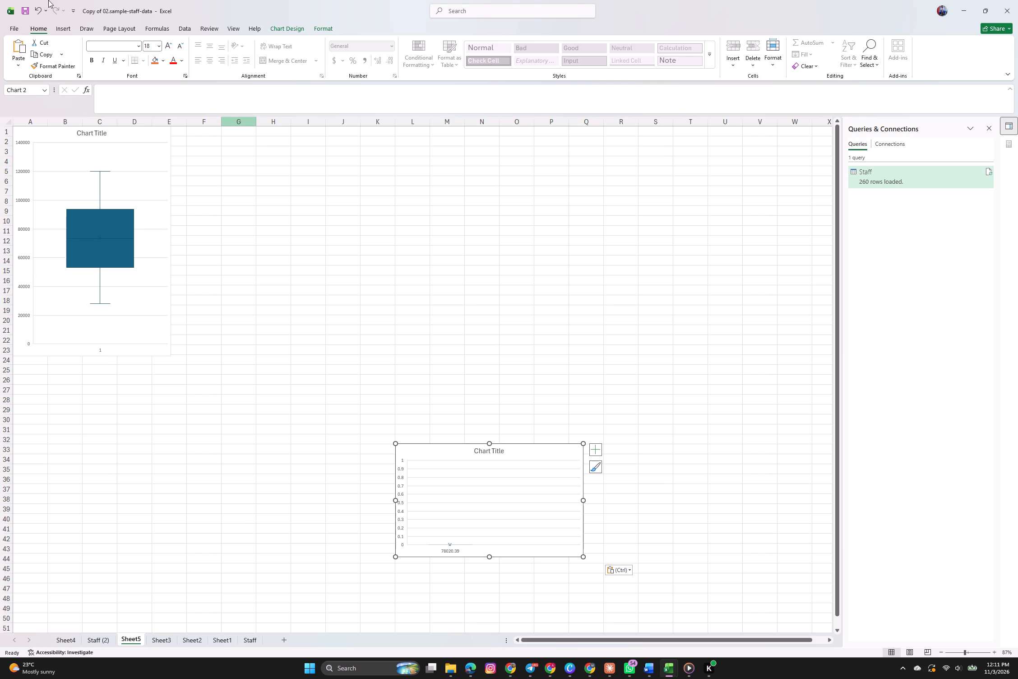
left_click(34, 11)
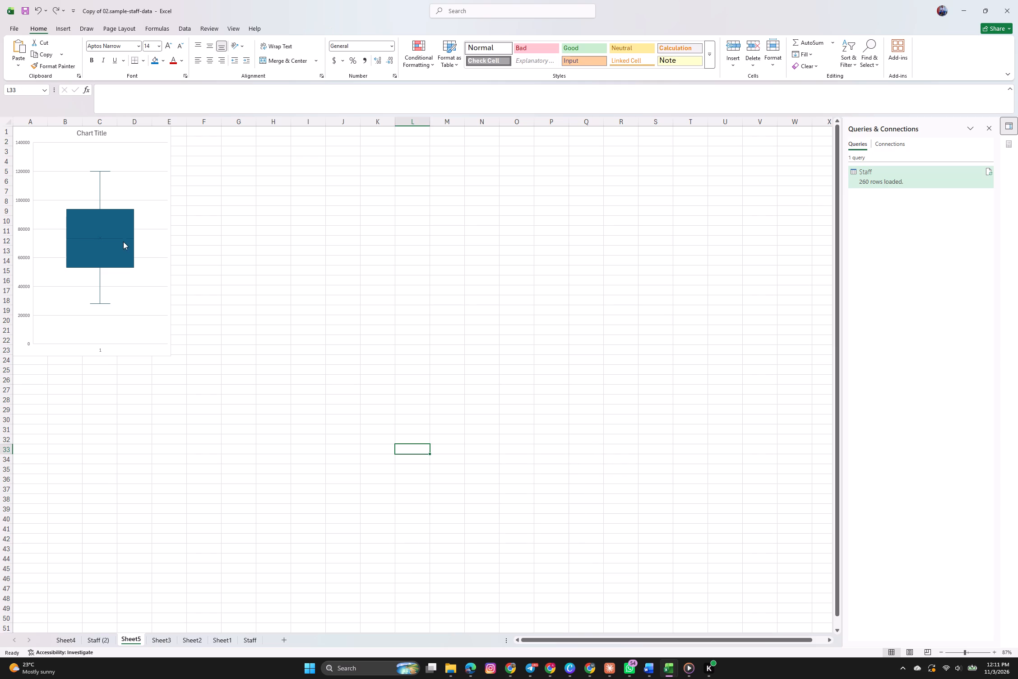
Return to the Staff (2) sheet and check the available statistical chart types for the selected Gender and Salary columns.
left_click(96, 635)
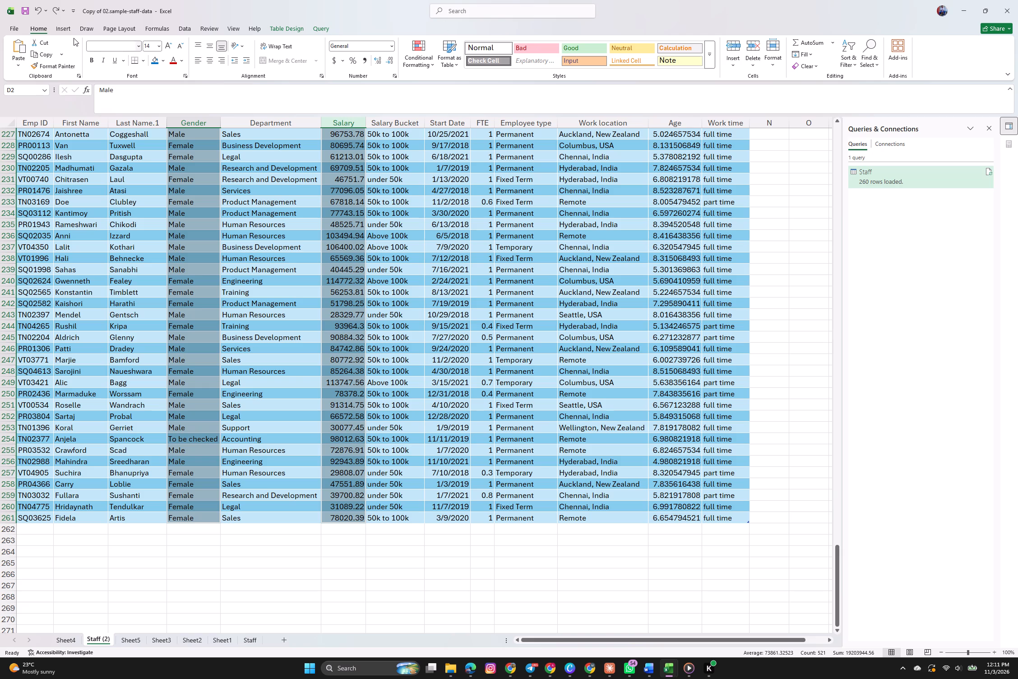
left_click(64, 28)
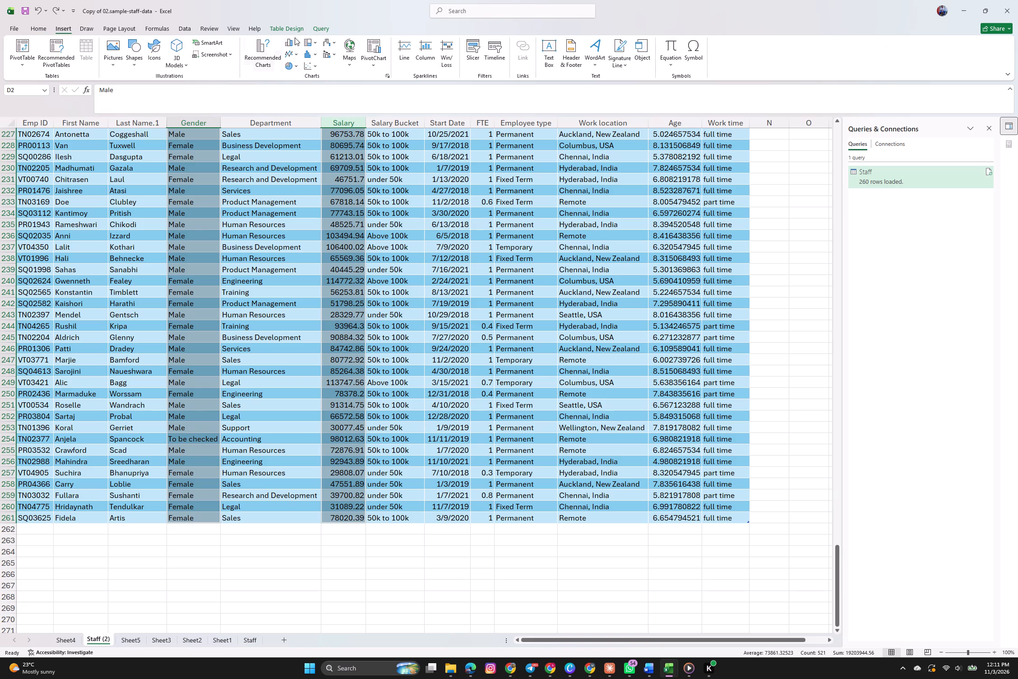
left_click(315, 54)
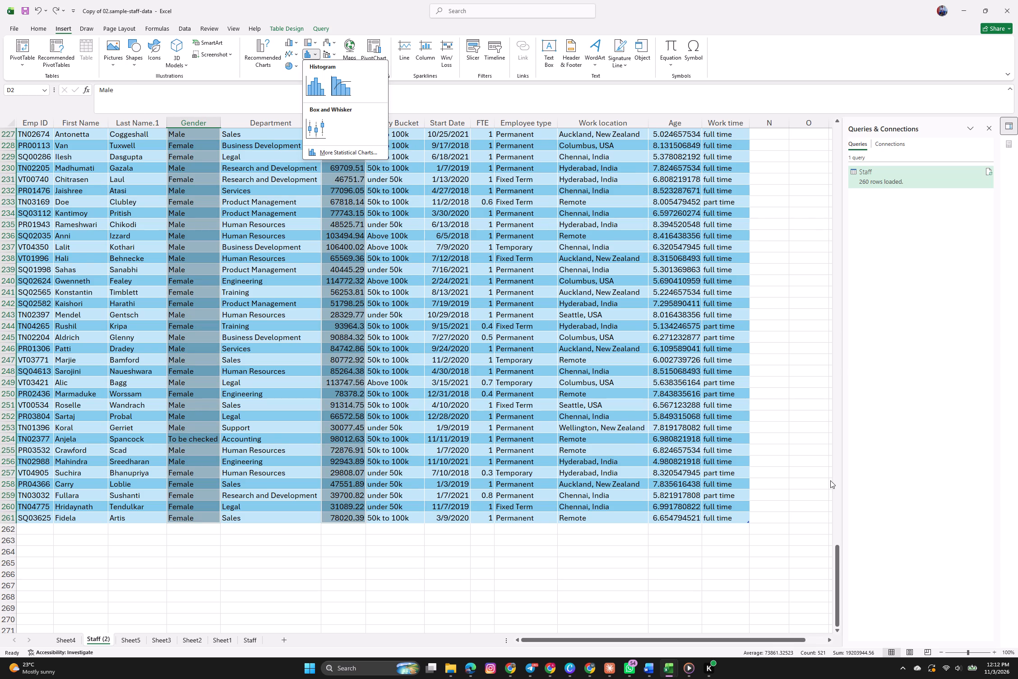
left_click(944, 367)
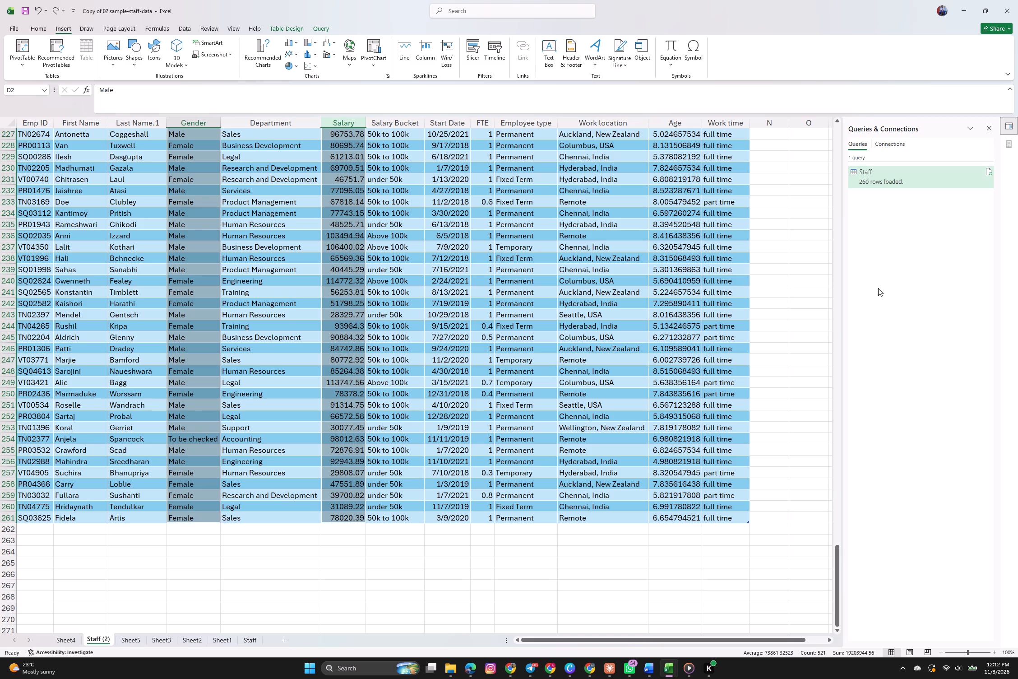
Look through the staff rows around the selected Gender and Salary columns on the Staff (2) sheet.
scroll(547, 283, "up", 3)
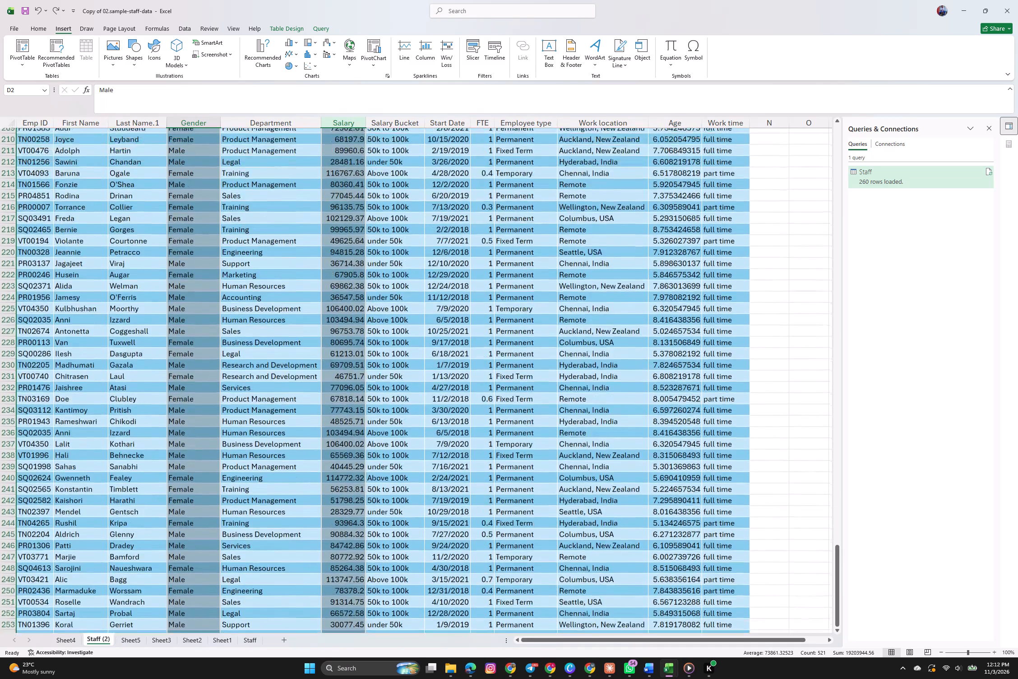
scroll(547, 283, "up", 7)
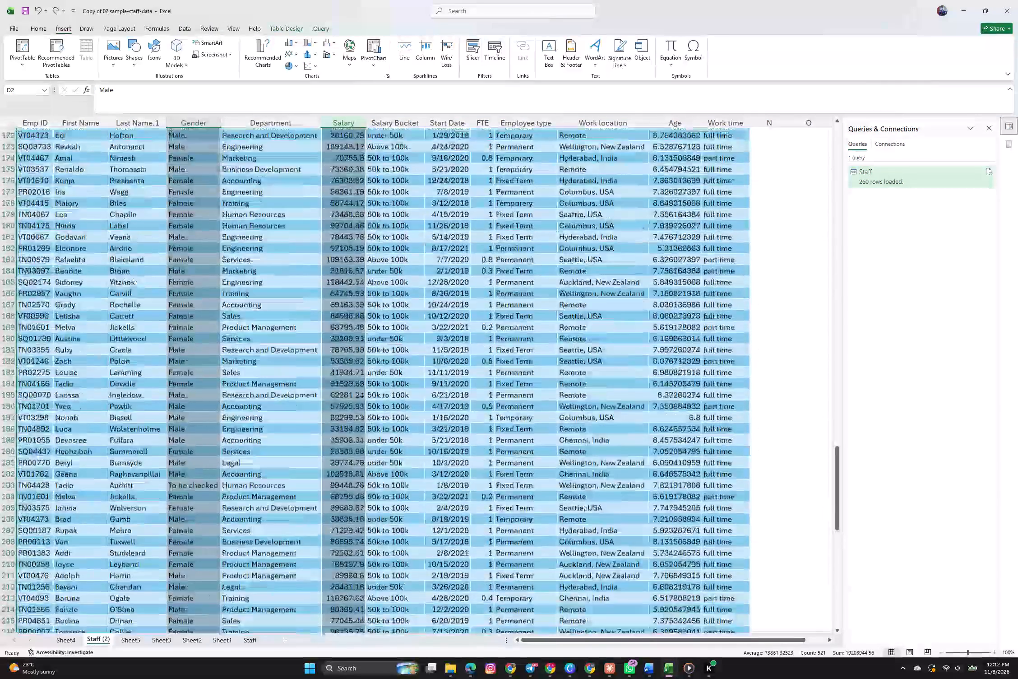
scroll(547, 283, "down", 6)
scroll(547, 283, "up", 3)
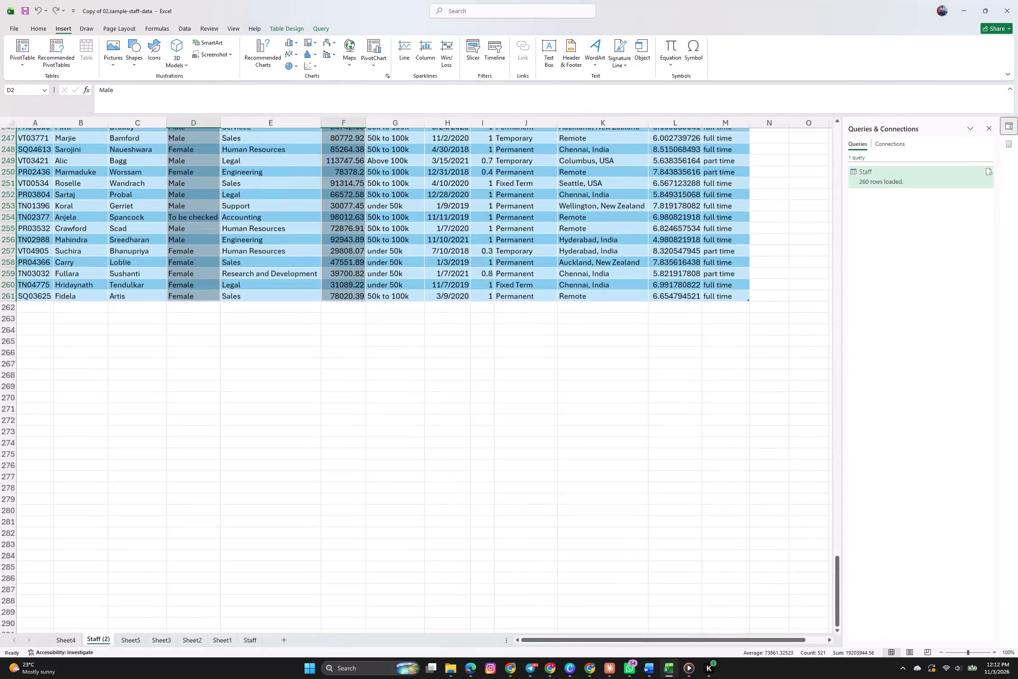
scroll(547, 283, "up", 1)
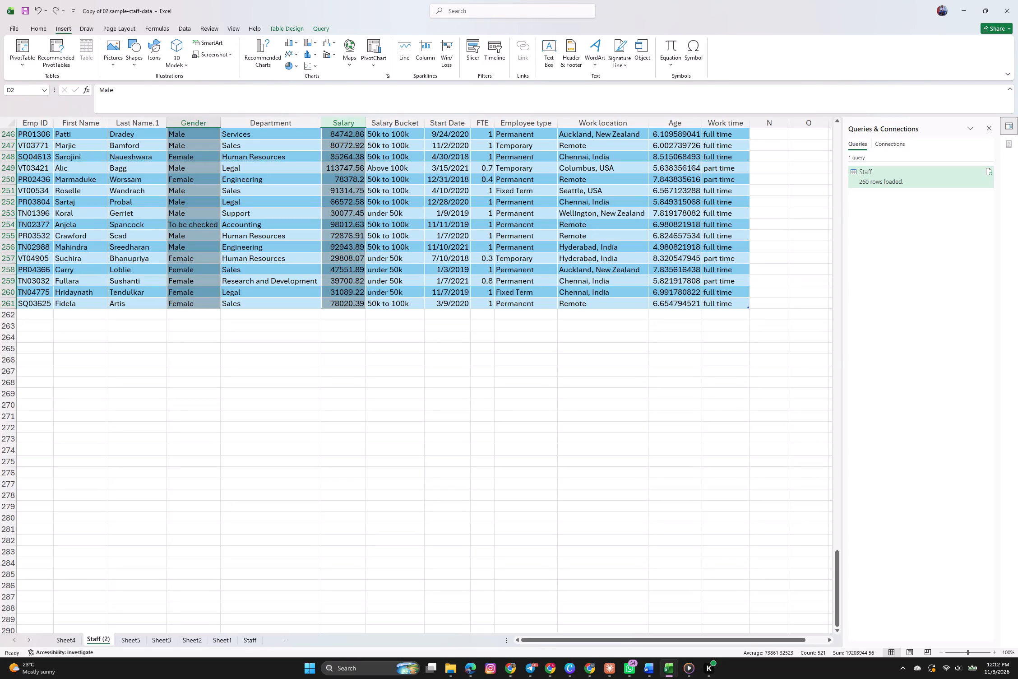
scroll(633, 294, "up", 3)
scroll(633, 294, "left", 7)
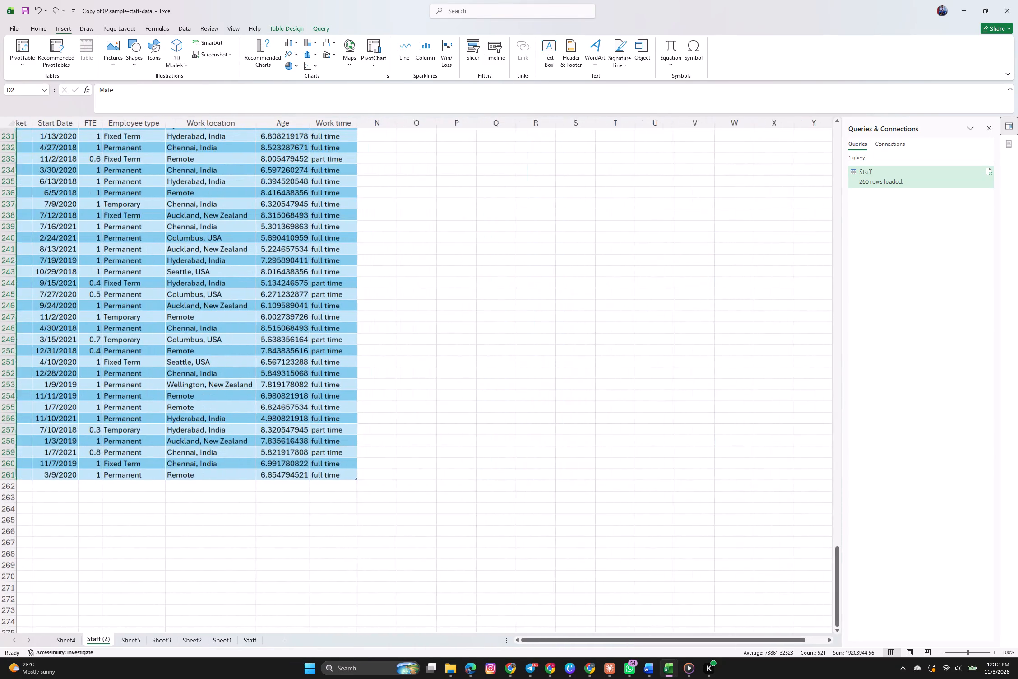
scroll(633, 294, "left", 3)
scroll(633, 294, "right", 4)
scroll(633, 294, "up", 2)
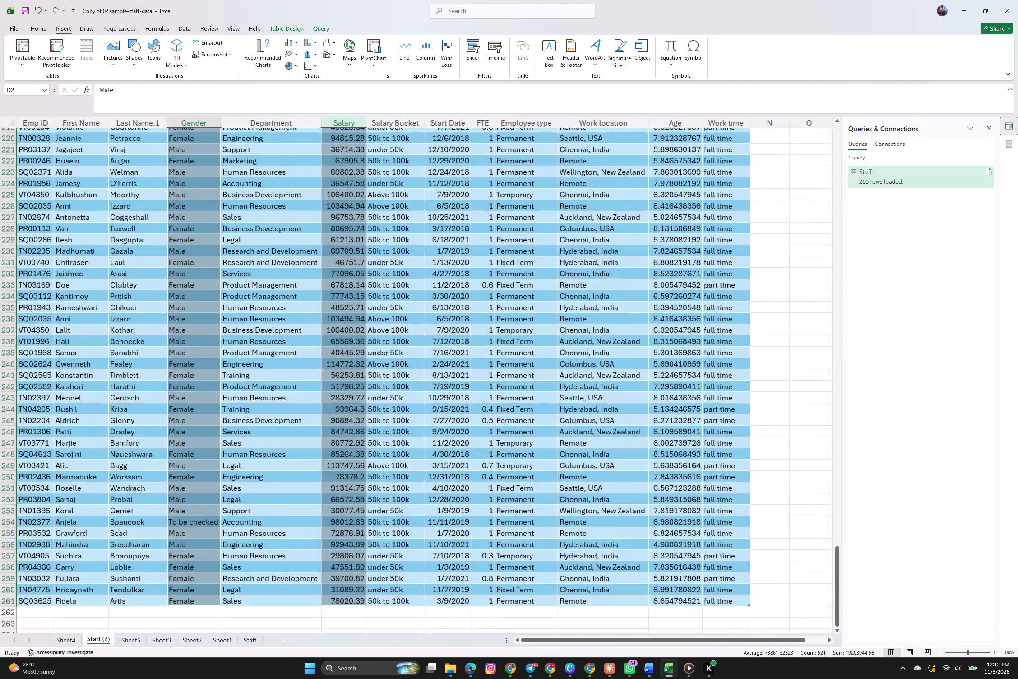
scroll(633, 294, "up", 12)
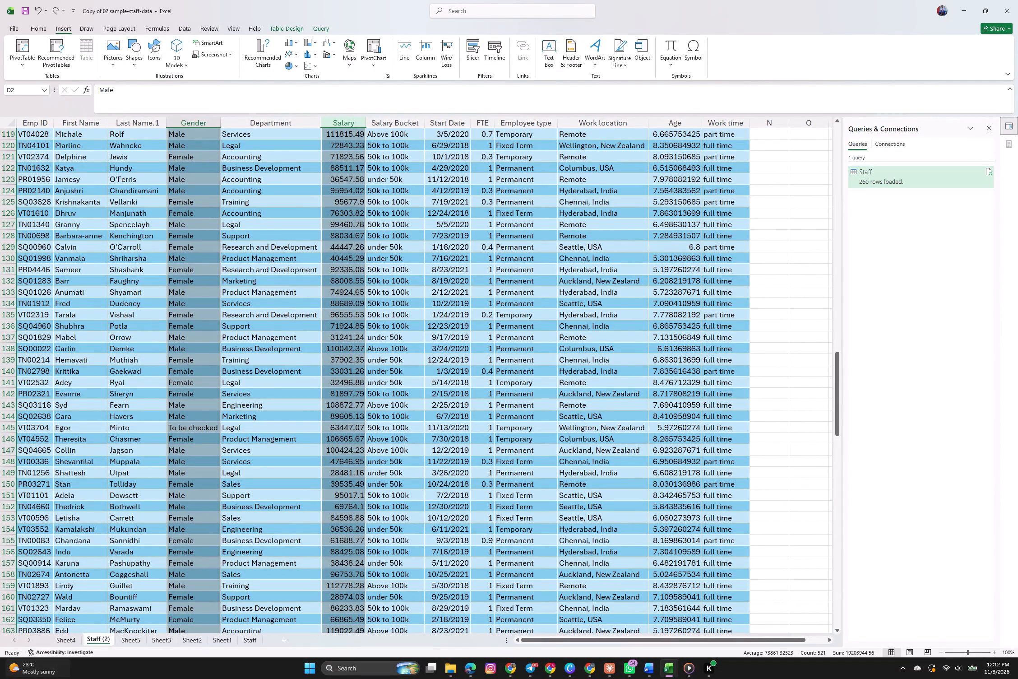
Move the Department slicer from Sheet3 to cell L33 of Sheet5, below the box and whisker chart.
left_click(165, 642)
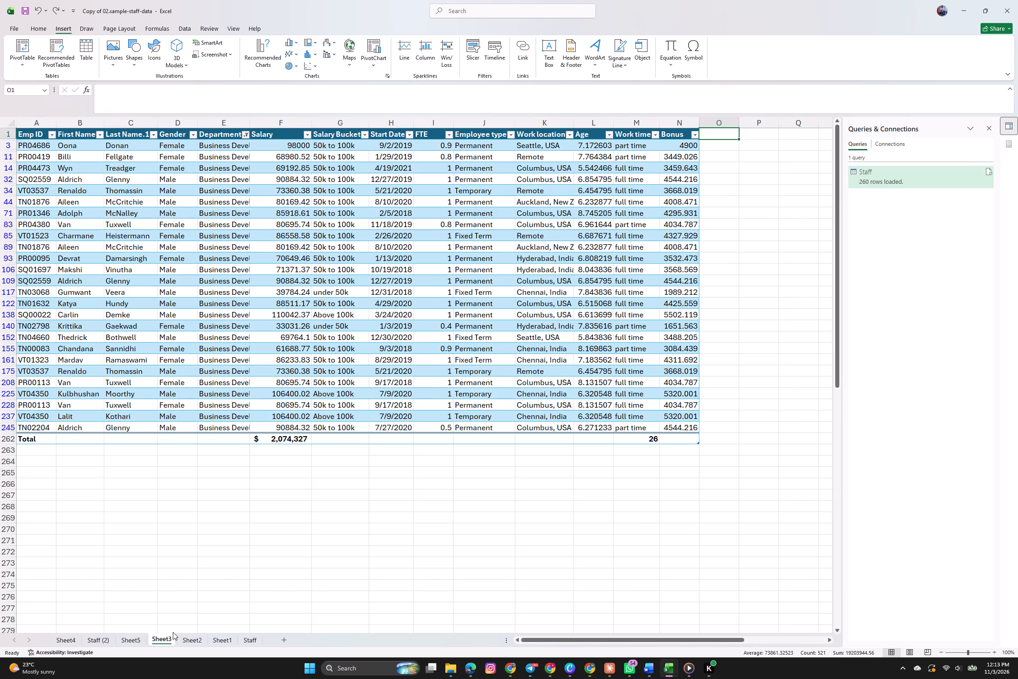
scroll(549, 387, "left", 6)
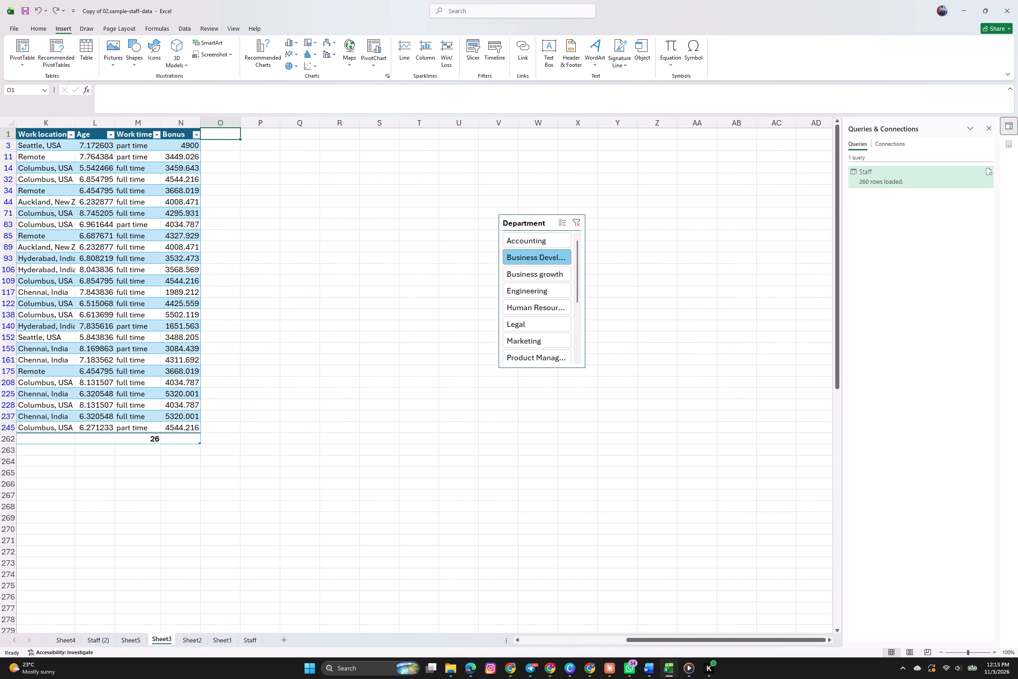
left_click(544, 224)
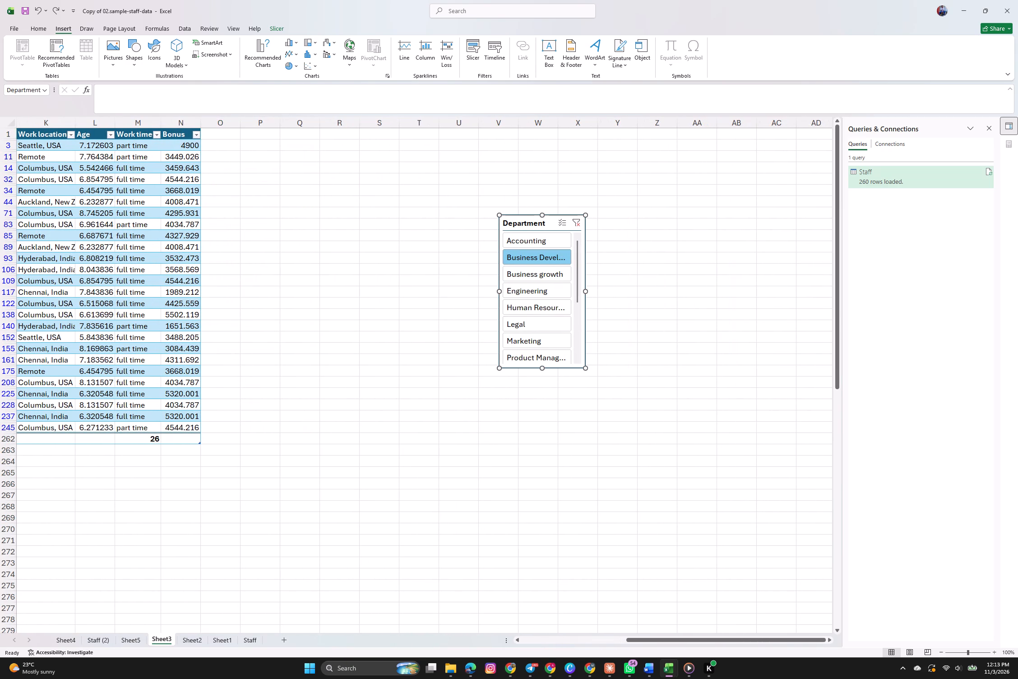
key("ctrl+x")
scroll(337, 285, "right", 4)
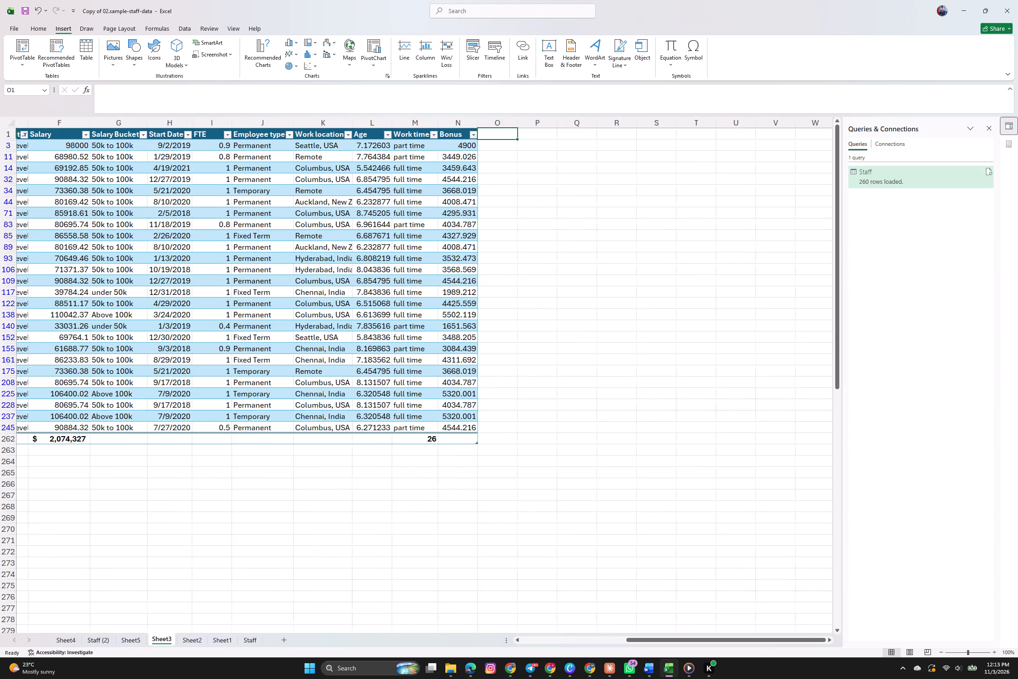
scroll(337, 285, "right", 4)
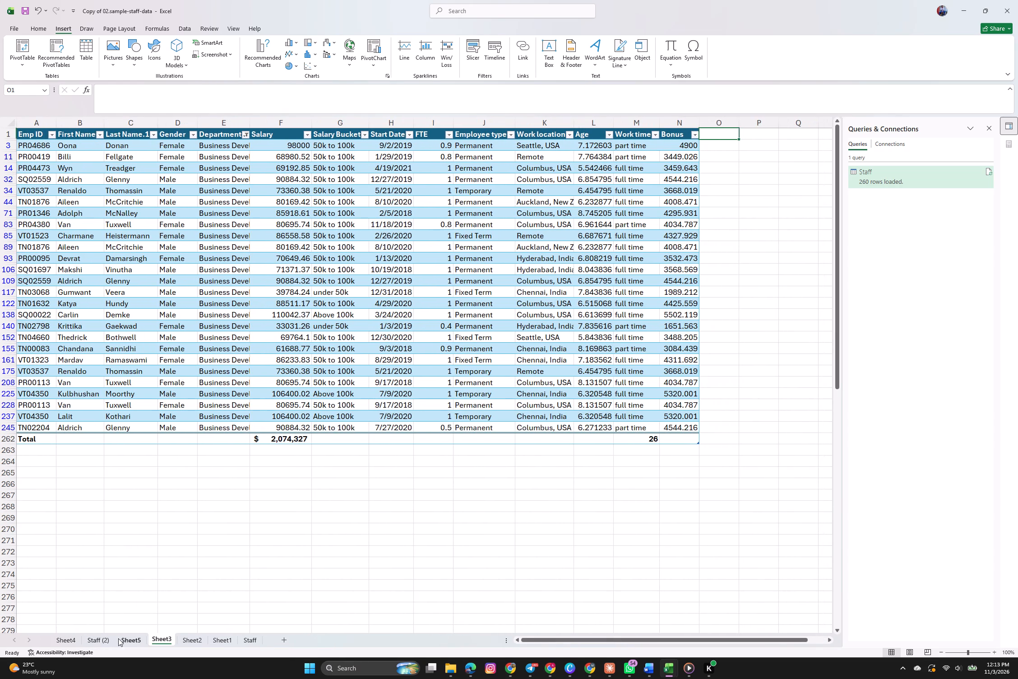
left_click(127, 637)
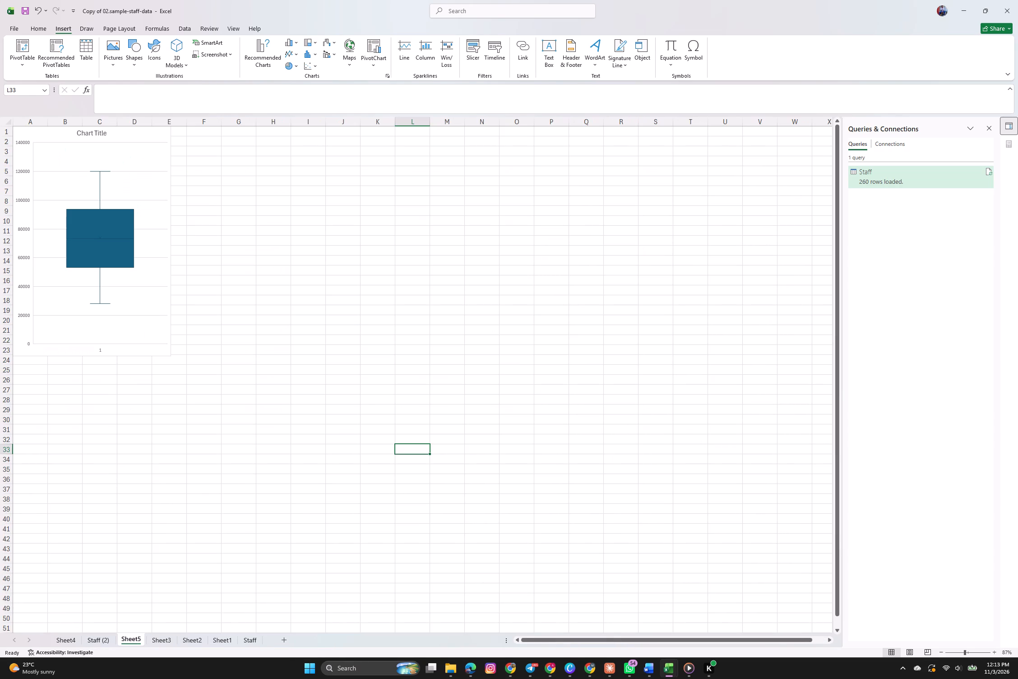
key("ctrl+v")
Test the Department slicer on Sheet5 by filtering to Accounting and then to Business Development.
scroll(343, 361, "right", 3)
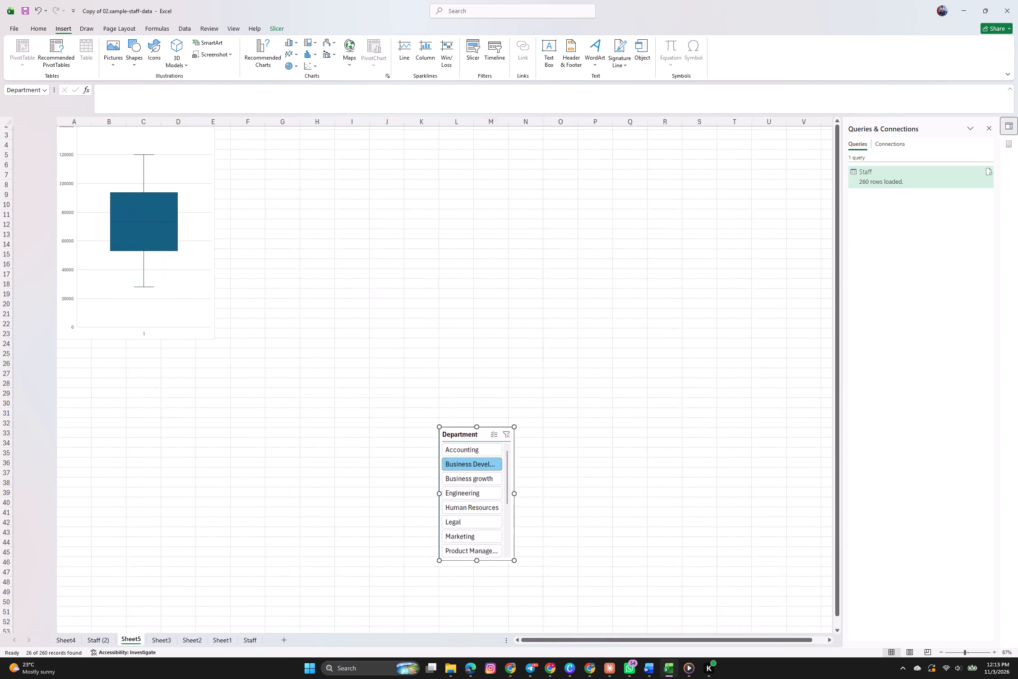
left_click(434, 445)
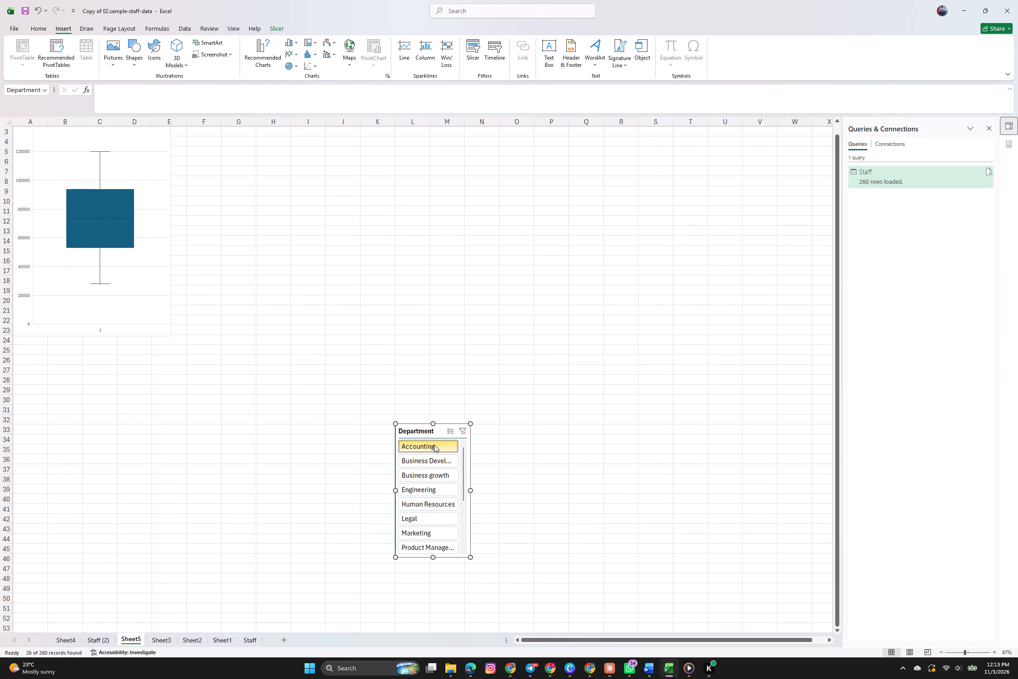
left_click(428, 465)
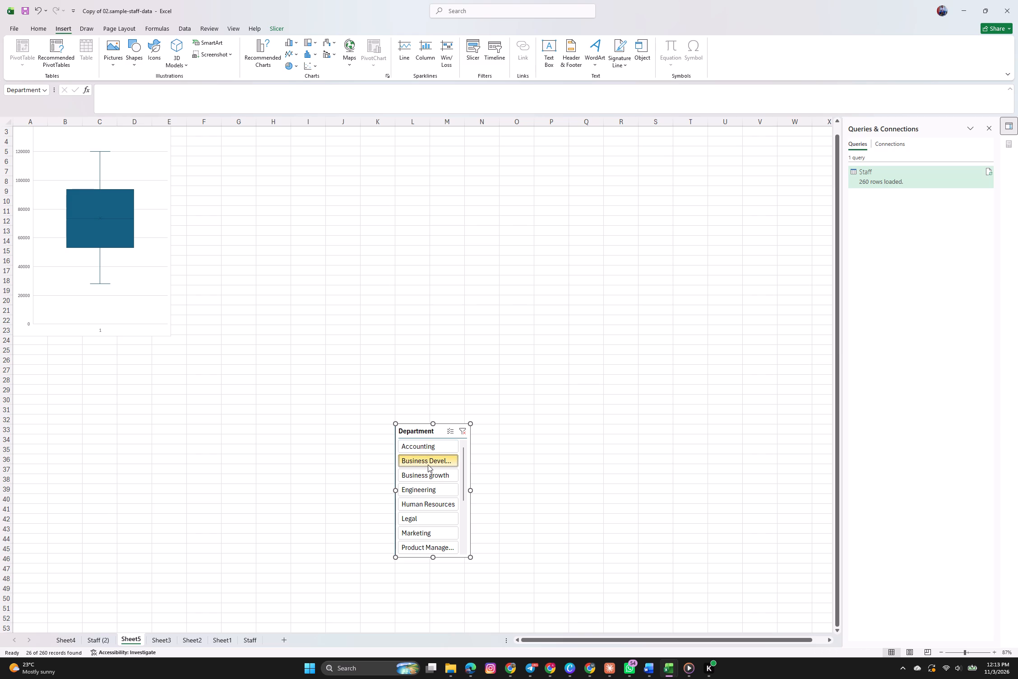